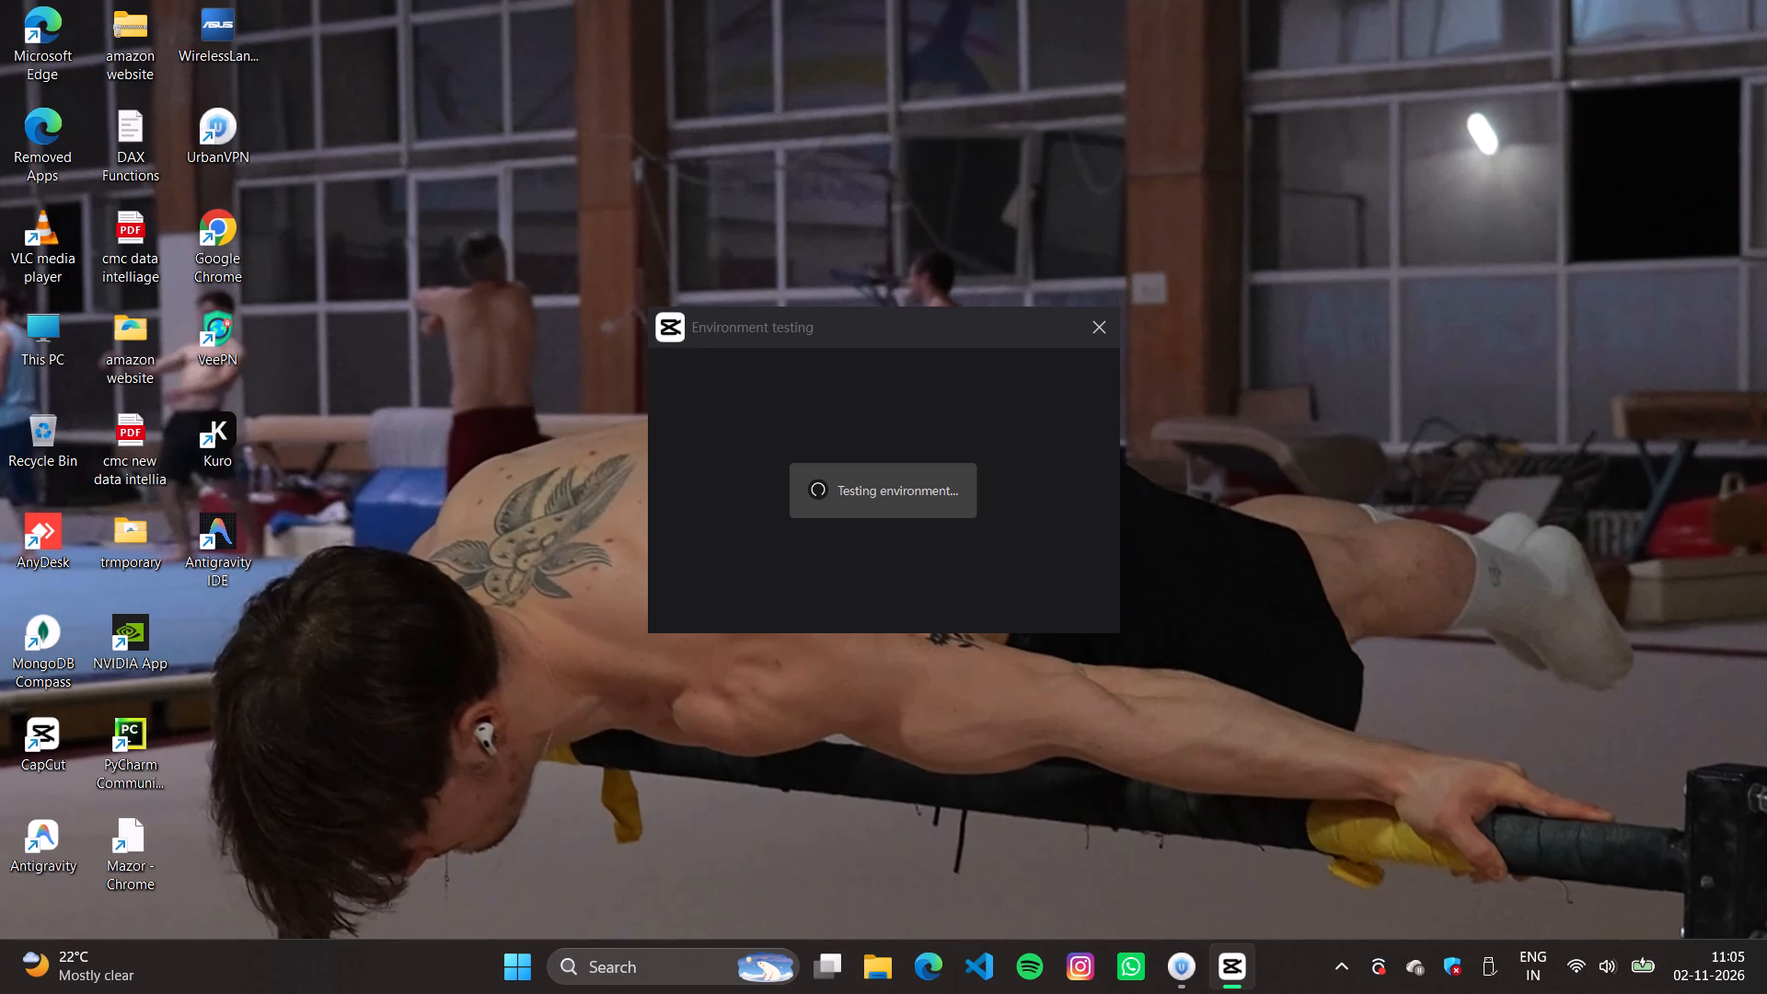
Dismiss CapCut's environment testing window once the check is done.
{"action": "left_click", "coordinate": [941, 607]}
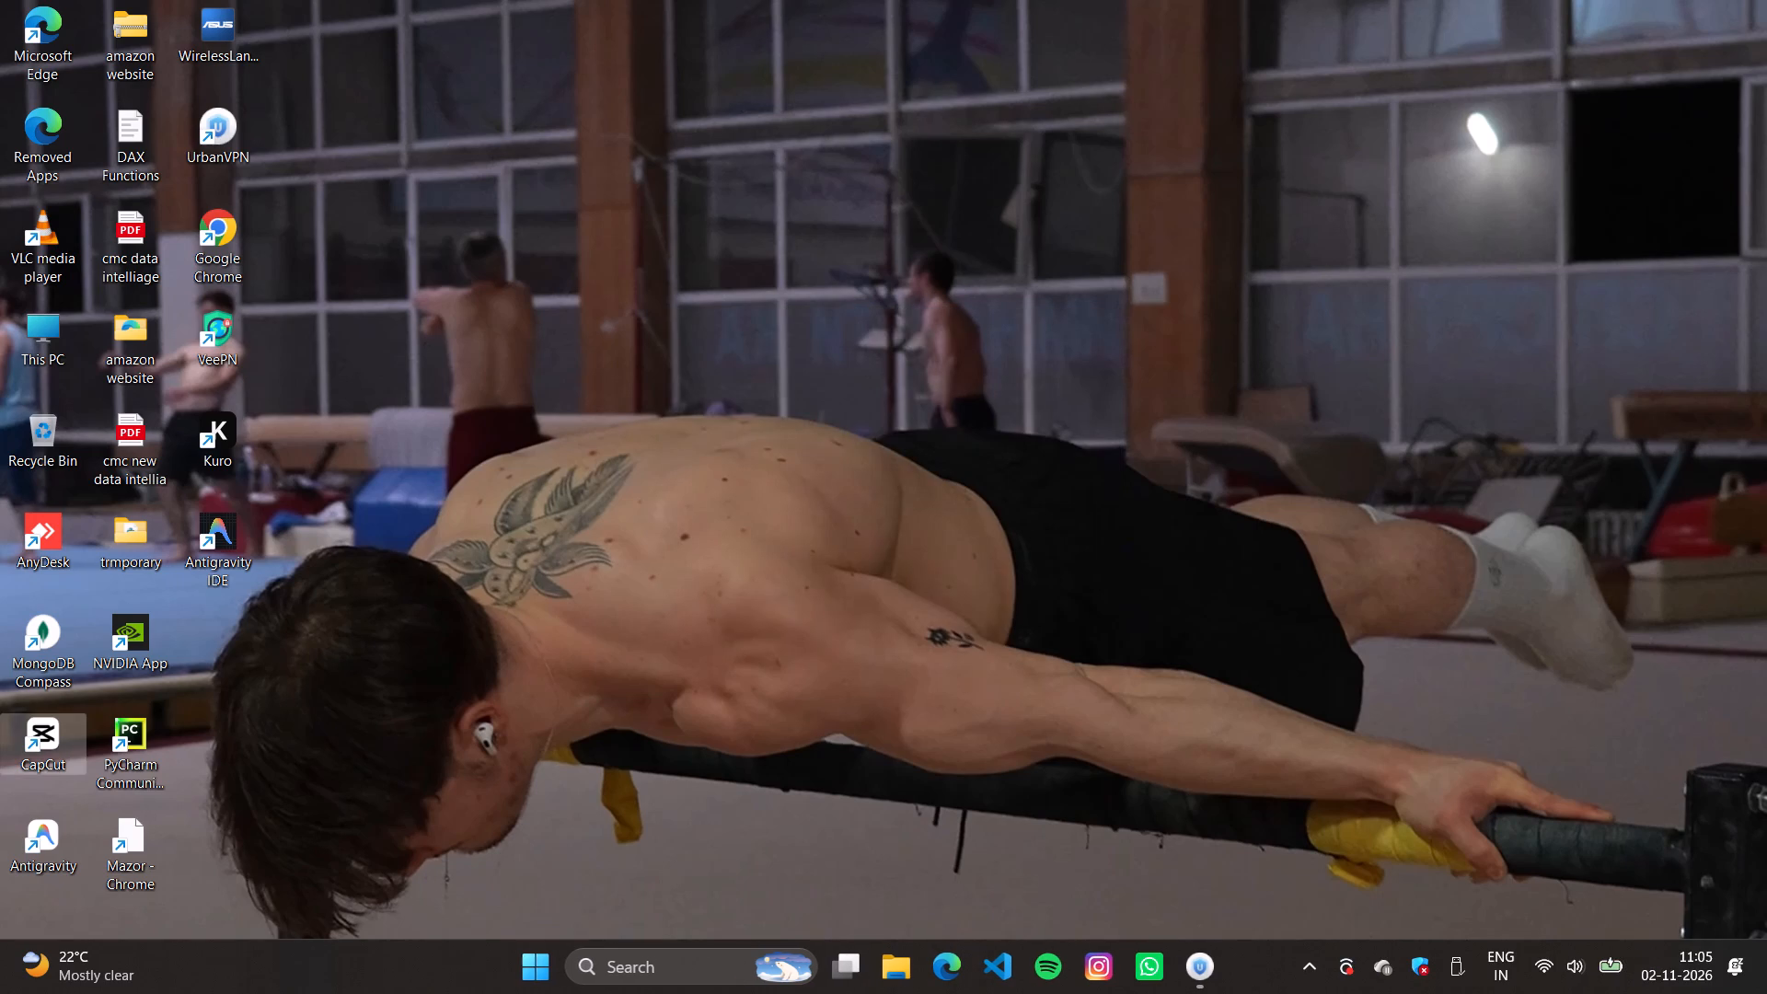
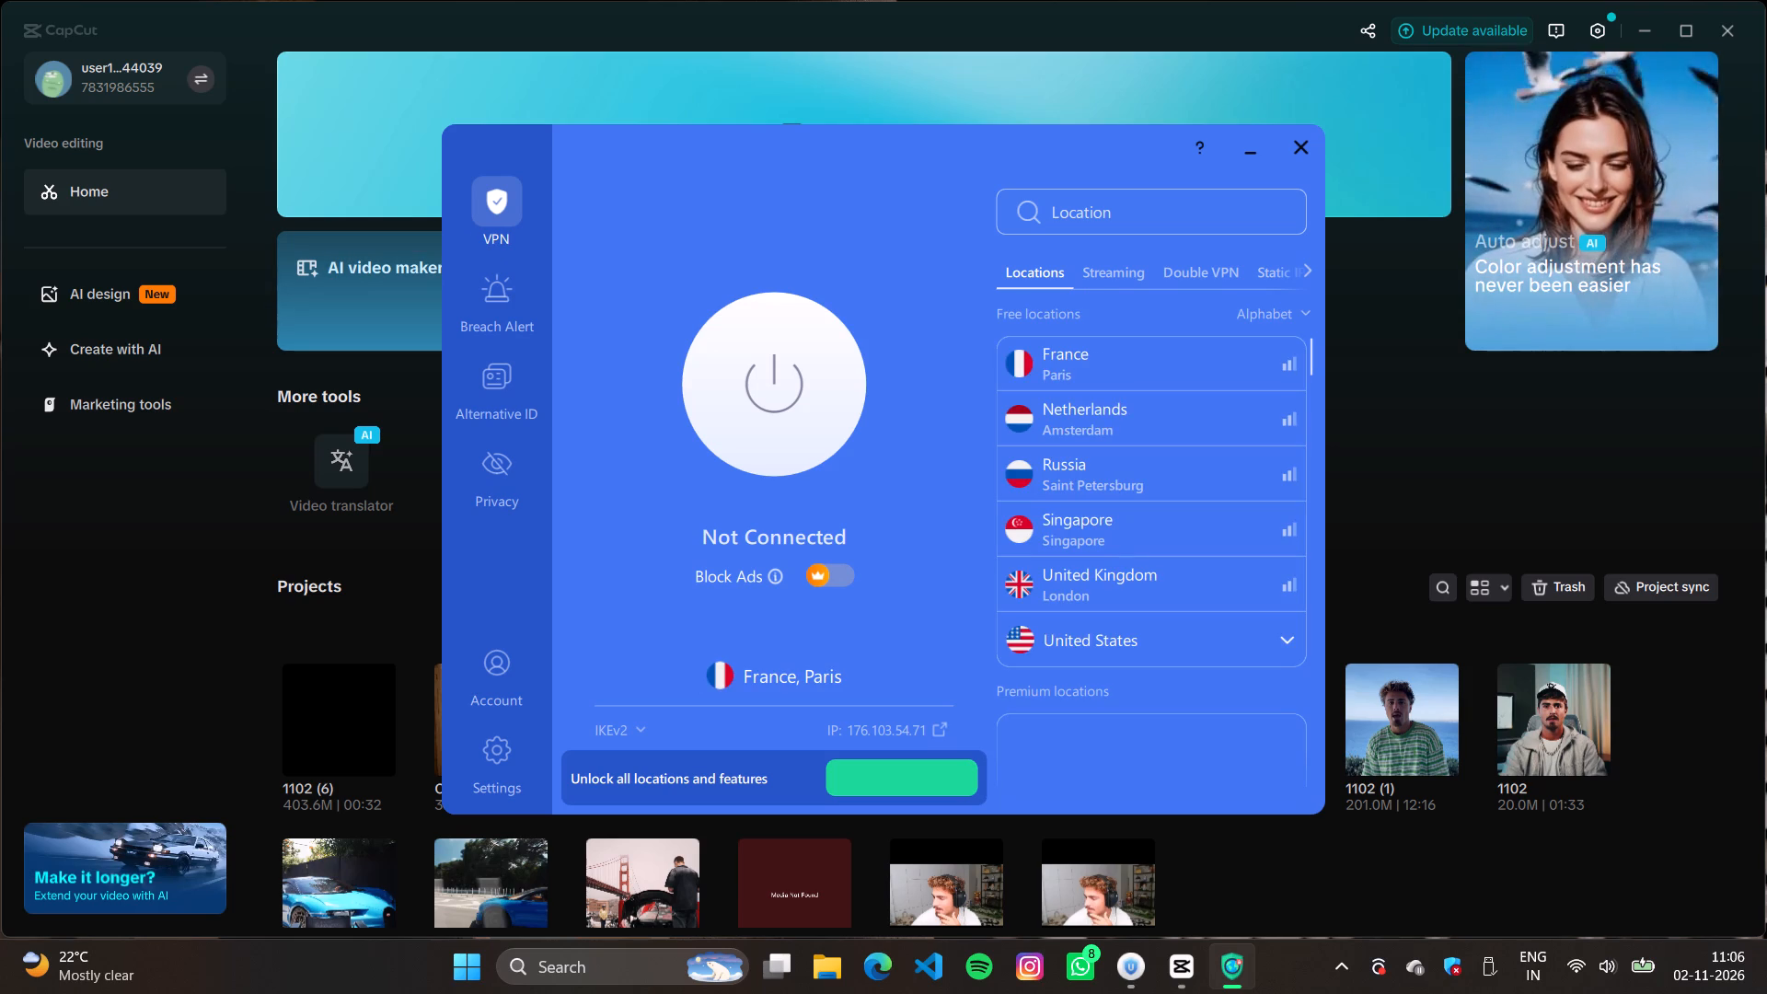
Close the VPN window covering CapCut's home screen and maximize the CapCut window.
{"action": "left_click", "coordinate": [1306, 150]}
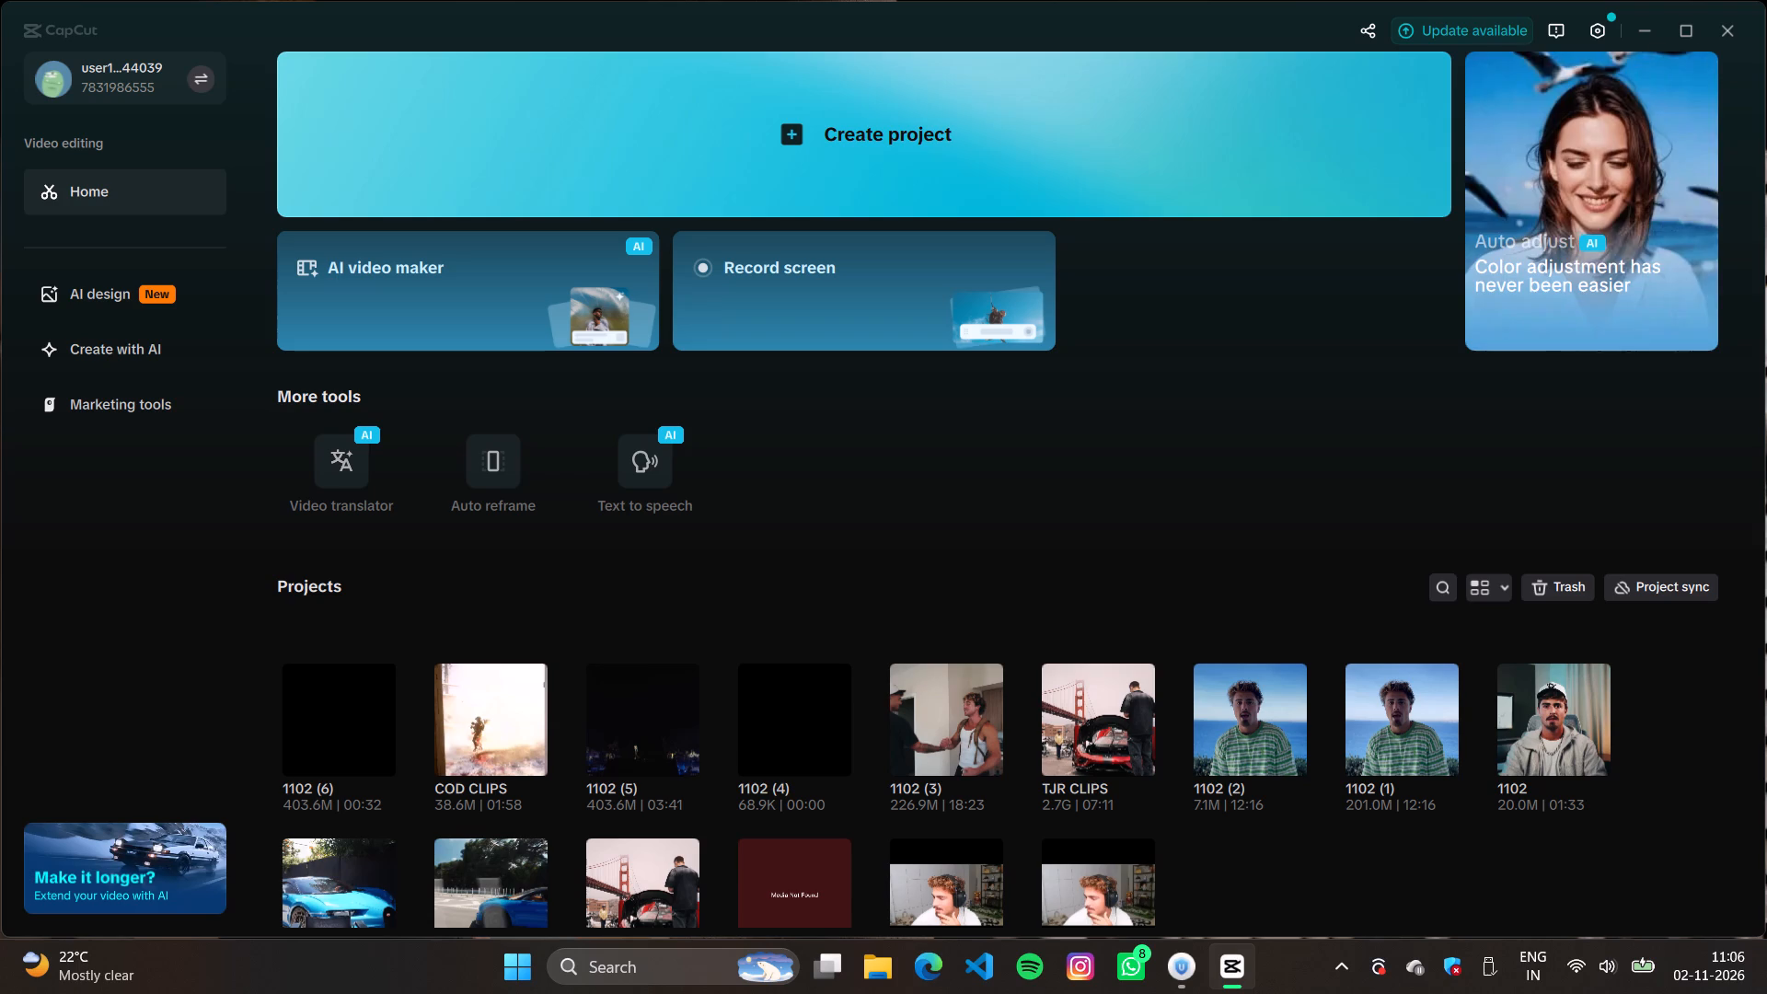
{"action": "left_click", "coordinate": [1699, 33]}
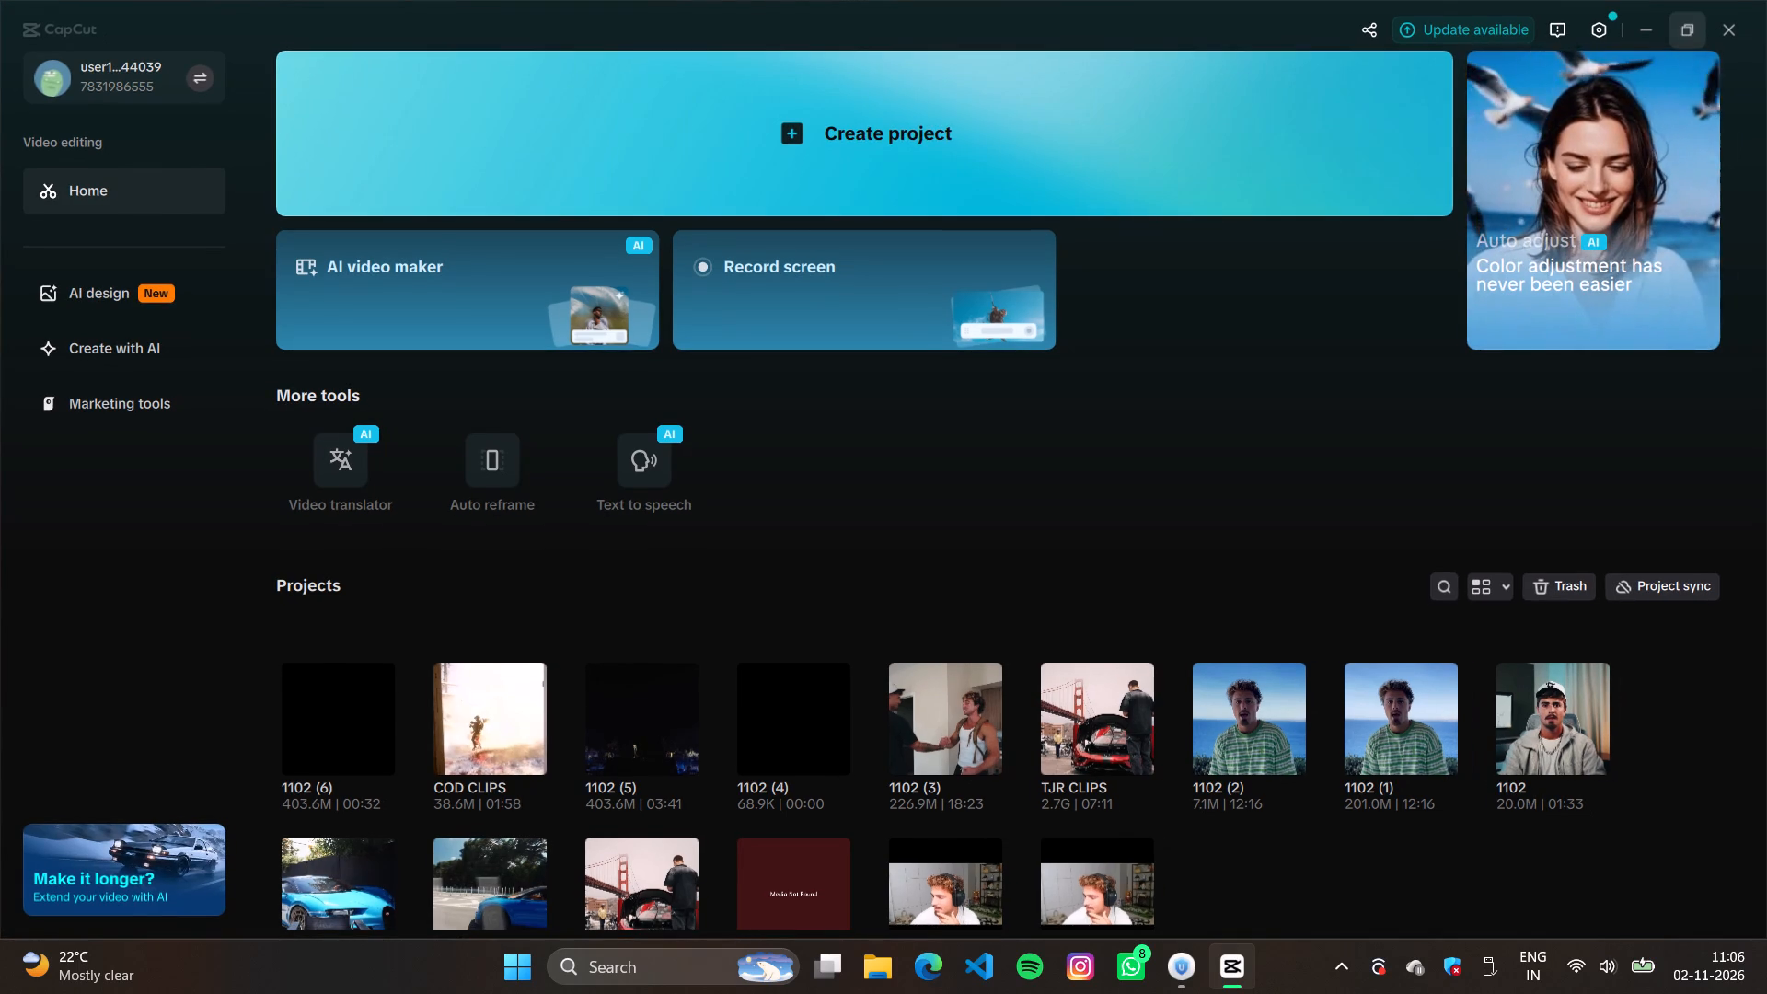
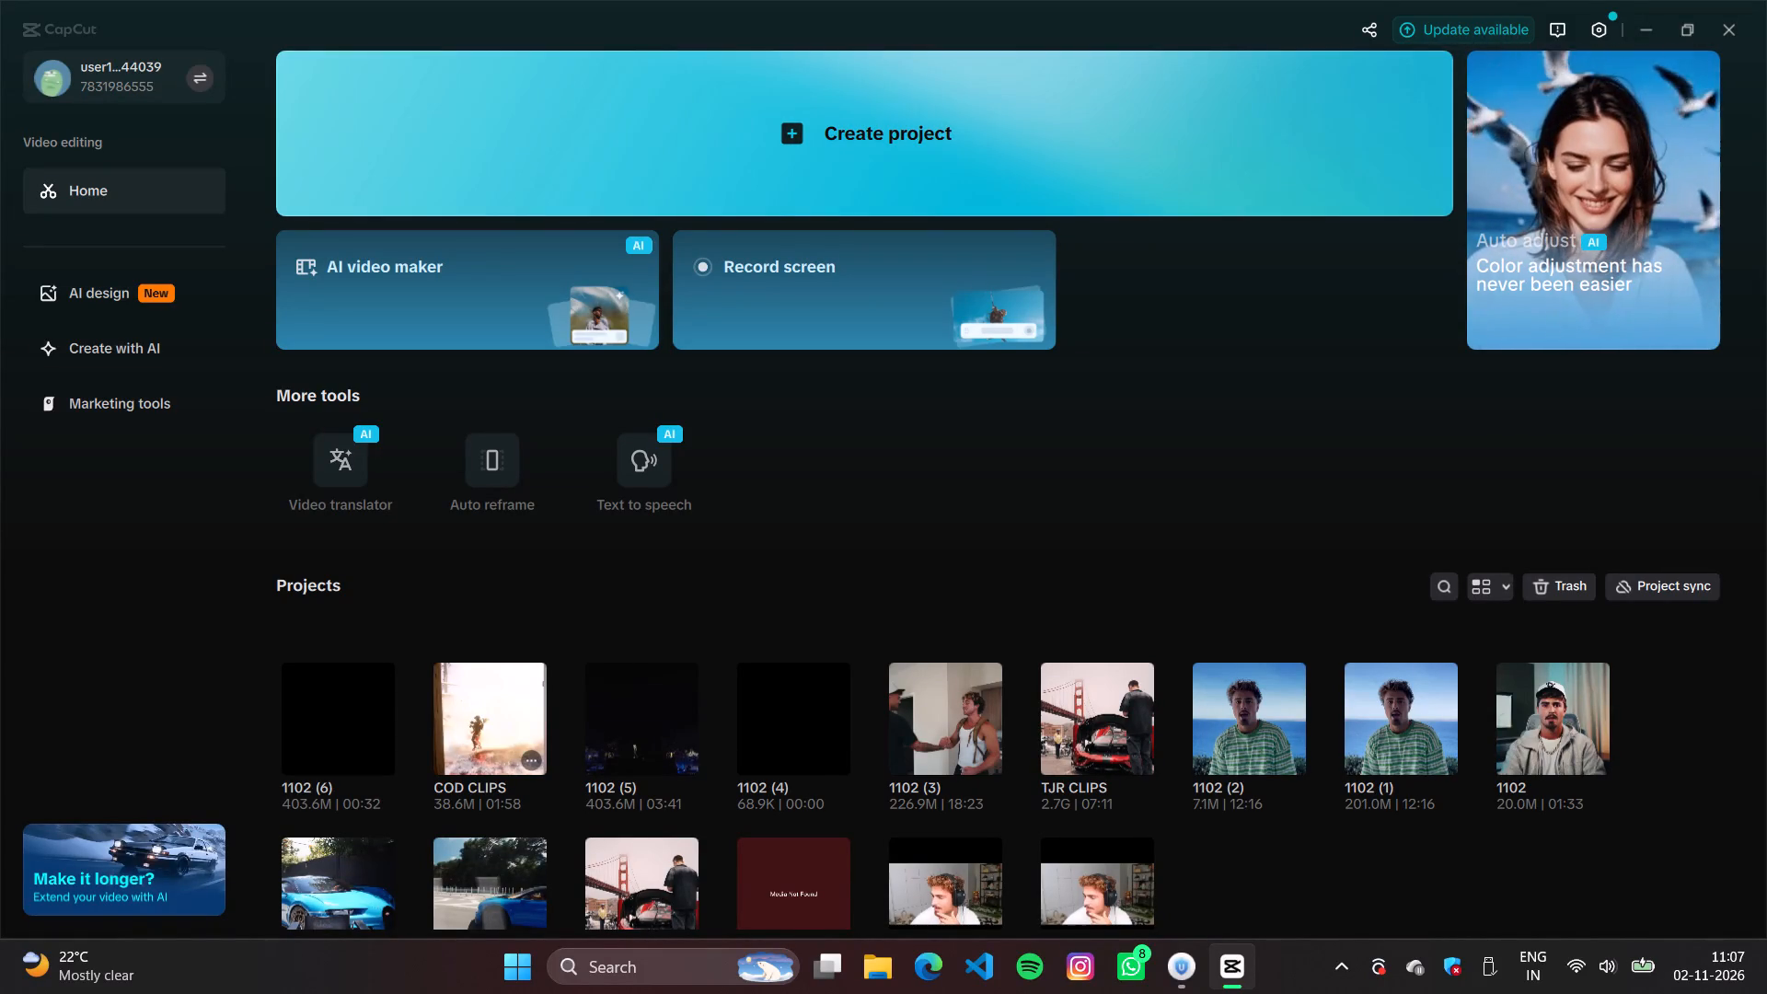
Open the existing project 1102 (6) for editing.
{"action": "left_click", "coordinate": [368, 726]}
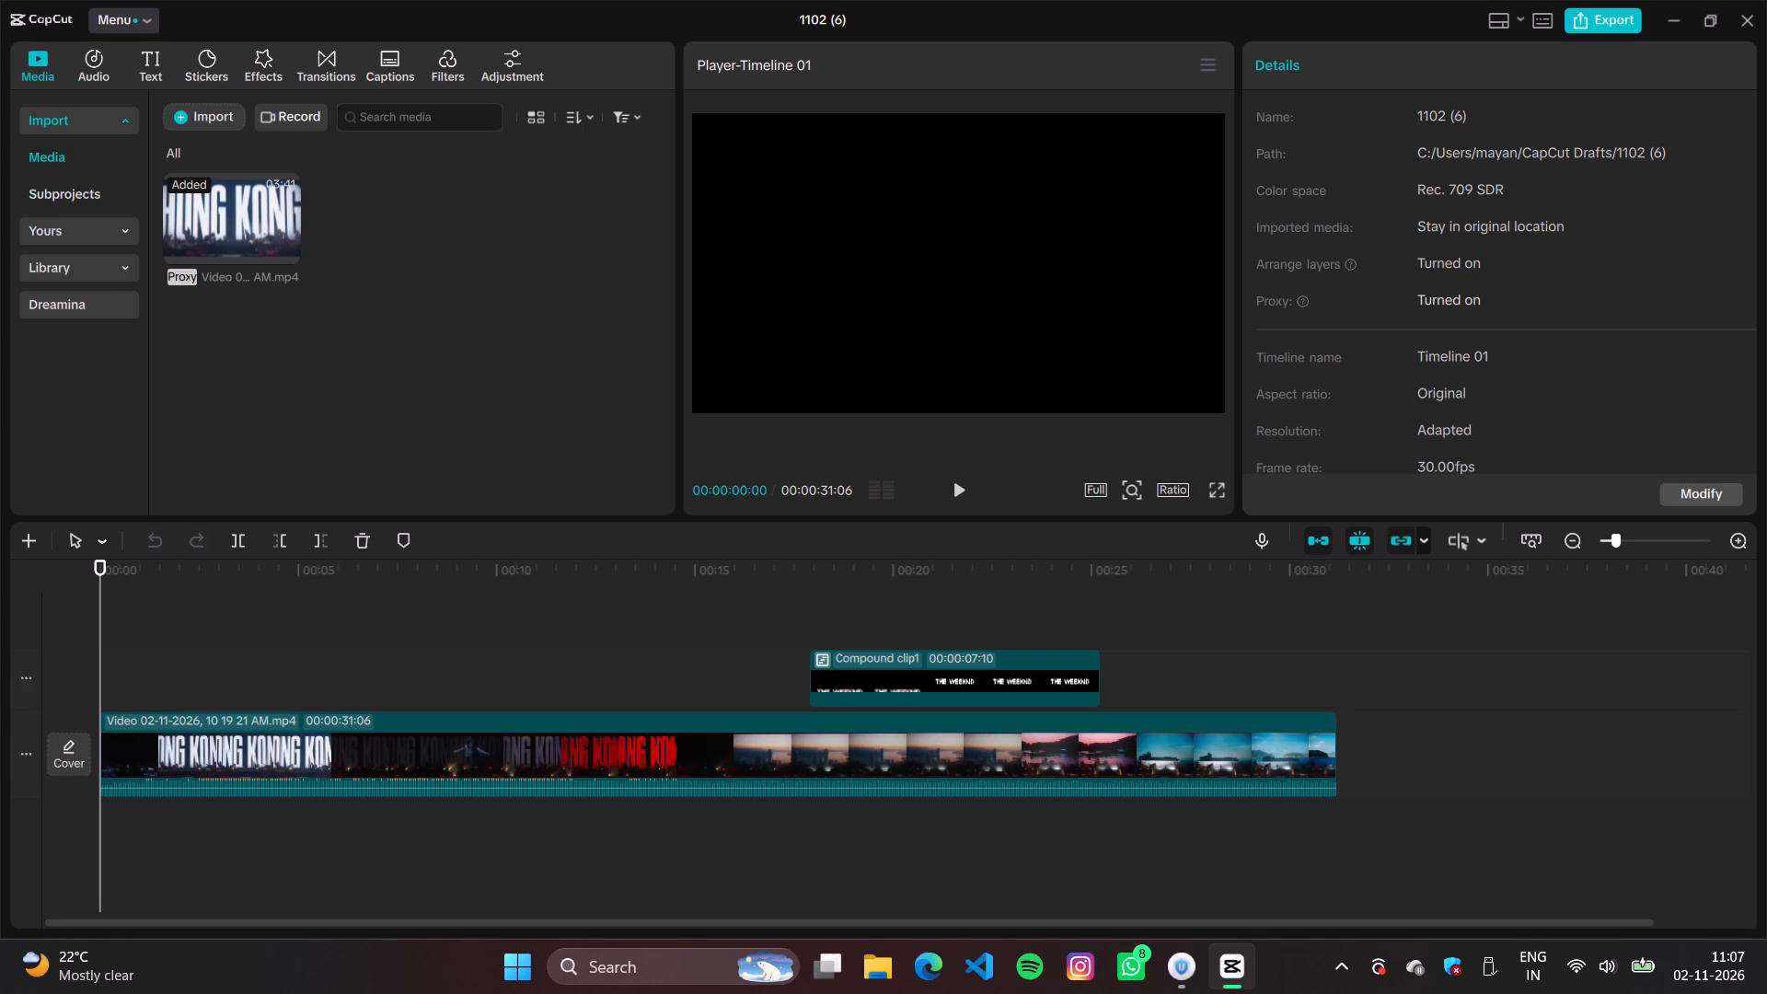
Preview the timeline from its start and pause playback at about 00:00:02:18, within the opening title footage.
{"action": "left_click", "coordinate": [962, 488]}
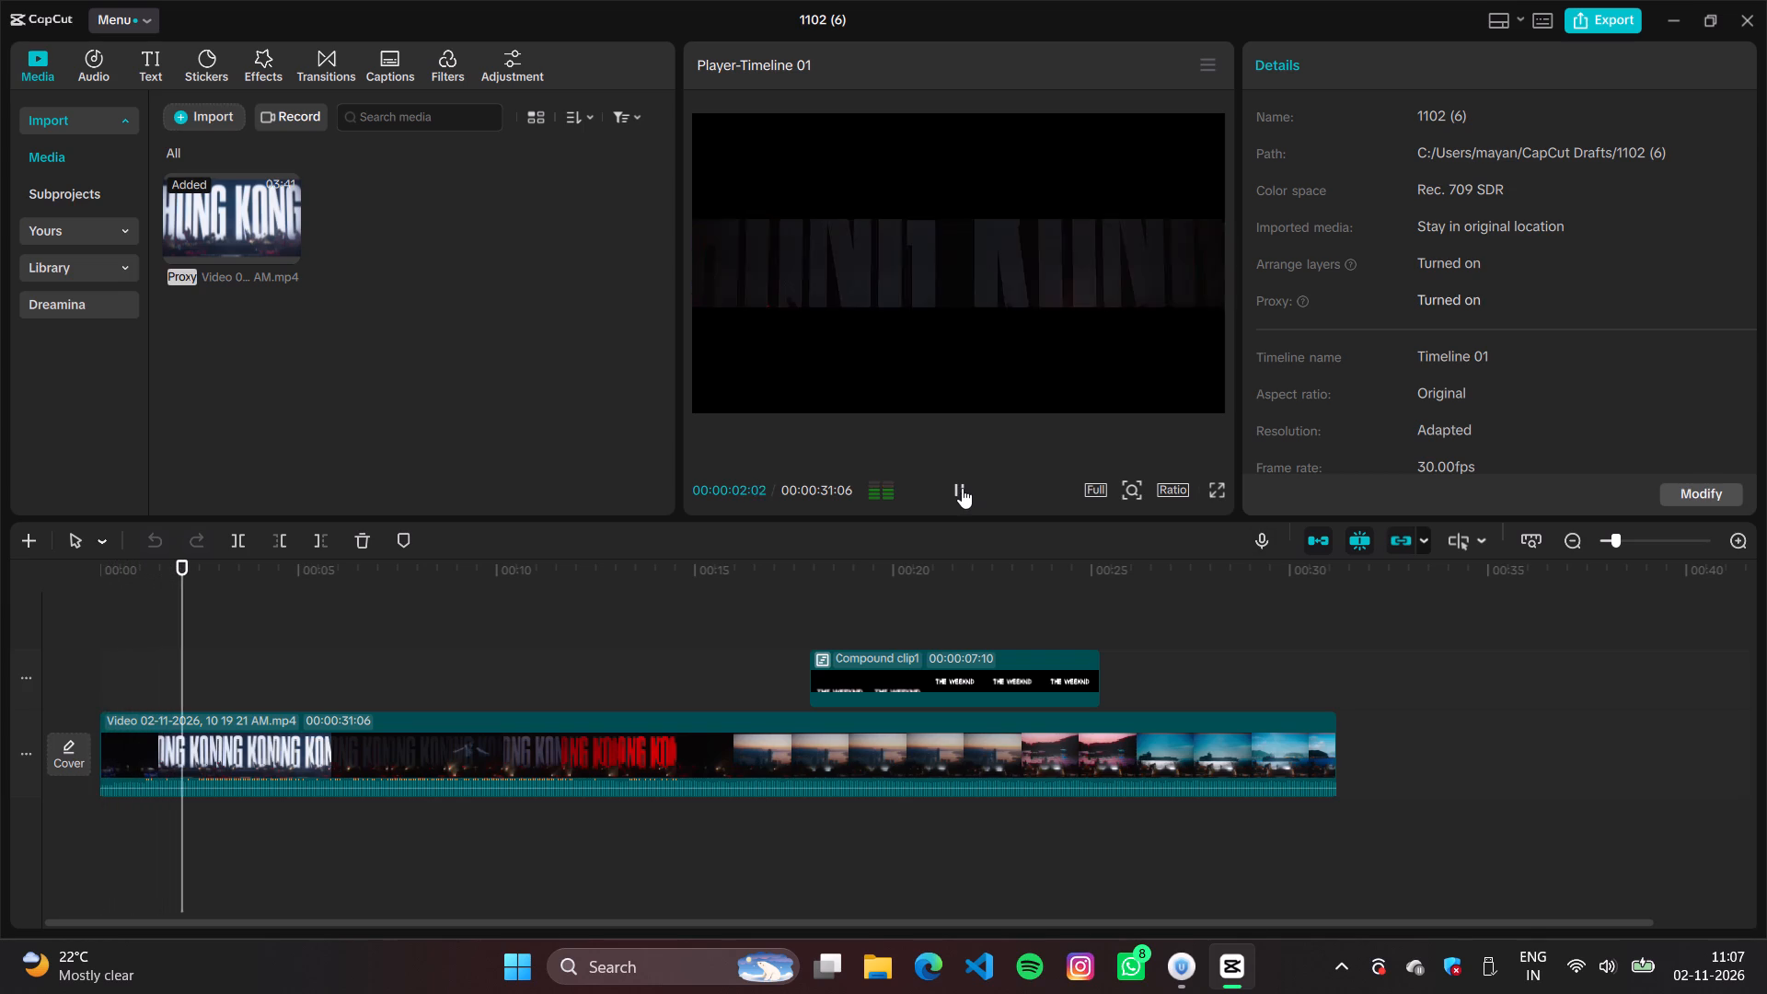
{"action": "key", "text": "space"}
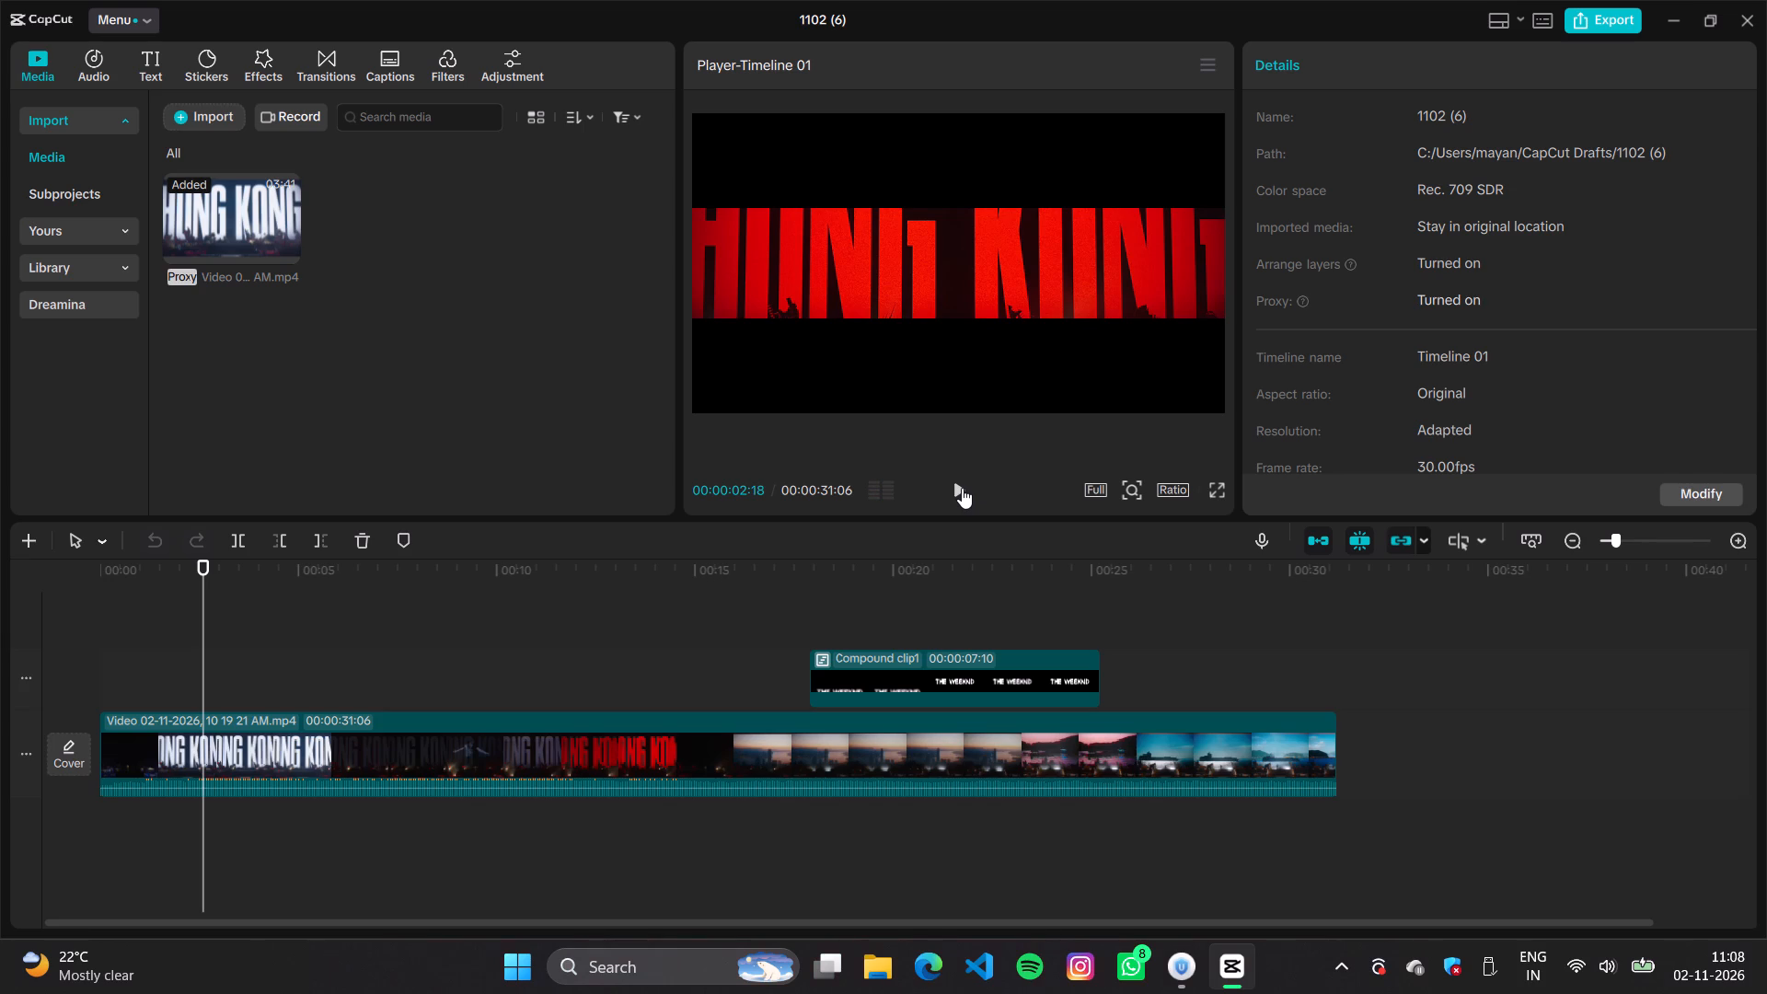
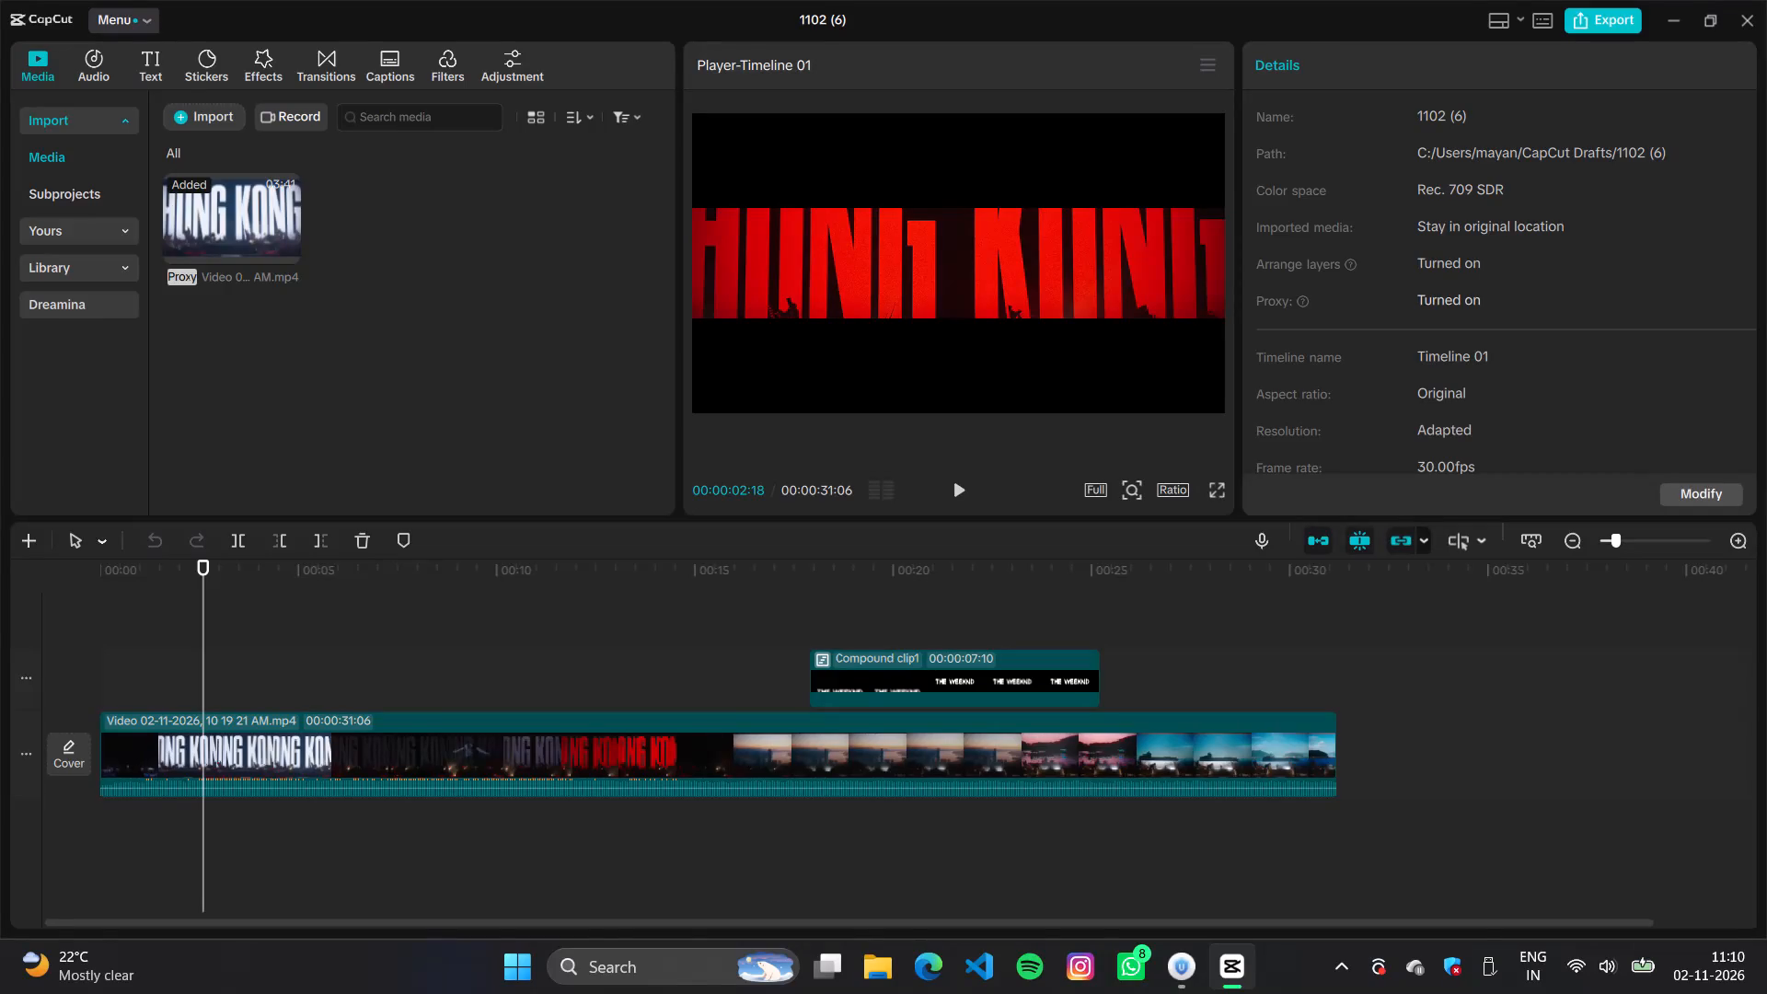
Play back the video from the start of the THE WEEKND title overlay through to about 00:00:28:12.
{"action": "left_click", "coordinate": [814, 609]}
{"action": "key", "text": "space"}
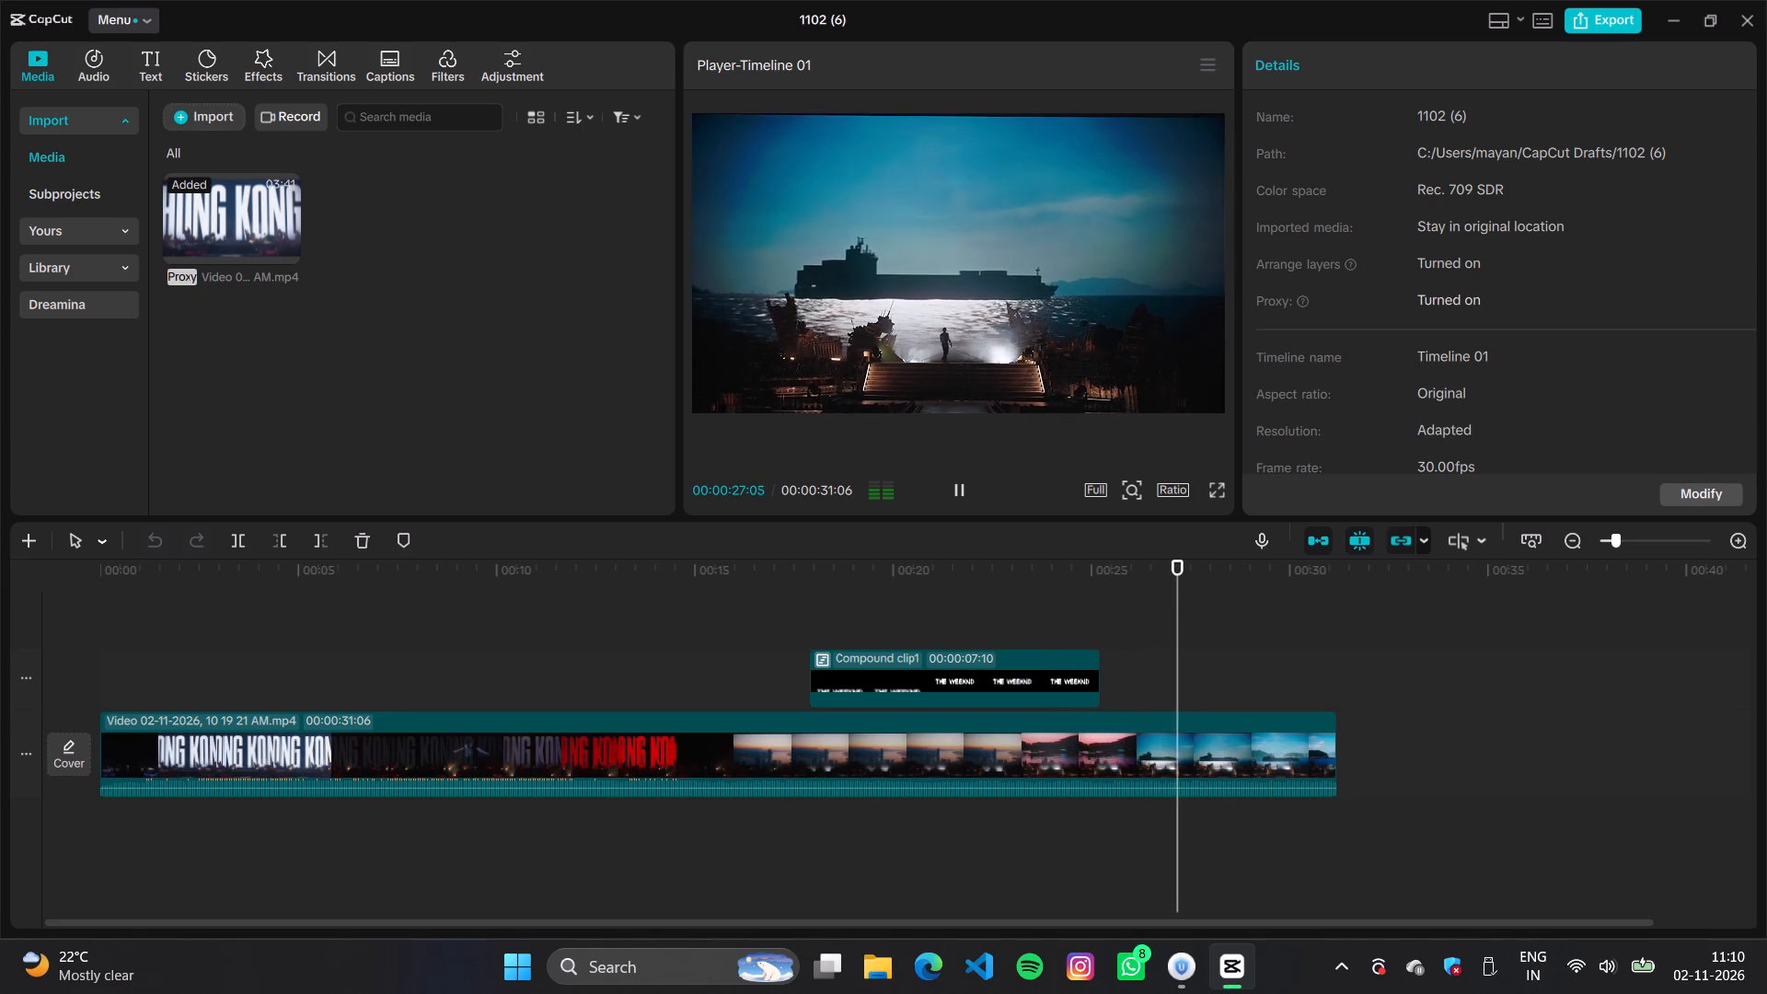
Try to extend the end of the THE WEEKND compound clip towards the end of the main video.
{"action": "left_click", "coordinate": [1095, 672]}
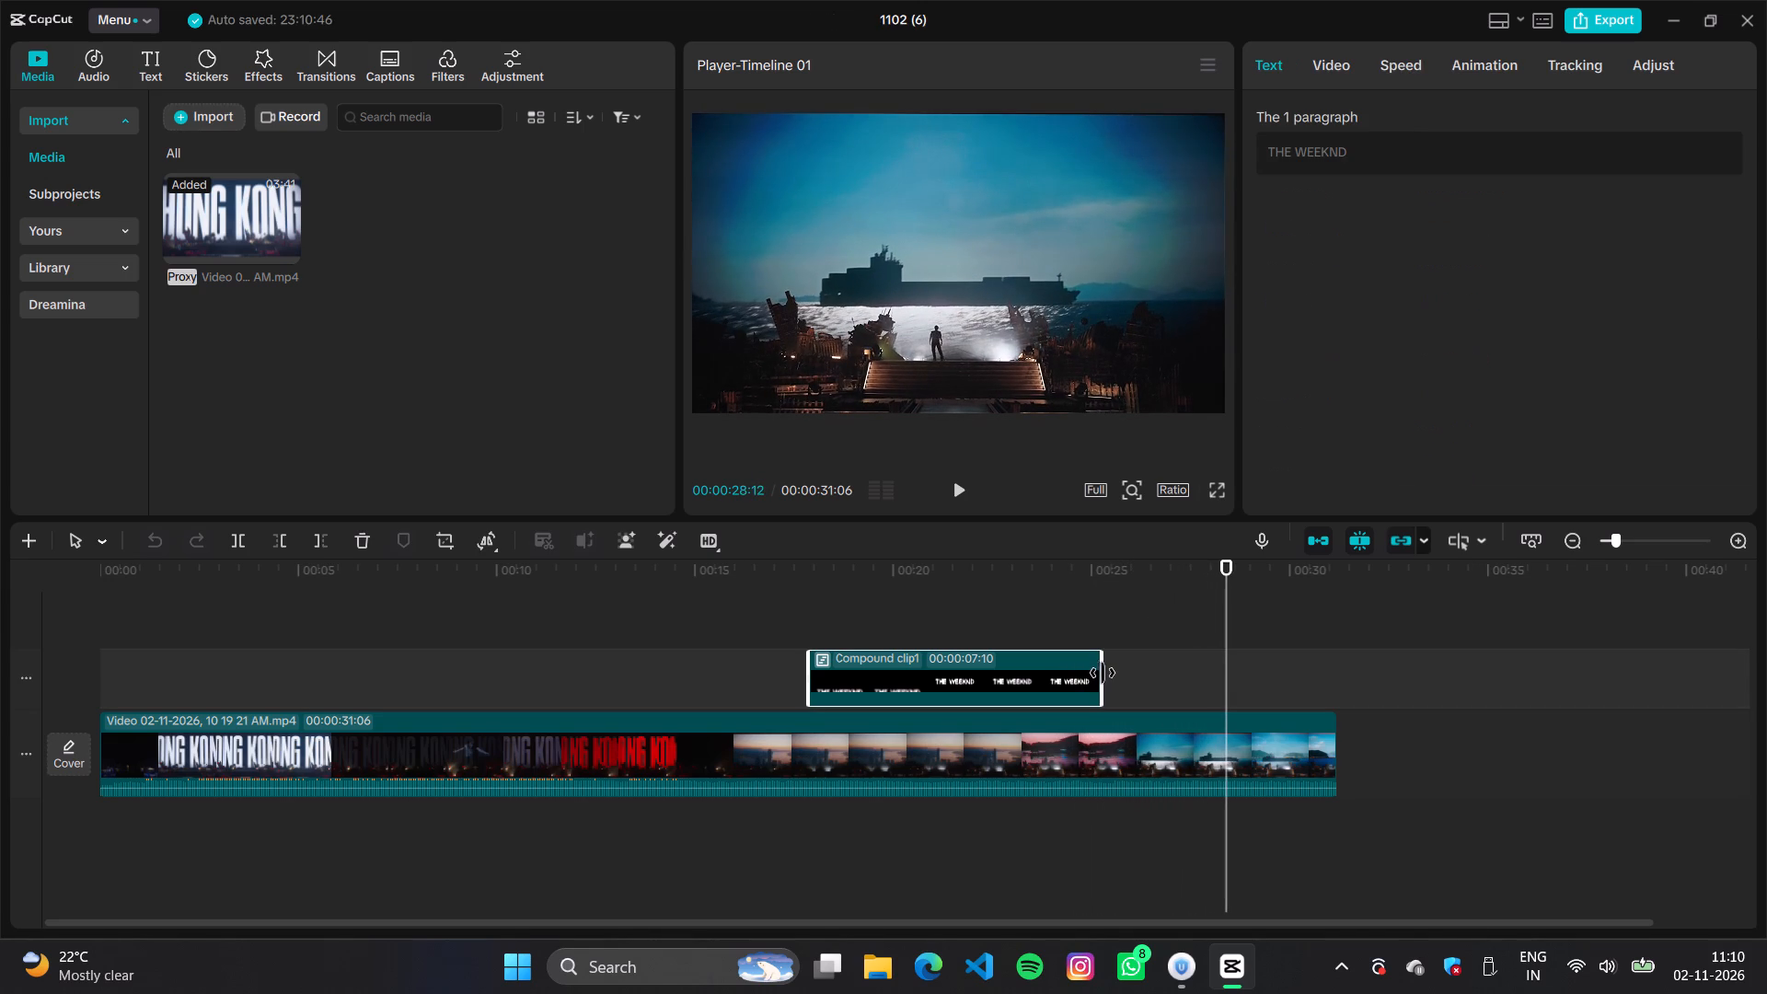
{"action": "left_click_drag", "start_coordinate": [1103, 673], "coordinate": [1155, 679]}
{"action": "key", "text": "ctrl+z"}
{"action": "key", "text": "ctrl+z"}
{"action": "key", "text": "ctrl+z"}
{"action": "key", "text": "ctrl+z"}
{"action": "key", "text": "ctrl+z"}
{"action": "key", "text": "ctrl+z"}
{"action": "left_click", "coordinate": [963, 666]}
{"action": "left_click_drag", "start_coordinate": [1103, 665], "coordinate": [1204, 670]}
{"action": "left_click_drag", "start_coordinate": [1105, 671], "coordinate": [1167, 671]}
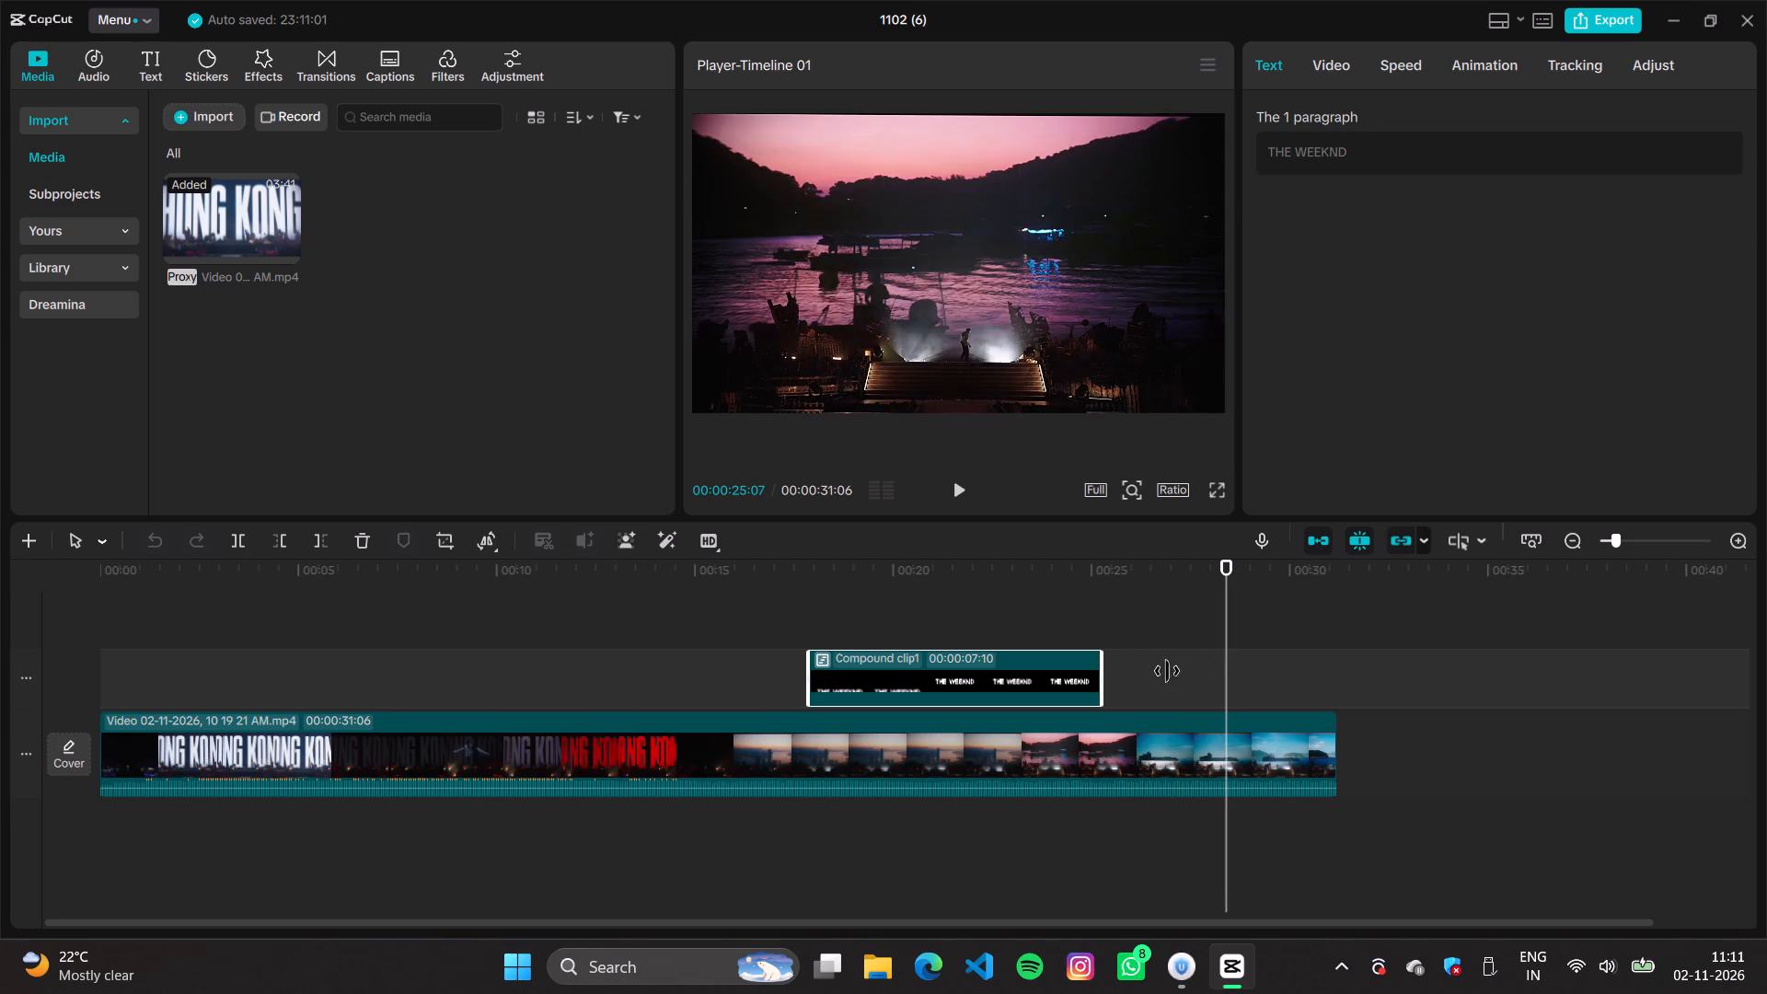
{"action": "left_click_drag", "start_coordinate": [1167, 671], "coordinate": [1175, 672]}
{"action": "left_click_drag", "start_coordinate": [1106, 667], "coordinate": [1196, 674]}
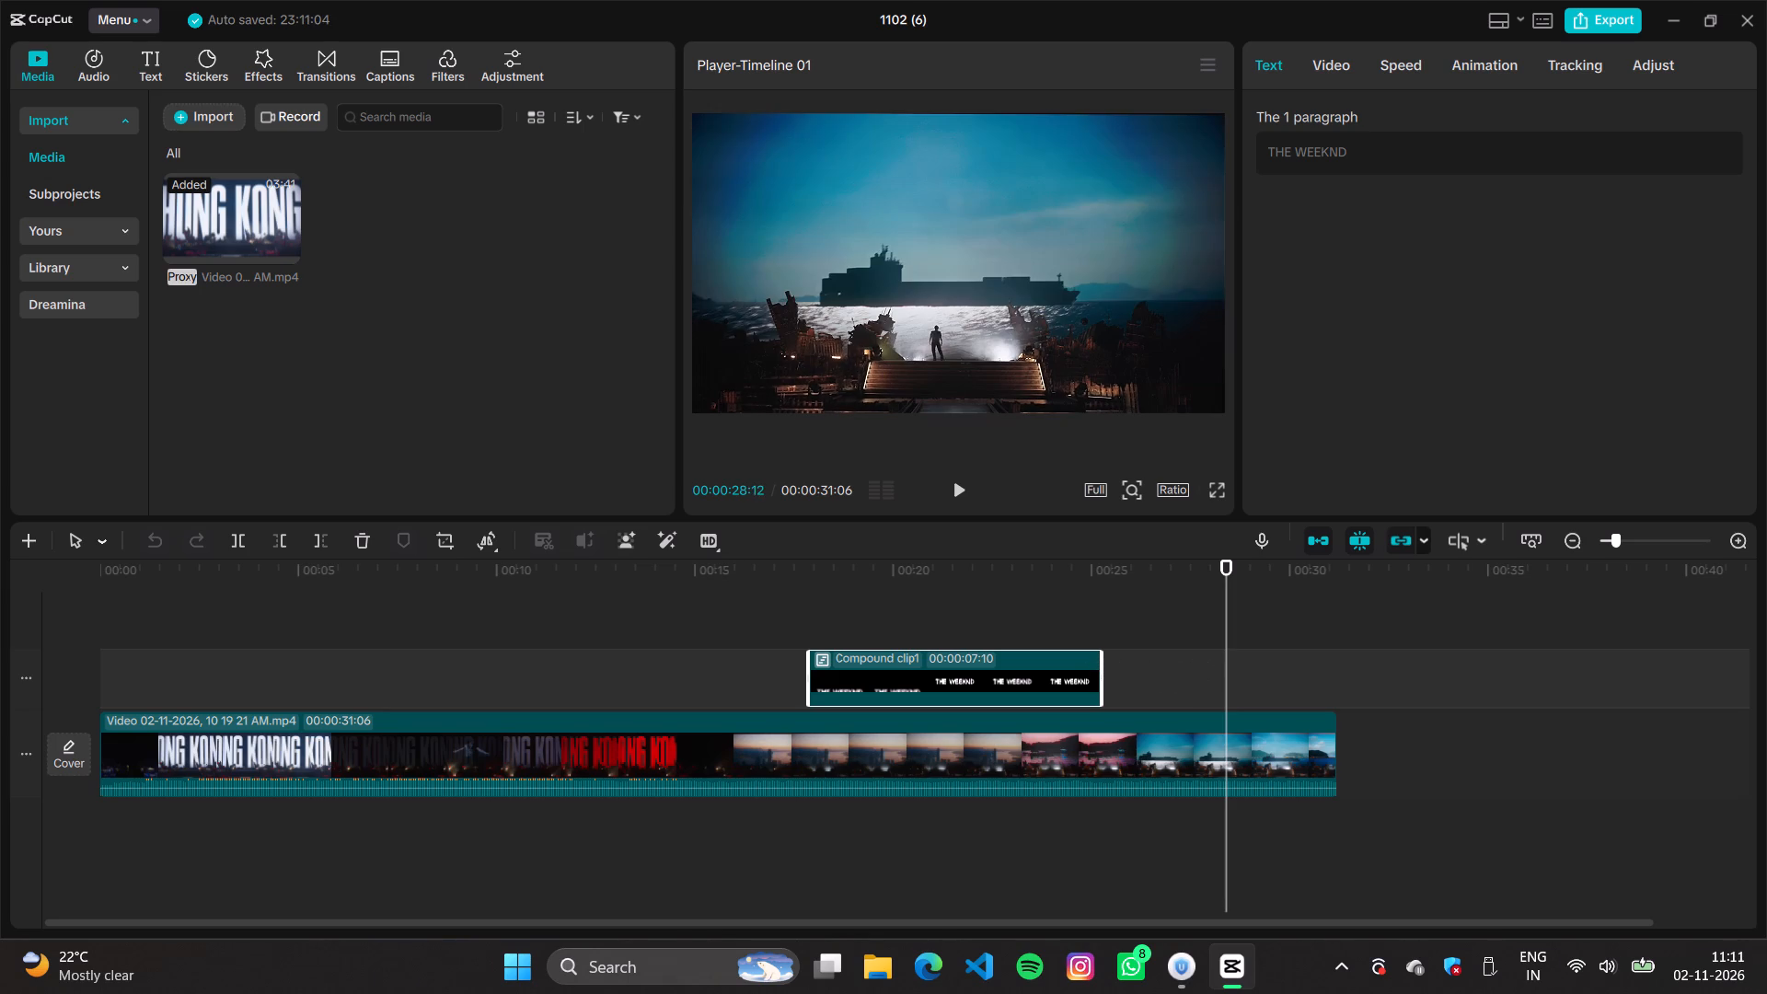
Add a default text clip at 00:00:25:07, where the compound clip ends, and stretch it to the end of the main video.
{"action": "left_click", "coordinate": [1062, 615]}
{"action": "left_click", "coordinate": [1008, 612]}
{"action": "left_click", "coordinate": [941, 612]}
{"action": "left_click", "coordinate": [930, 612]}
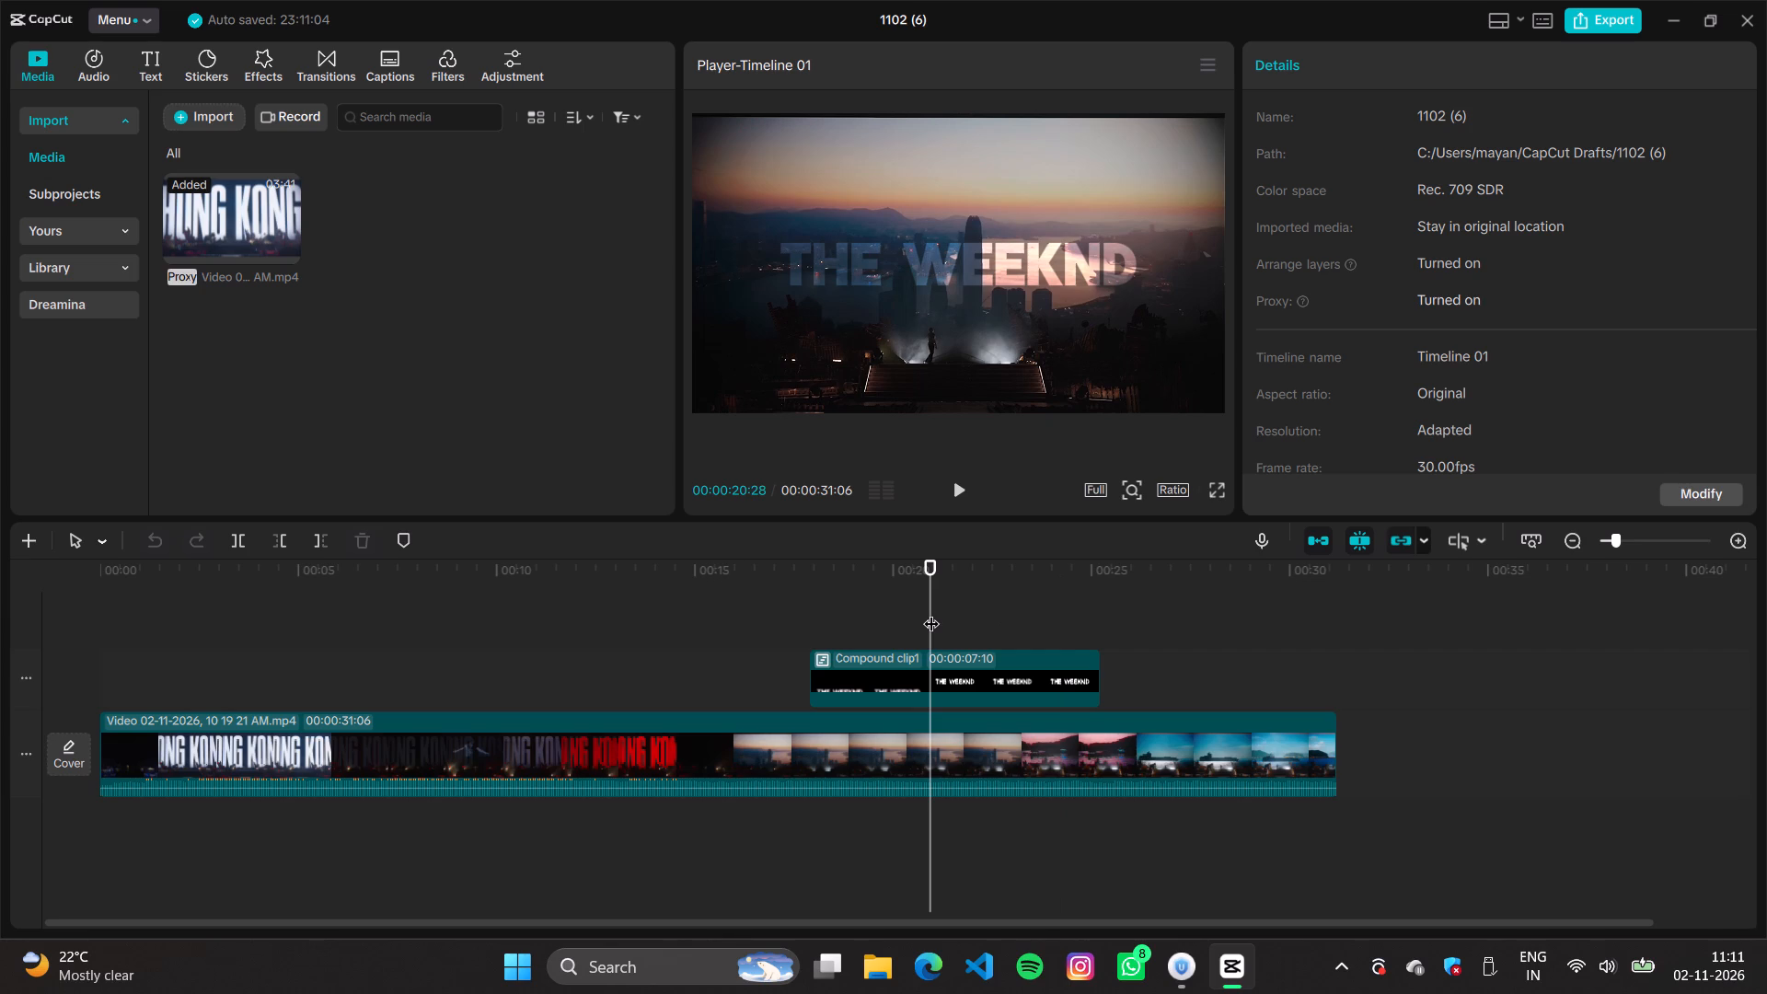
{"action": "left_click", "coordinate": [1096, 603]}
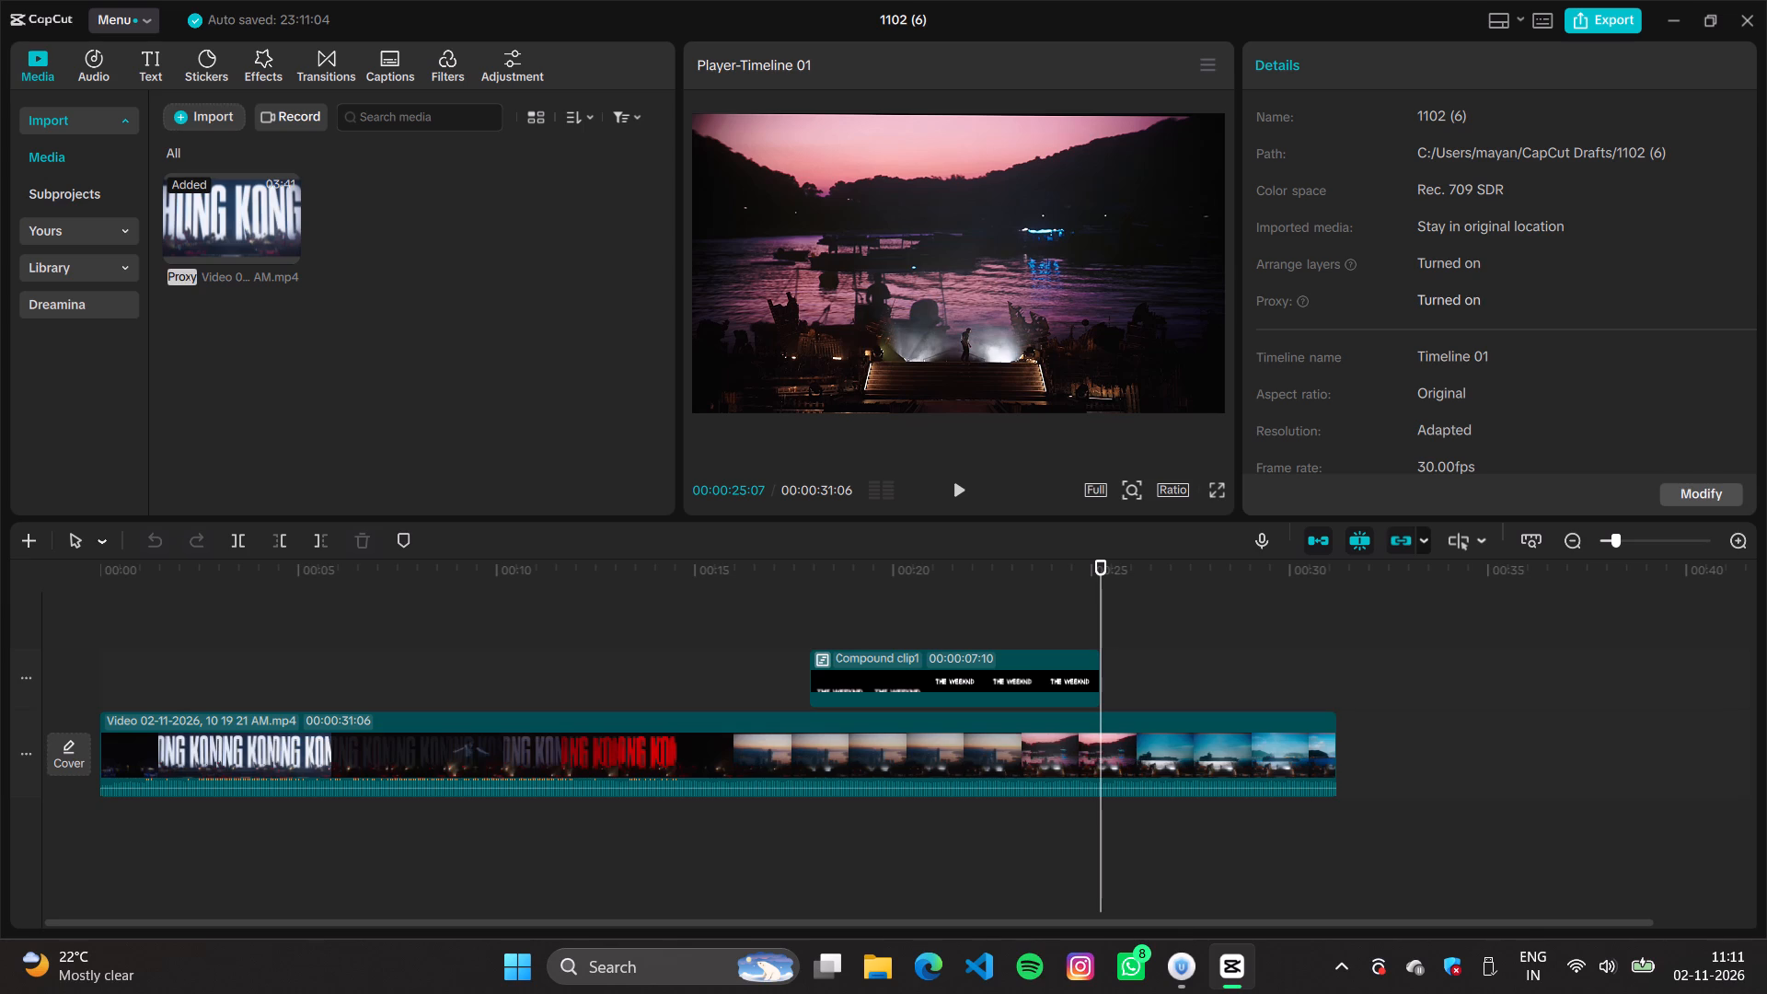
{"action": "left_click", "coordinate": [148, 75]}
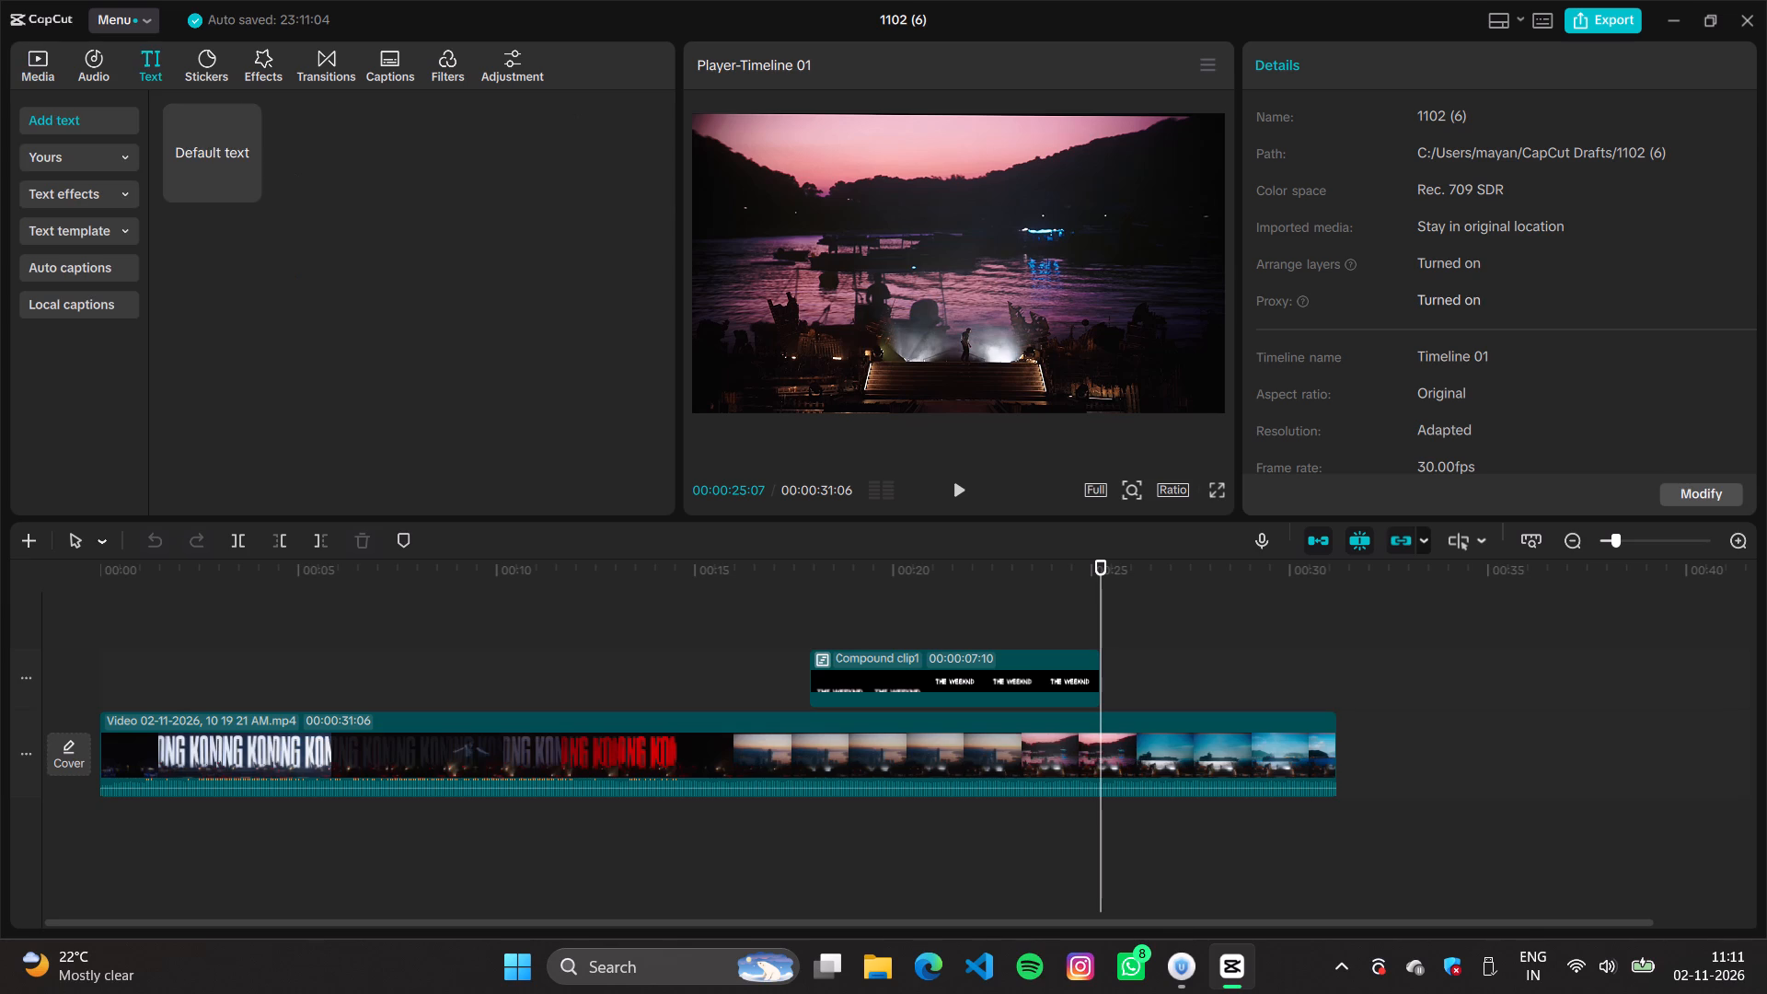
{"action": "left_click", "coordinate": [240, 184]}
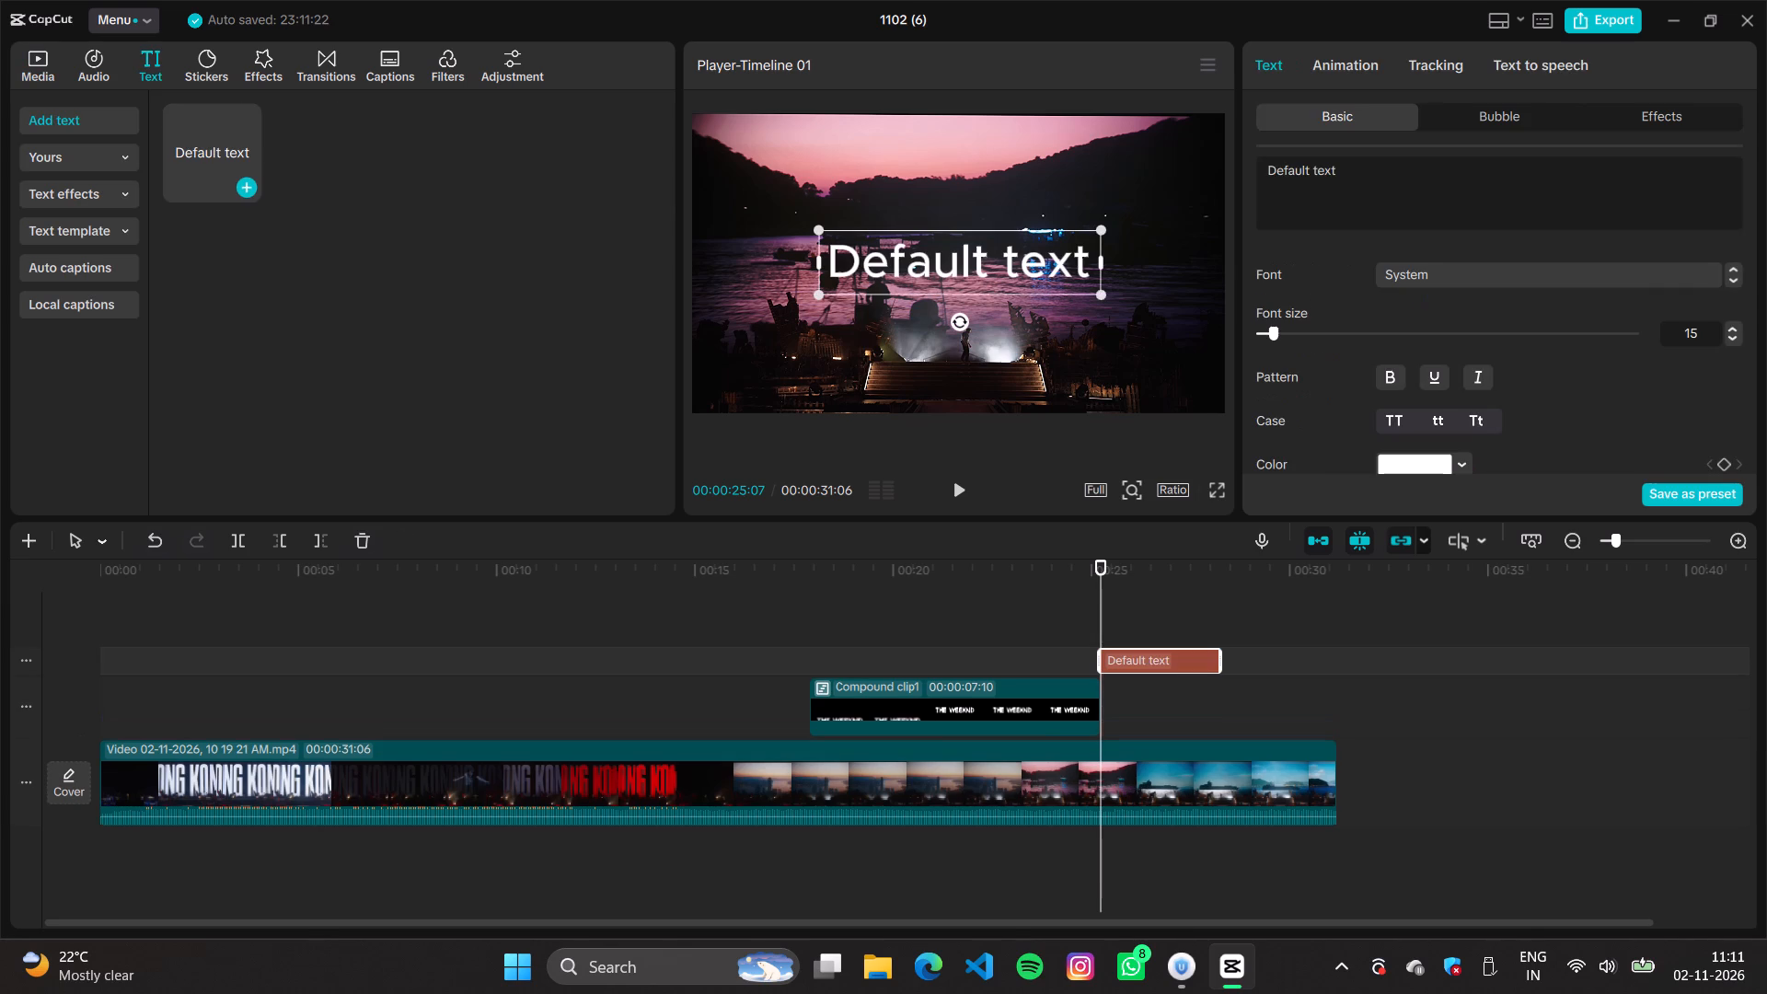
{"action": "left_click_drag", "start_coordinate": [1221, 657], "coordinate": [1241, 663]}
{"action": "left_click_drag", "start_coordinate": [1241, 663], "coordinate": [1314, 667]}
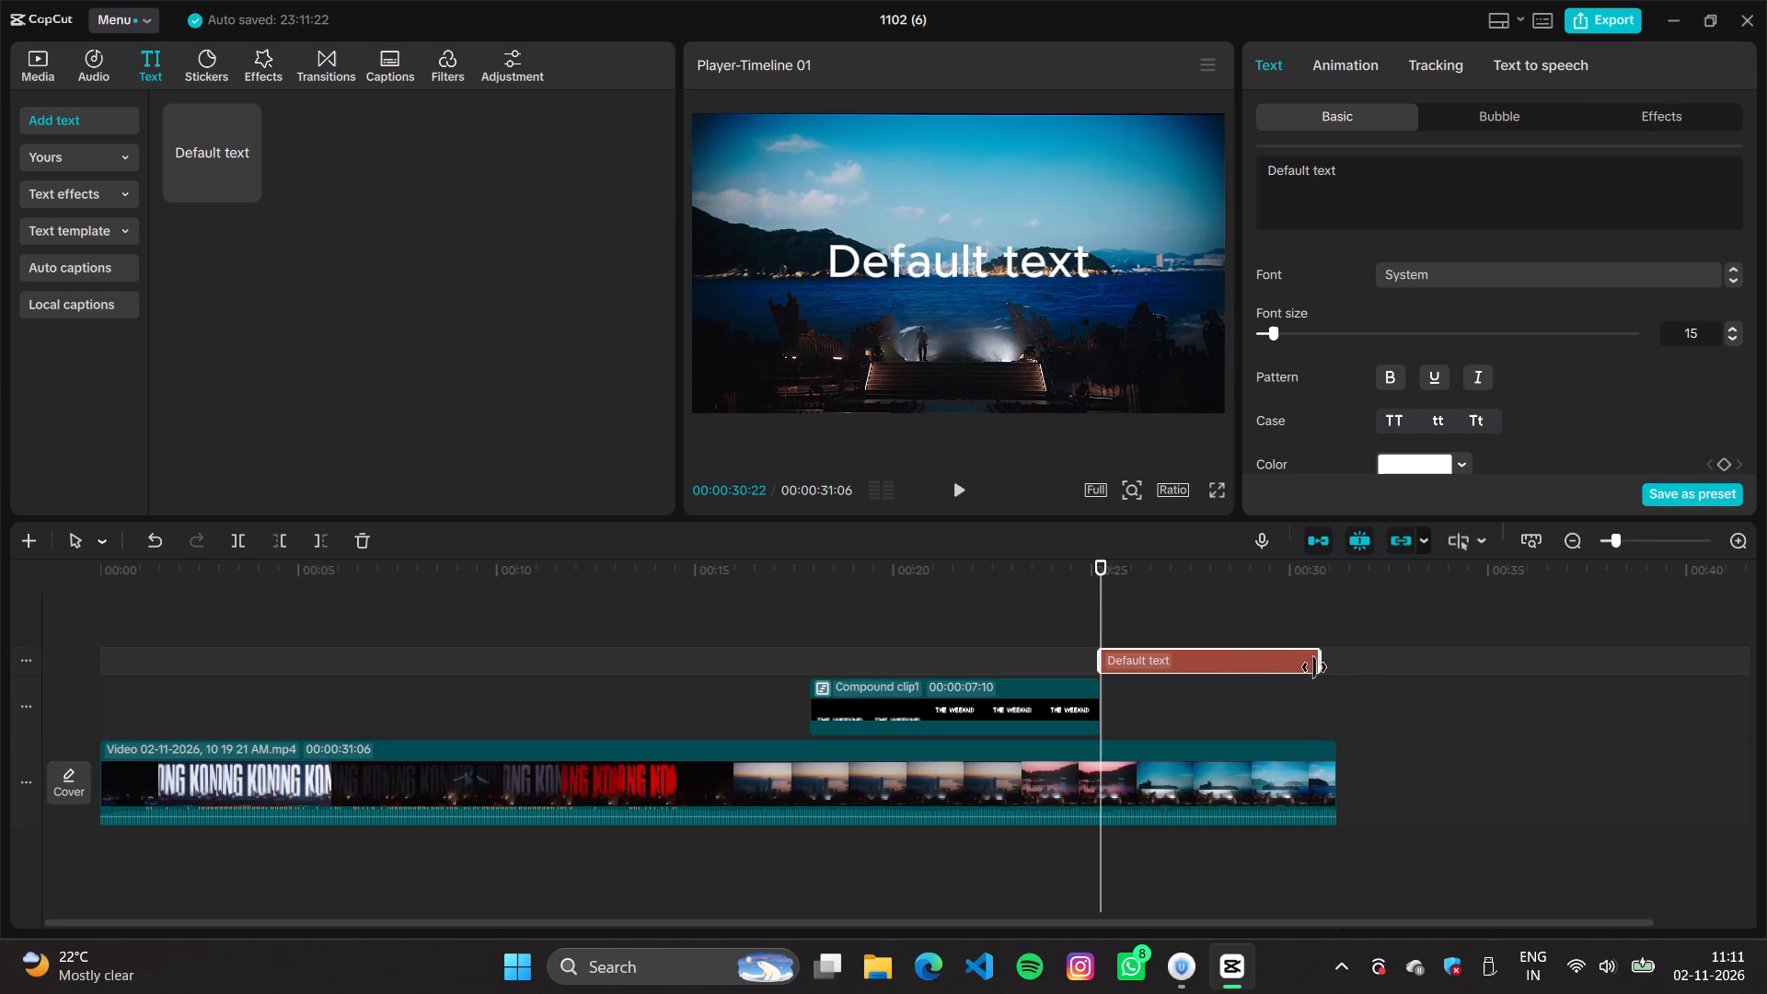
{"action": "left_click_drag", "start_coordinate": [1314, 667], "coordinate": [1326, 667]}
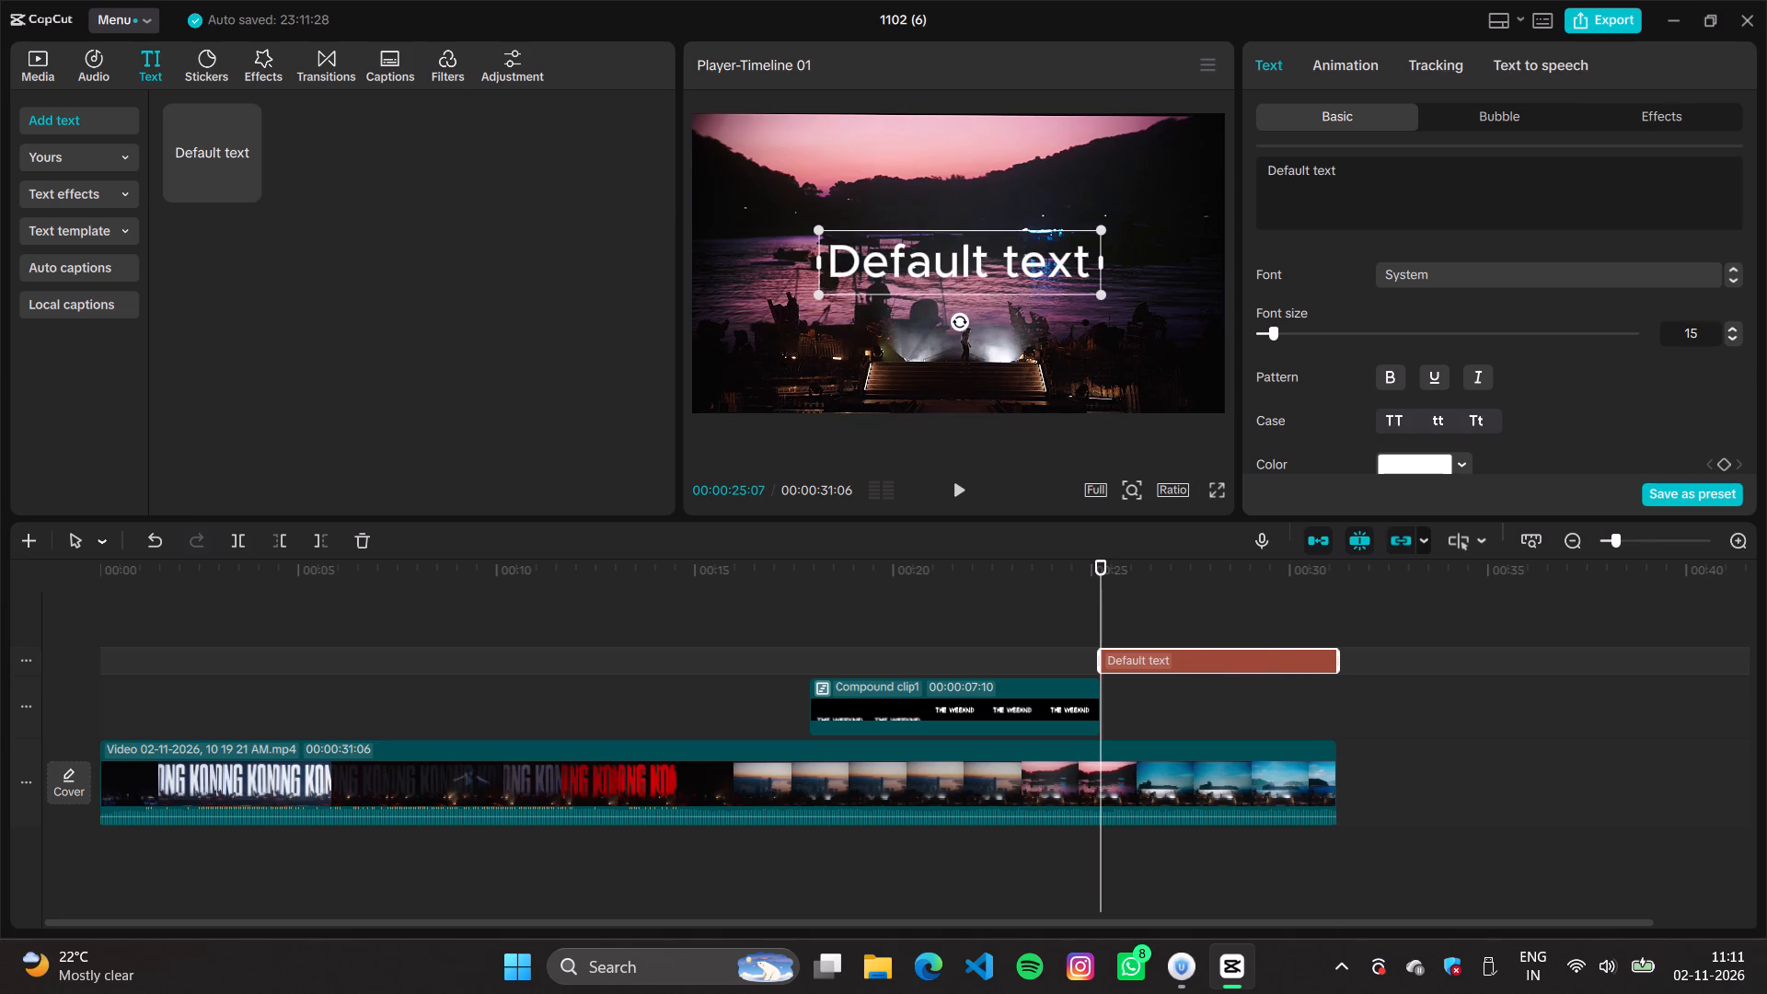
Compare the preview frames just before and after the junction between the THE WEEKND clip and the default text.
{"action": "left_click", "coordinate": [1083, 623]}
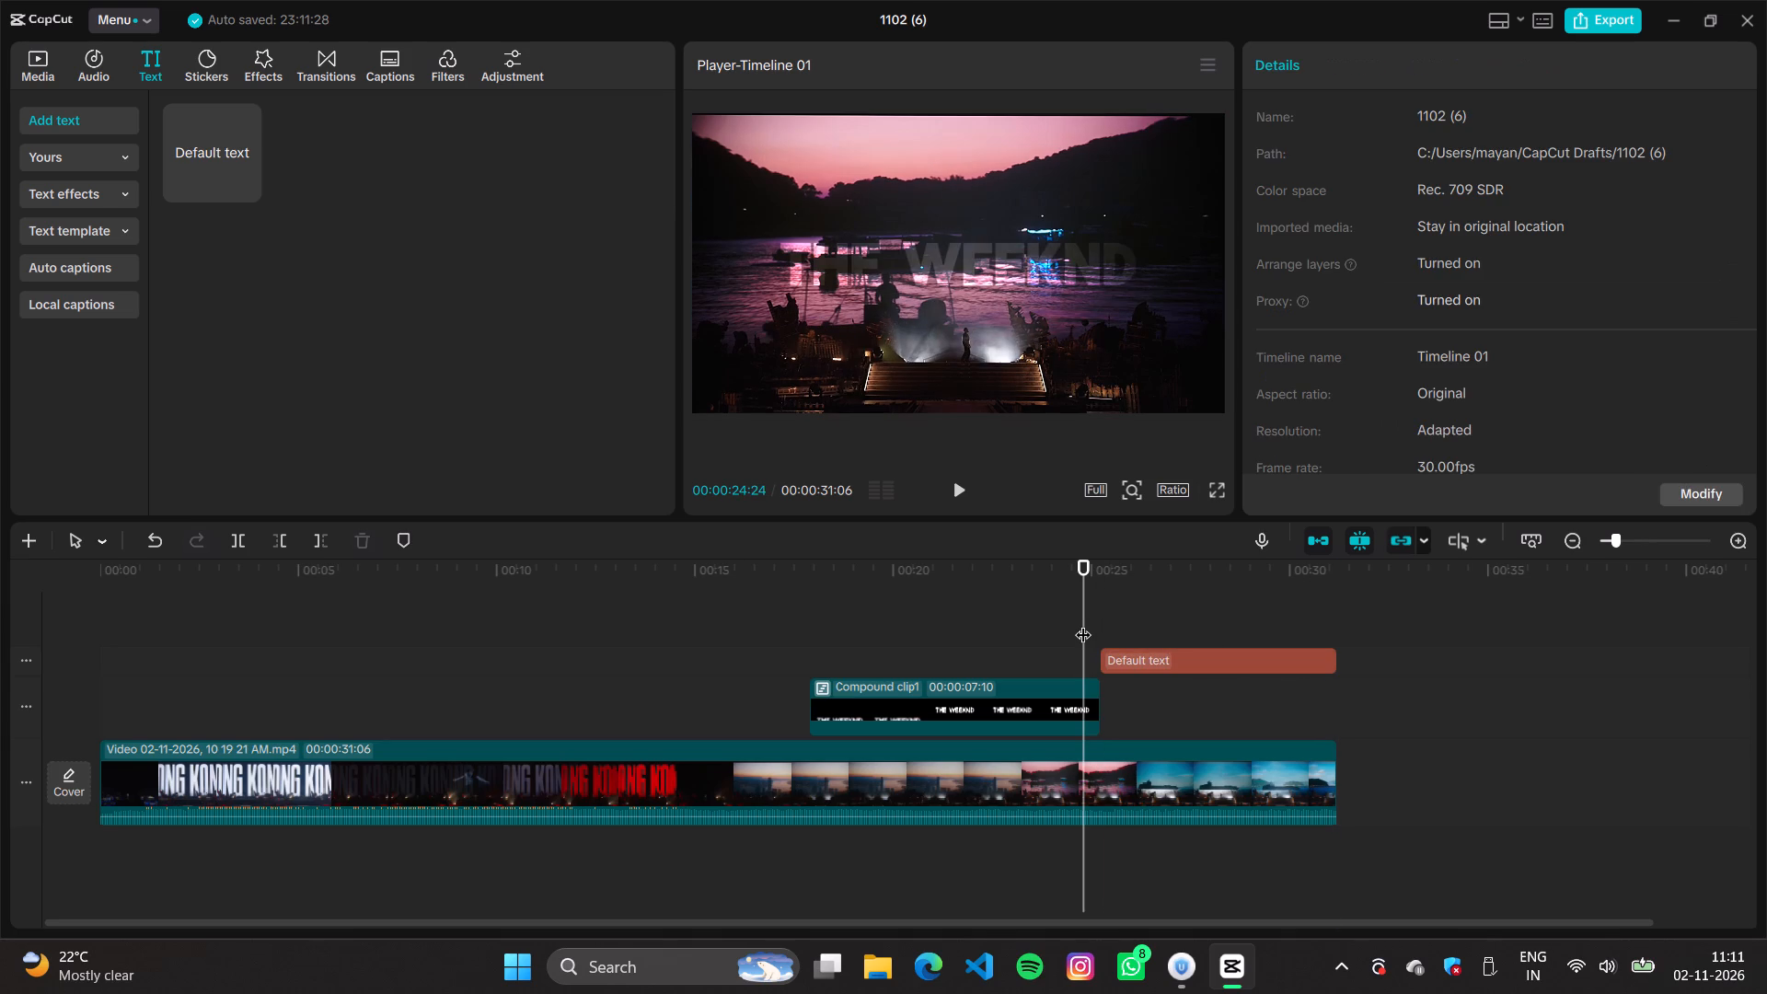
{"action": "left_click", "coordinate": [1128, 662]}
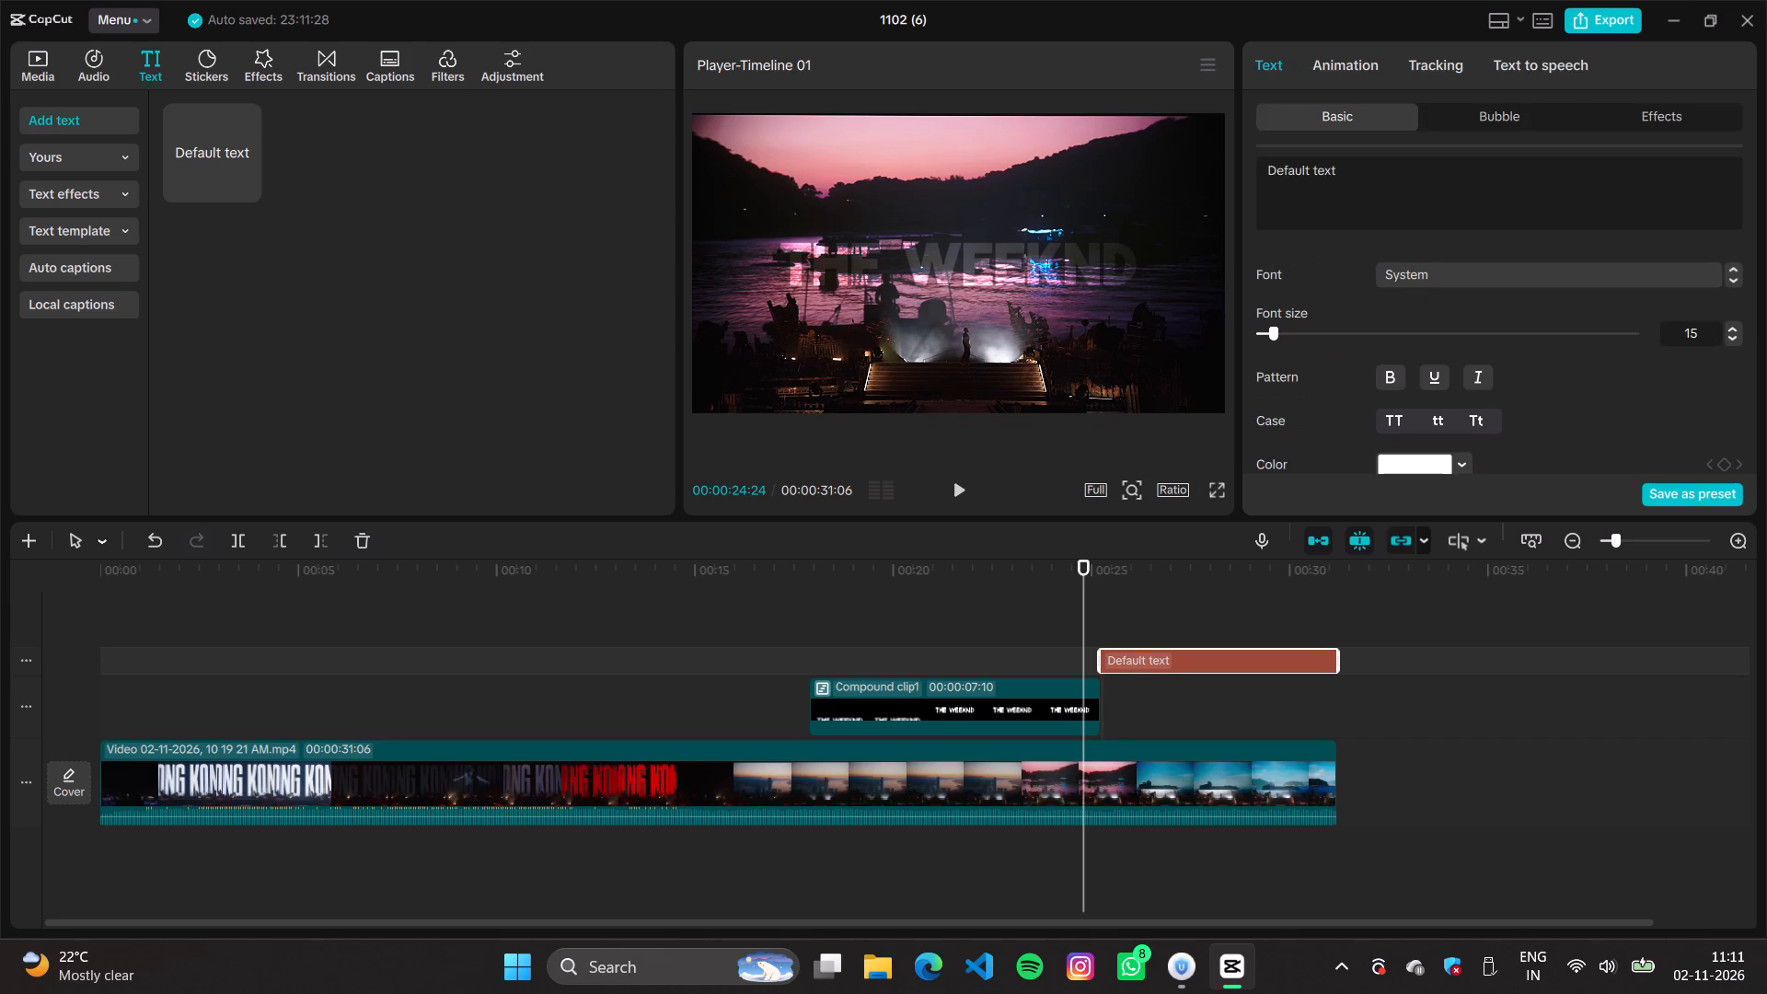
{"action": "left_click", "coordinate": [1124, 607]}
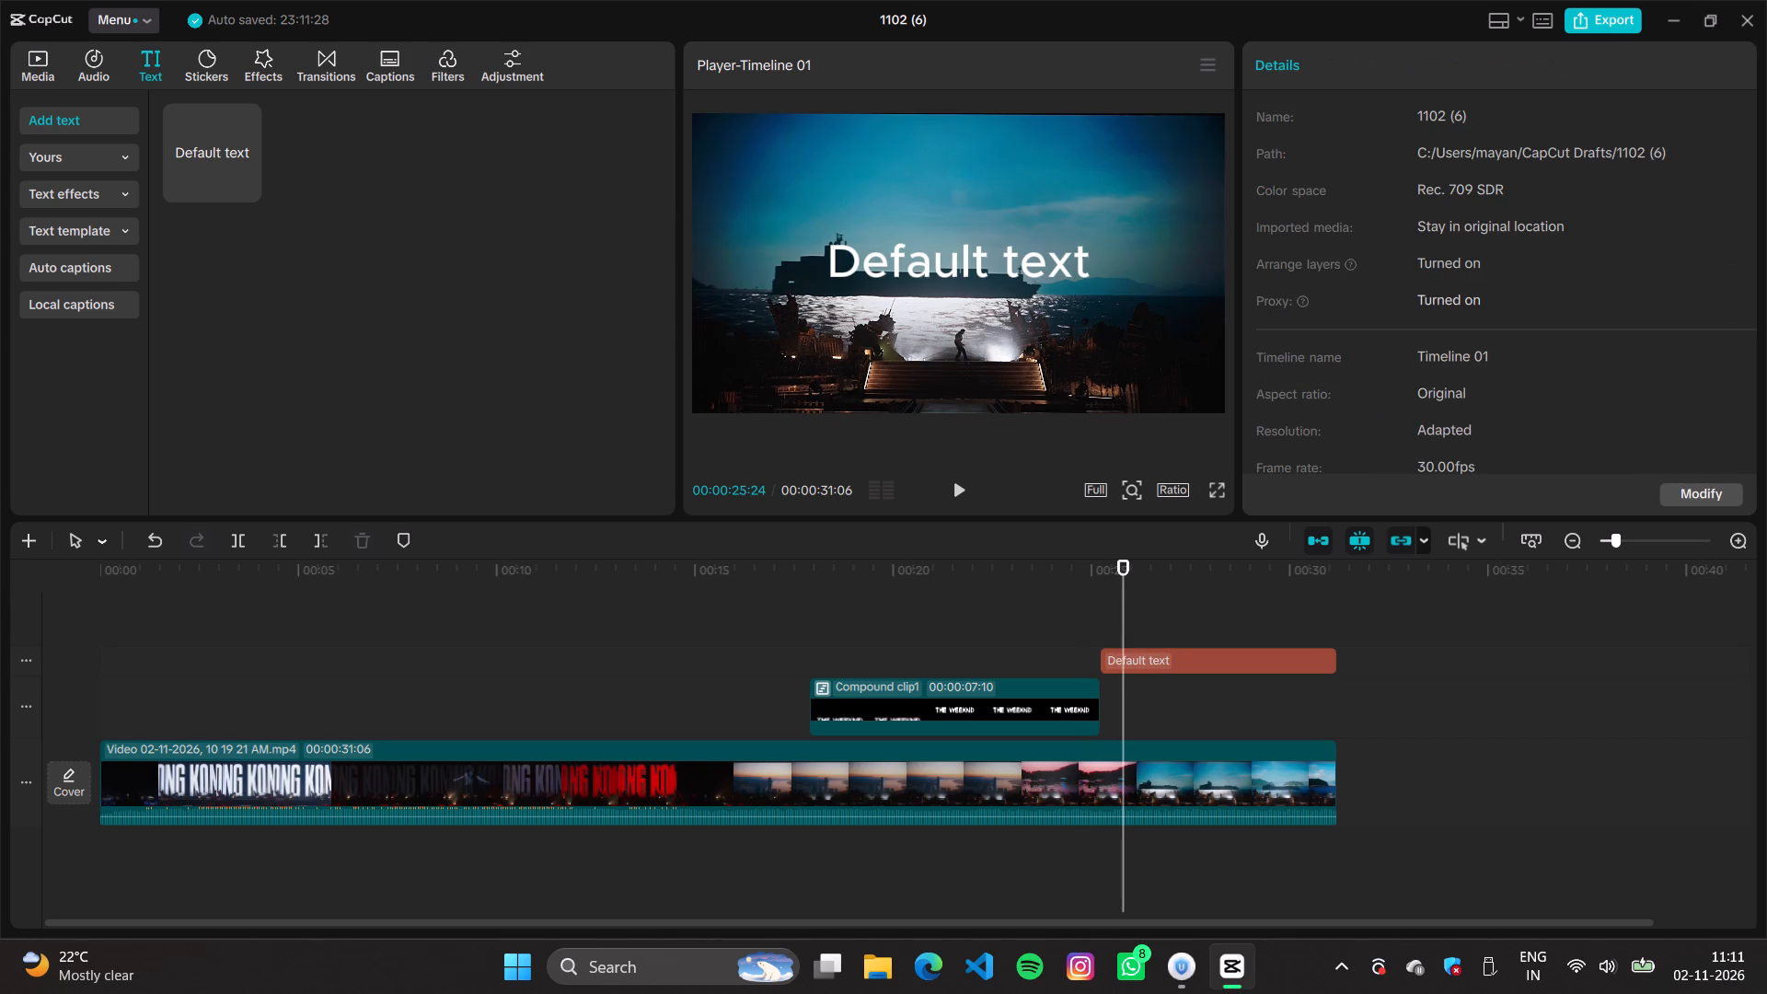
{"action": "left_click", "coordinate": [1108, 604]}
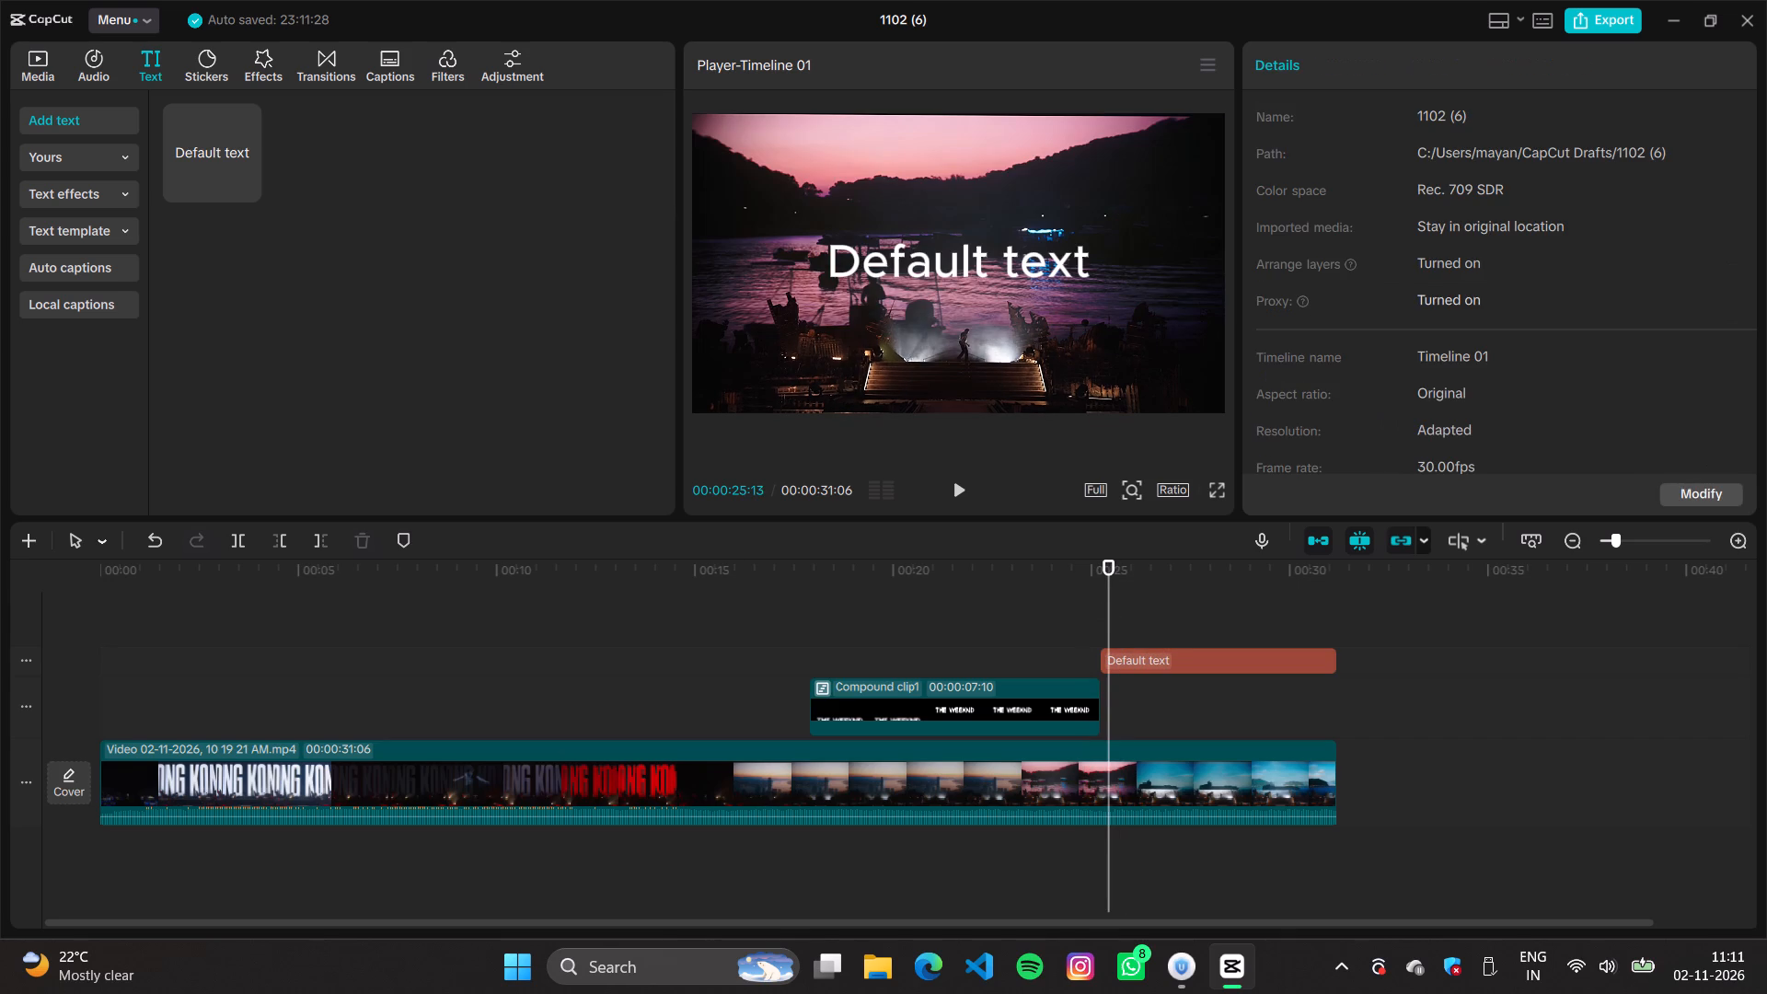
{"action": "left_click", "coordinate": [1099, 608]}
{"action": "left_click", "coordinate": [1099, 610]}
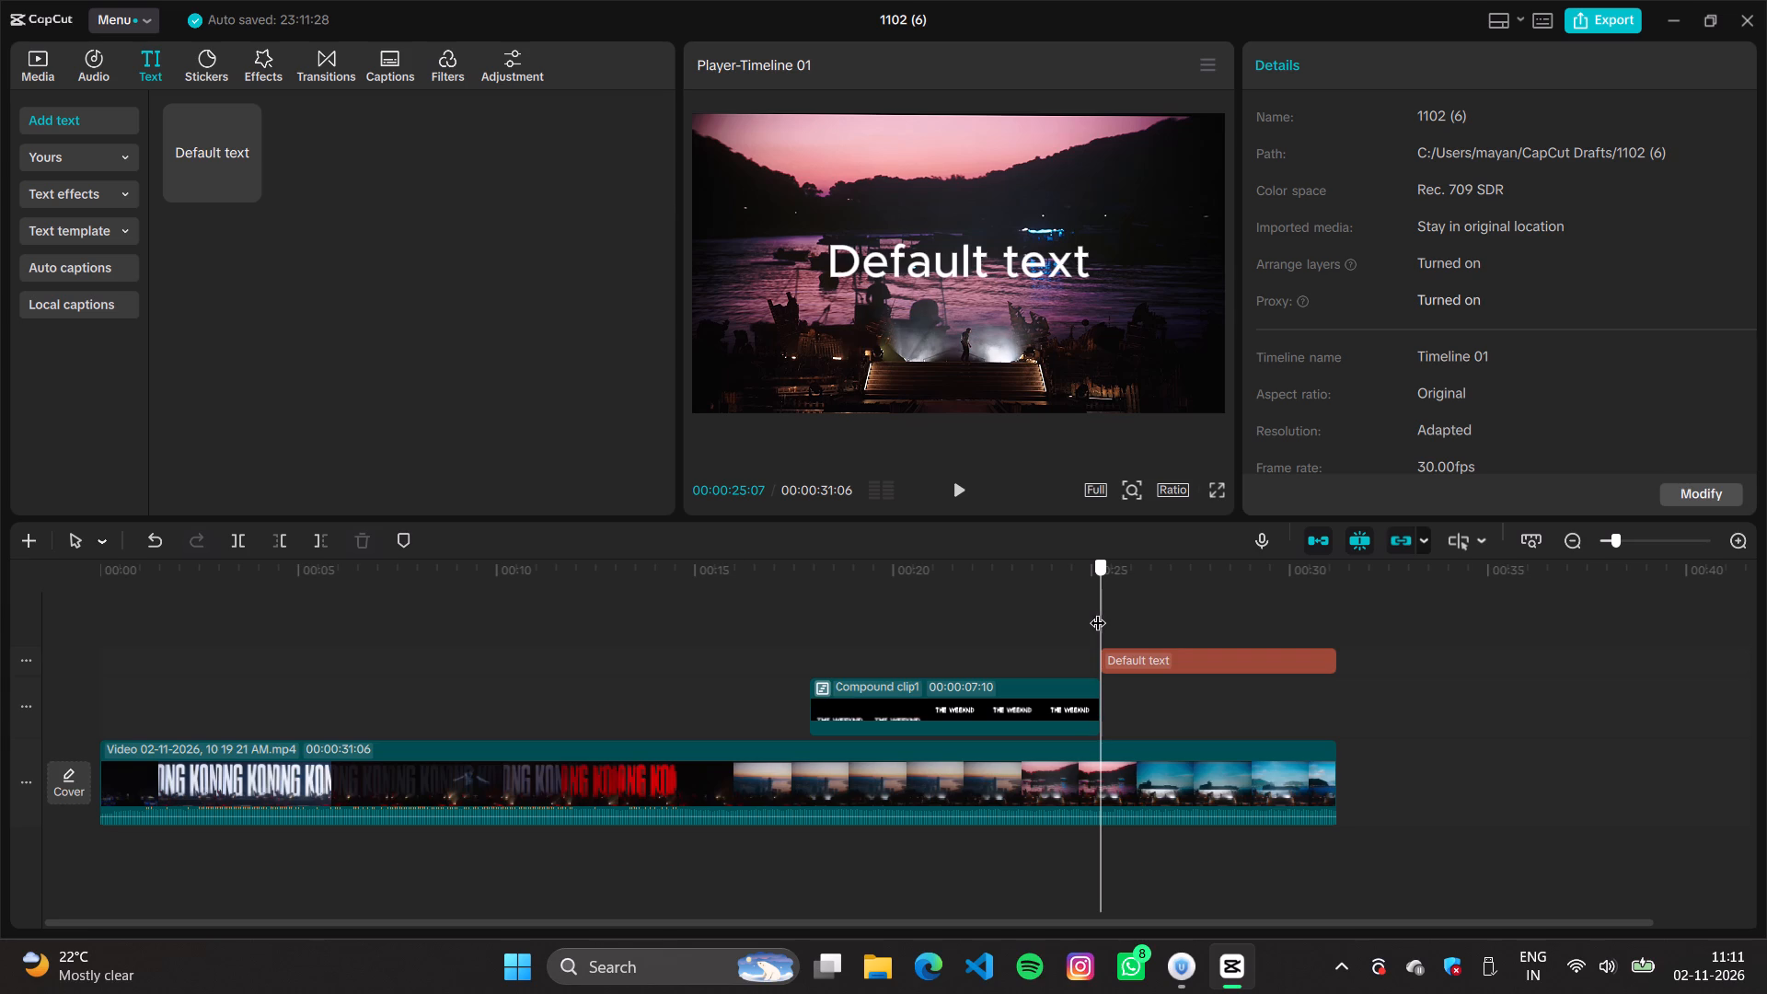
Undo the compound clip holding the THE WEEKND title so it becomes an editable text clip again.
{"action": "left_click", "coordinate": [1021, 698]}
{"action": "right_click", "coordinate": [1021, 699]}
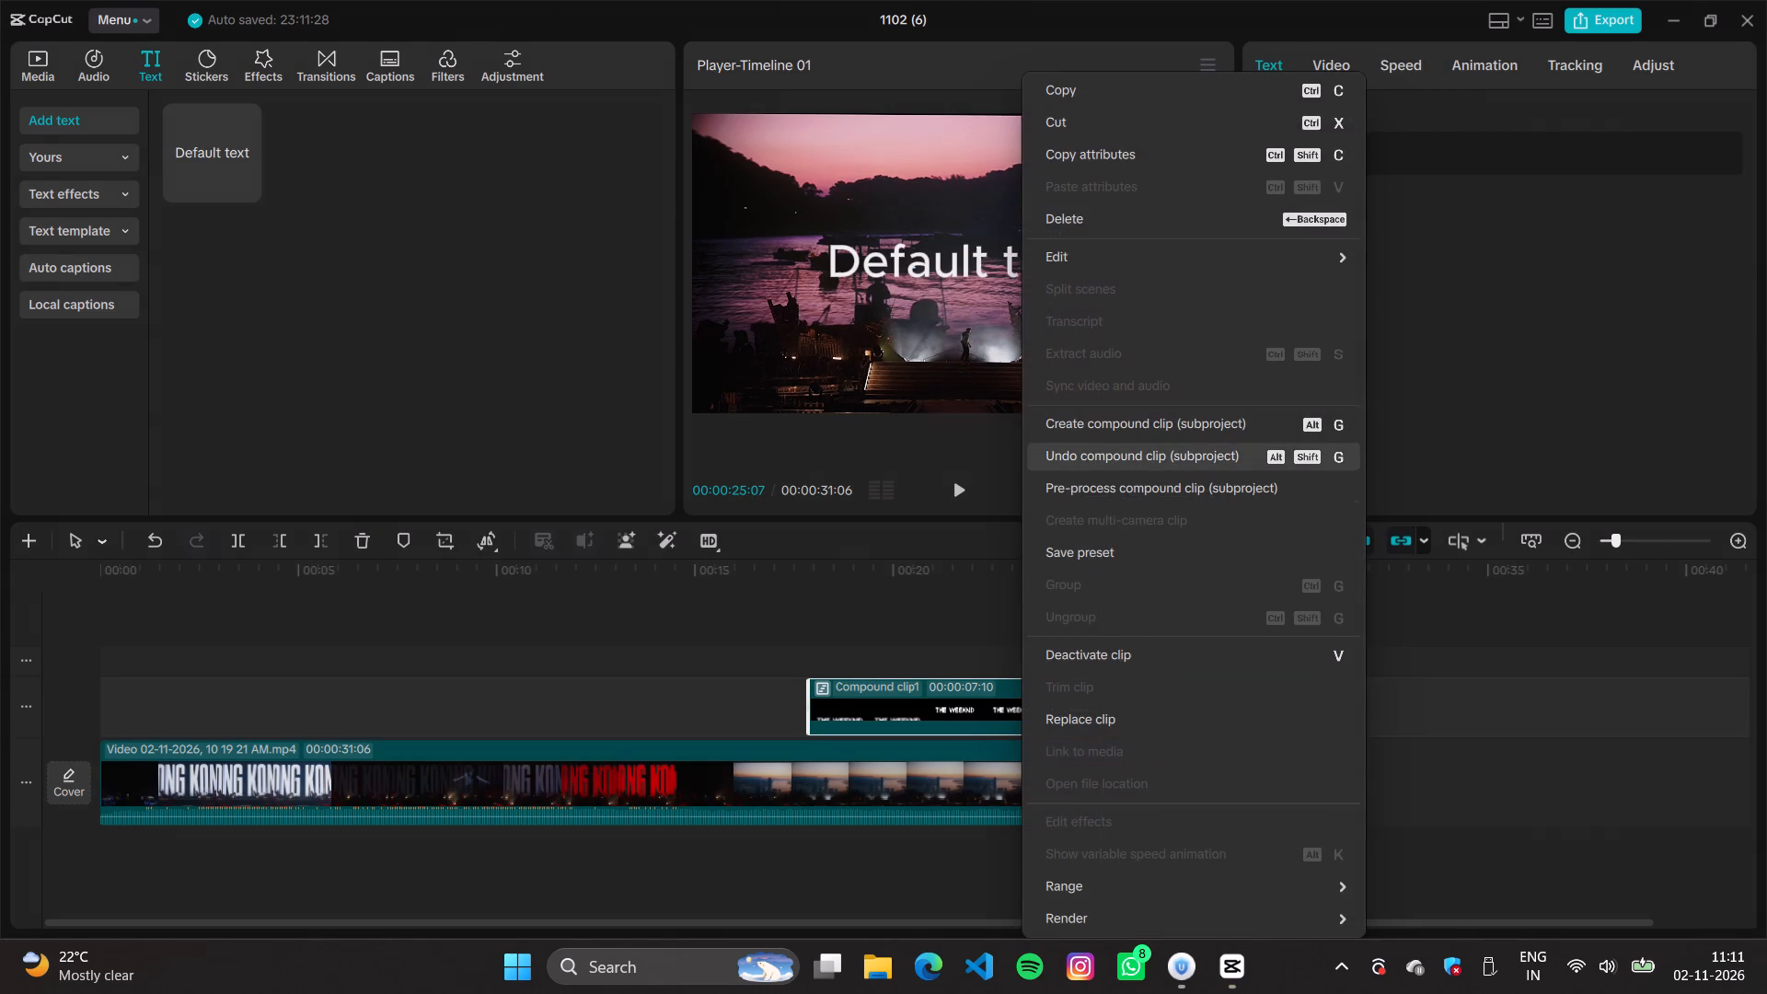
{"action": "left_click", "coordinate": [1118, 462]}
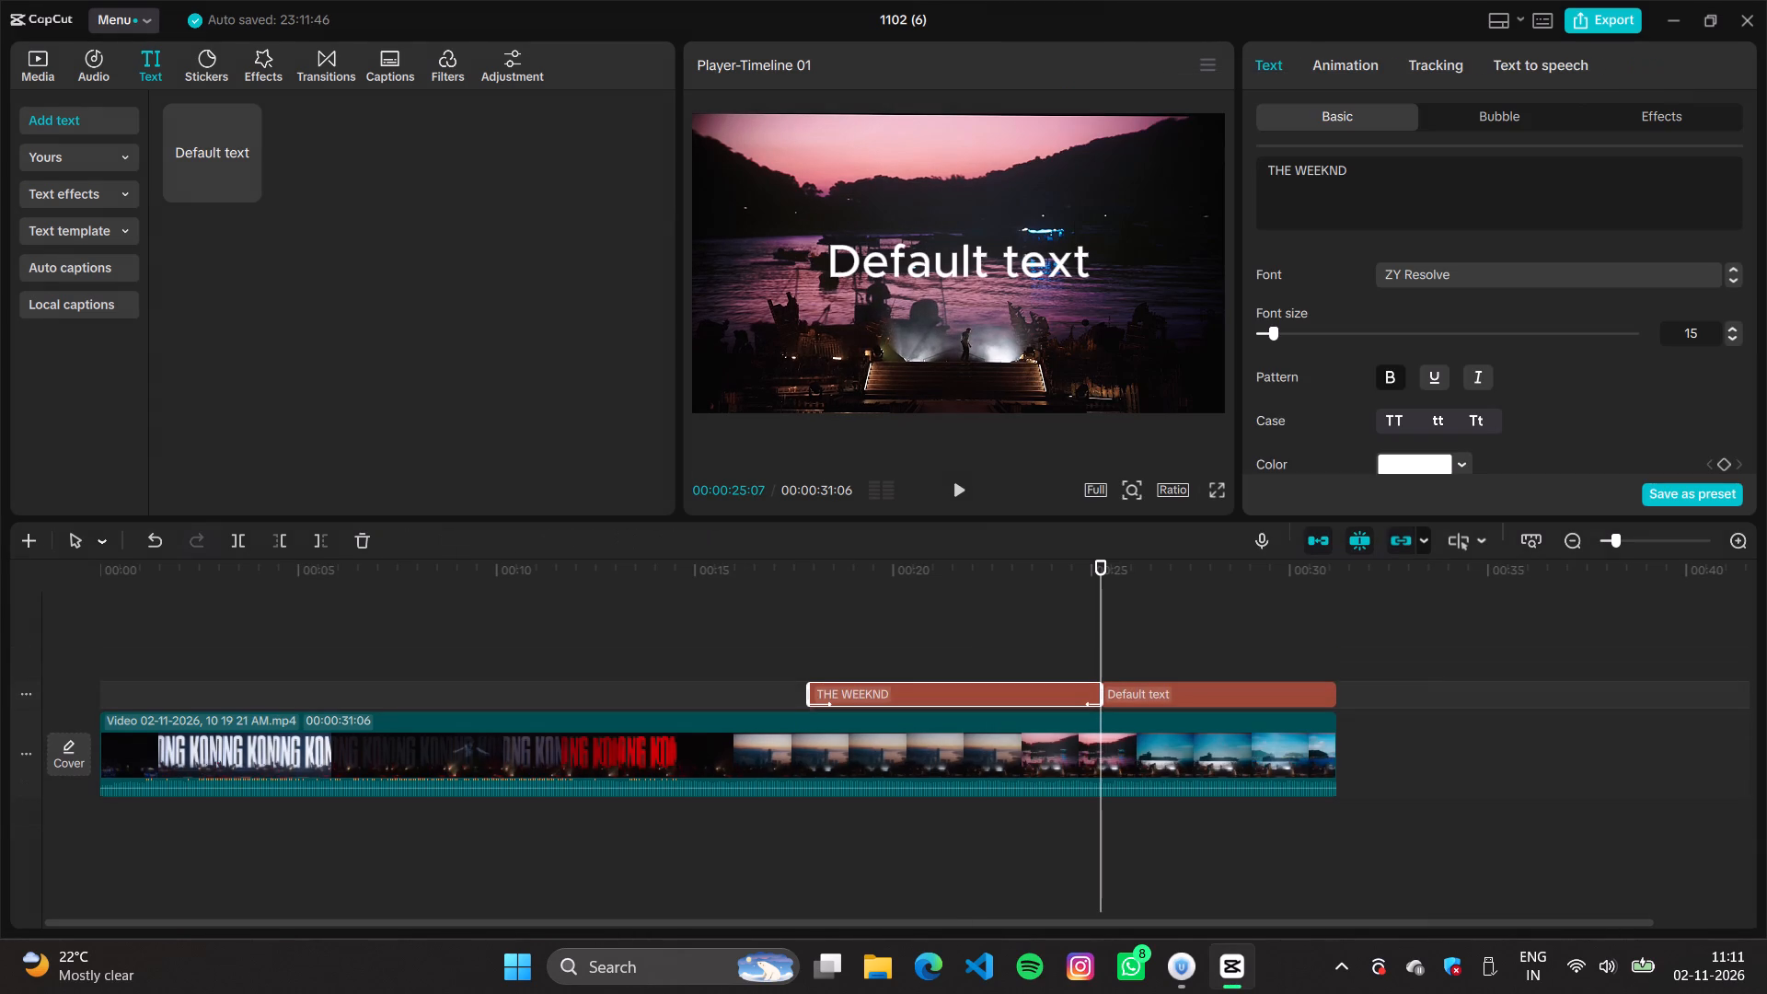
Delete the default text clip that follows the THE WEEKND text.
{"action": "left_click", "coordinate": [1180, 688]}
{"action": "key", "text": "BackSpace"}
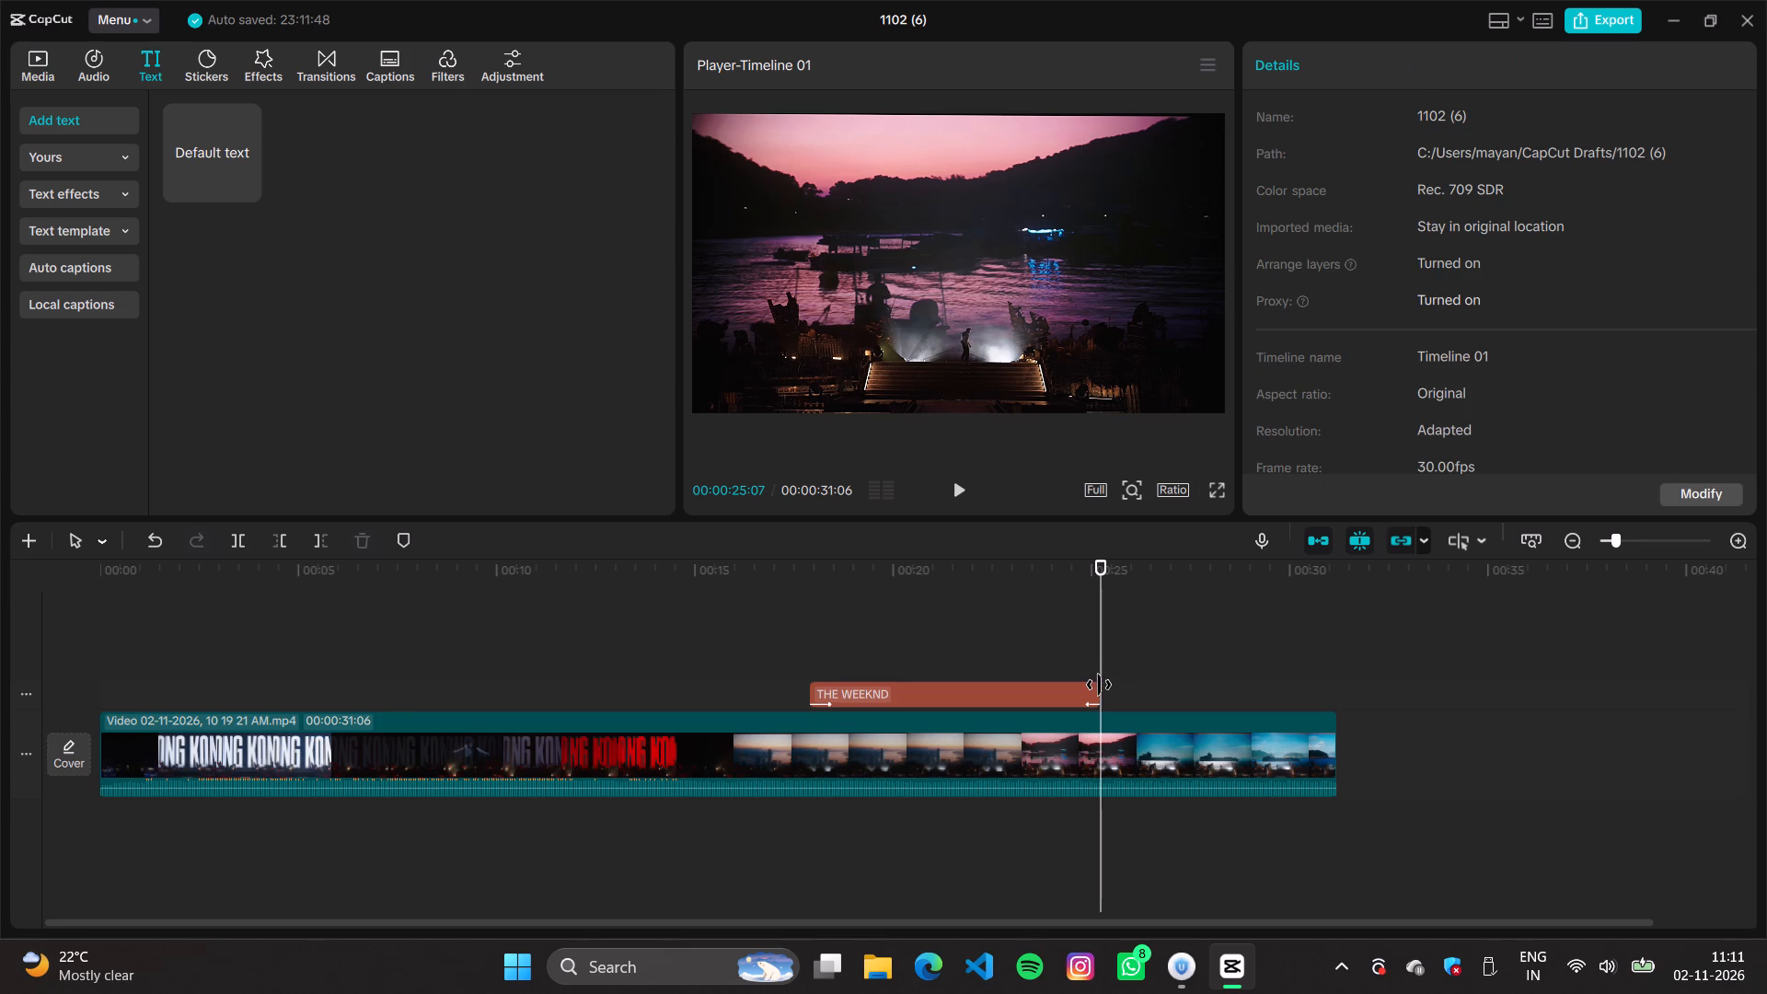
Extend the end of the THE WEEKND text clip to the end of the main video.
{"action": "left_click_drag", "start_coordinate": [1099, 690], "coordinate": [1319, 697]}
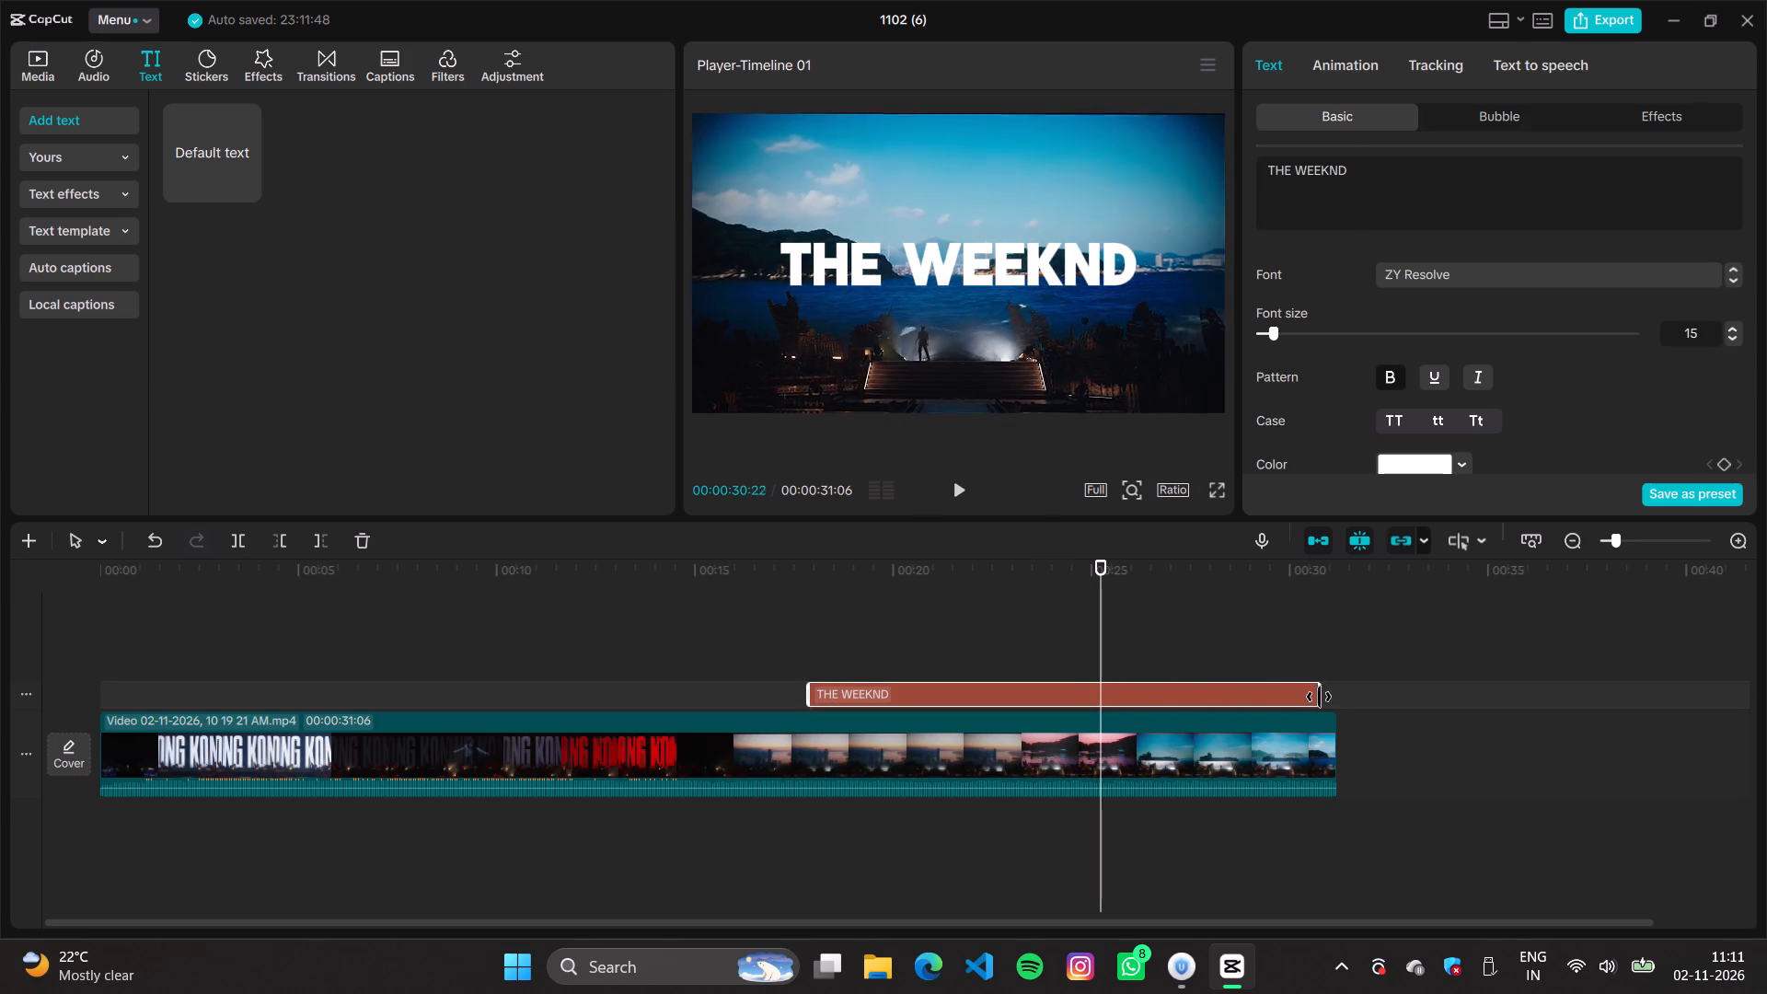
{"action": "left_click_drag", "start_coordinate": [1319, 697], "coordinate": [1330, 697]}
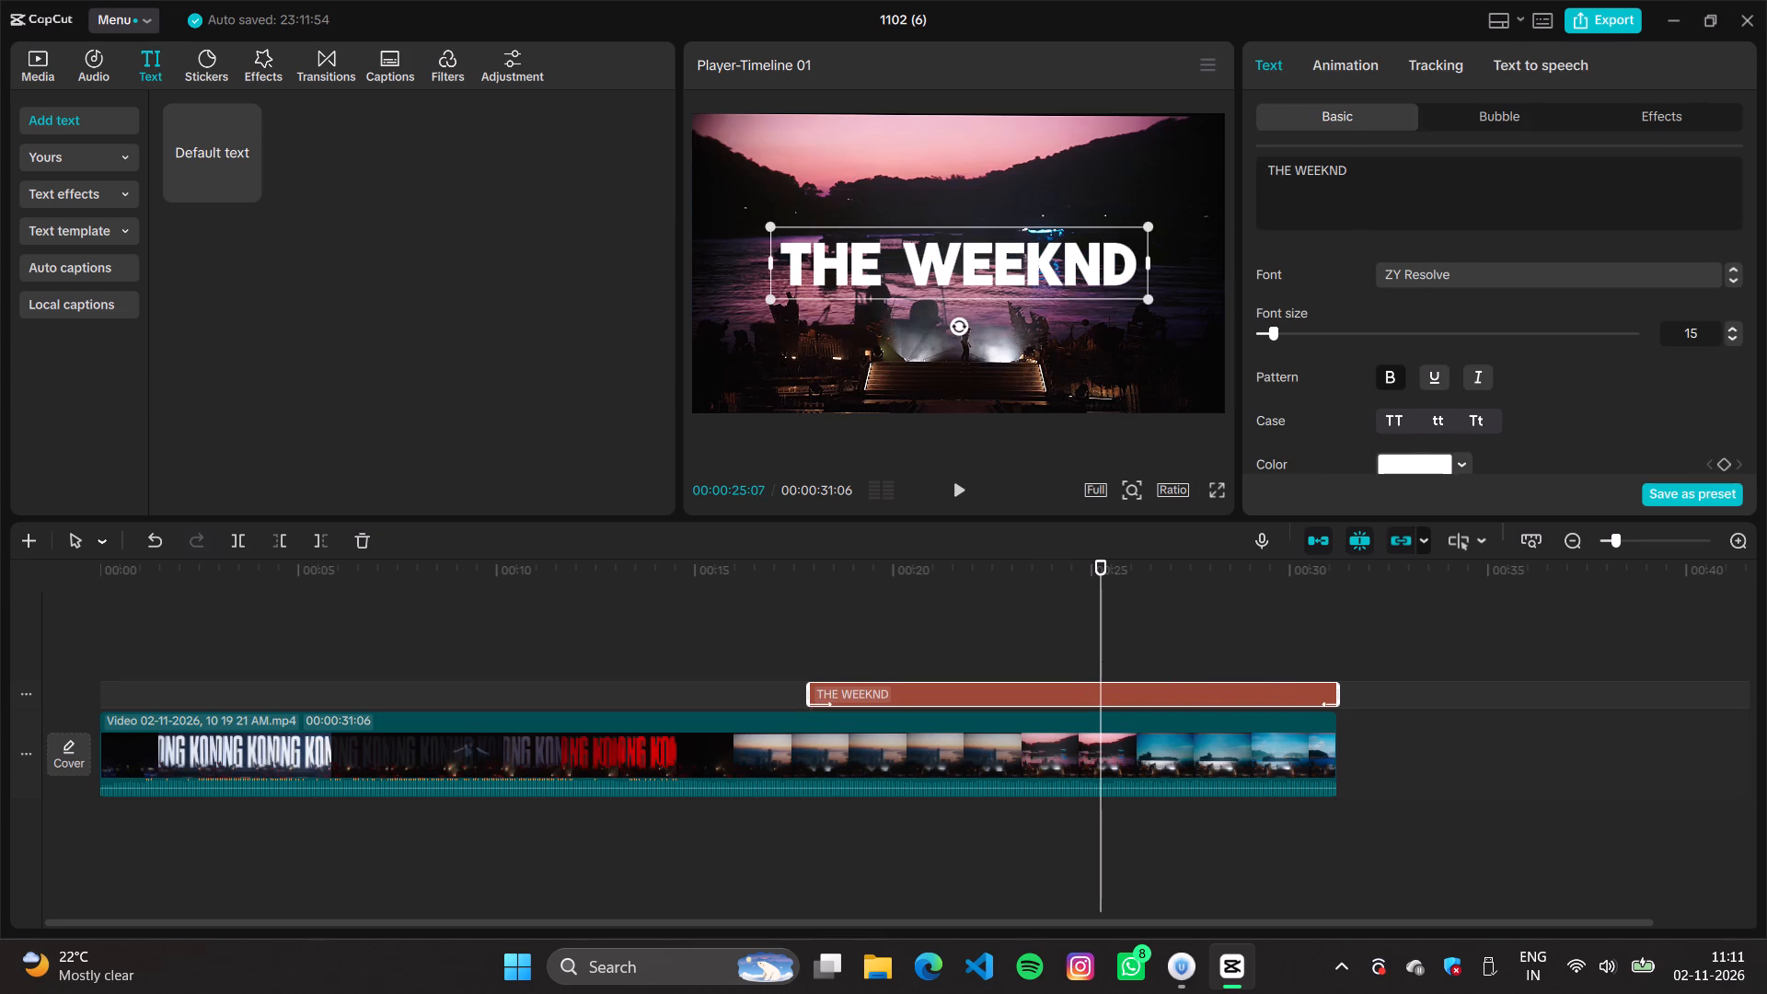
Create a compound clip from the extended THE WEEKND text clip.
{"action": "left_click", "coordinate": [927, 647]}
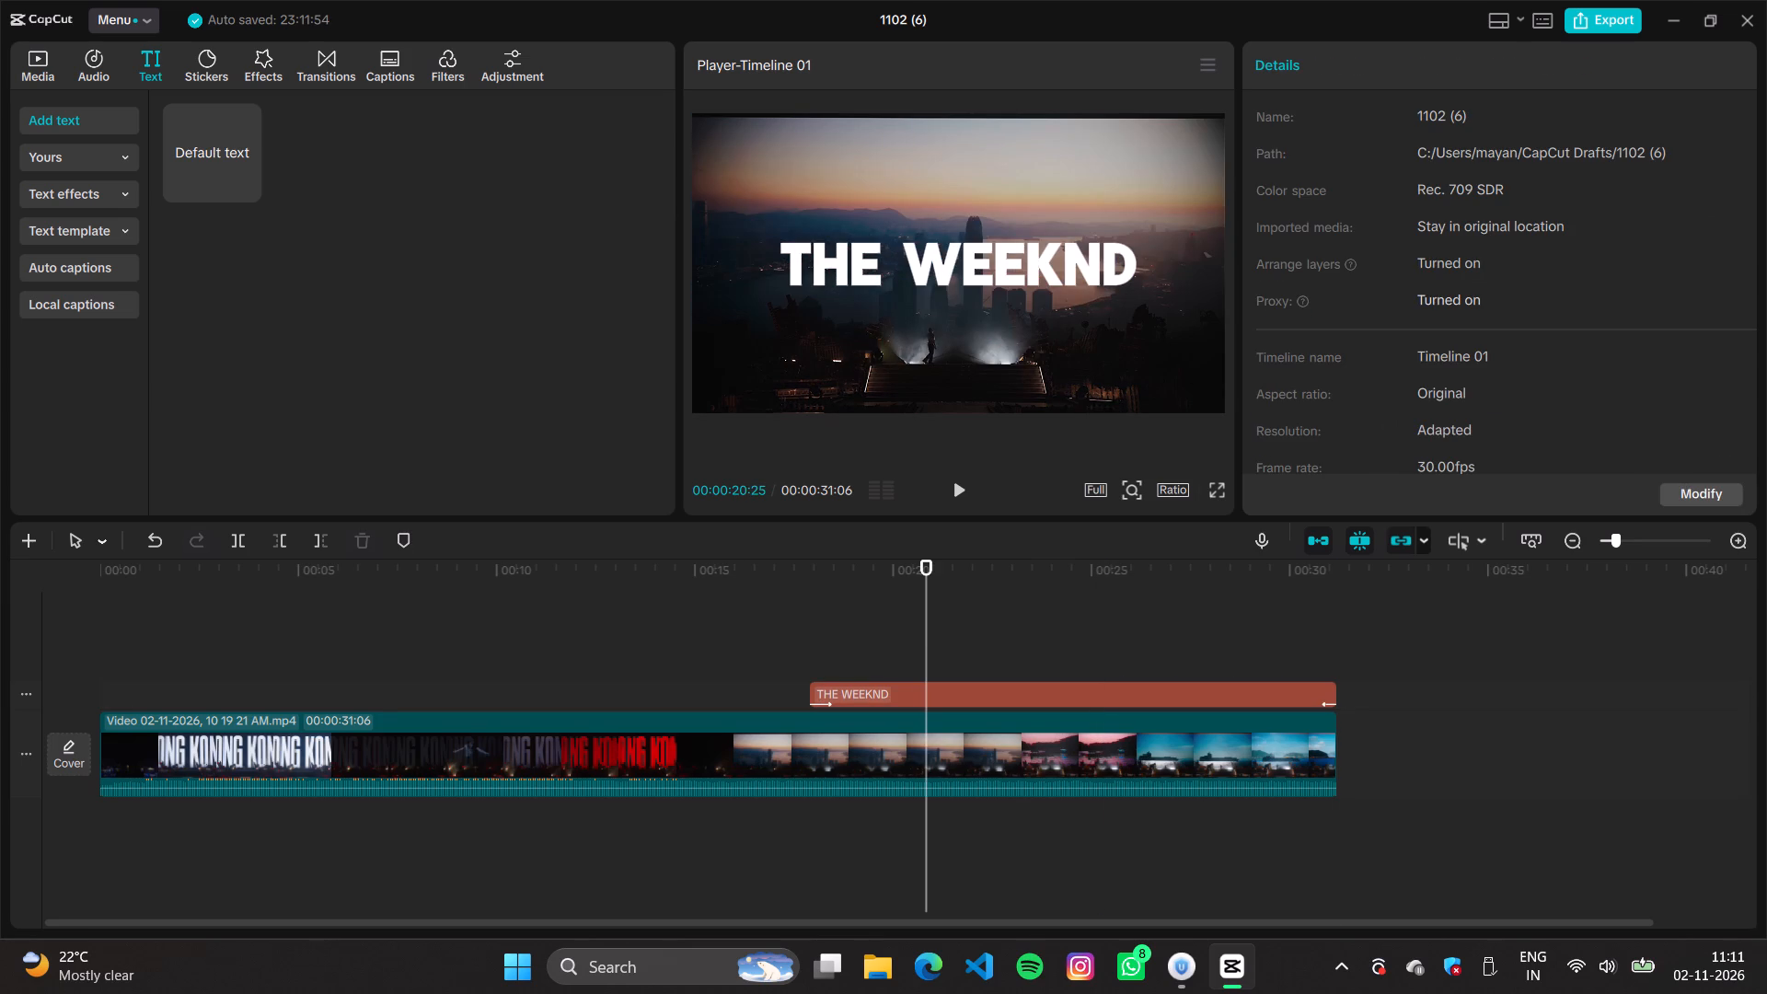
{"action": "left_click_drag", "start_coordinate": [1348, 695], "coordinate": [953, 705]}
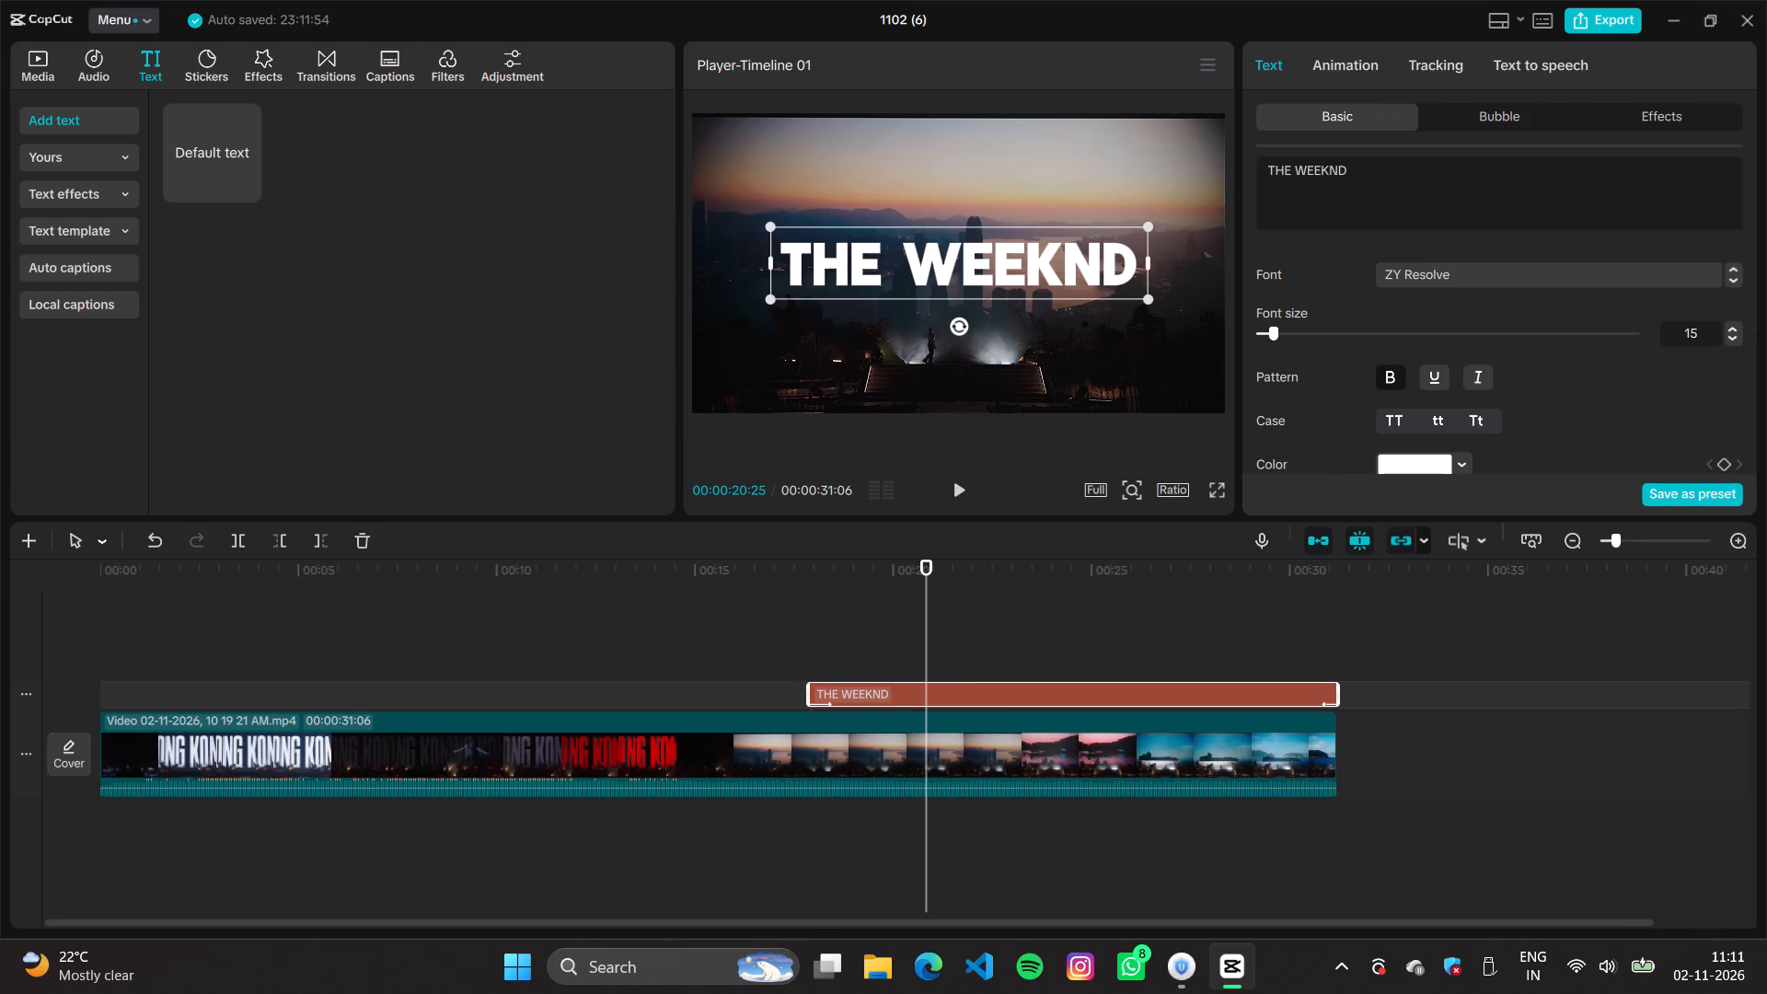
{"action": "right_click", "coordinate": [1146, 687]}
{"action": "left_click", "coordinate": [1238, 685]}
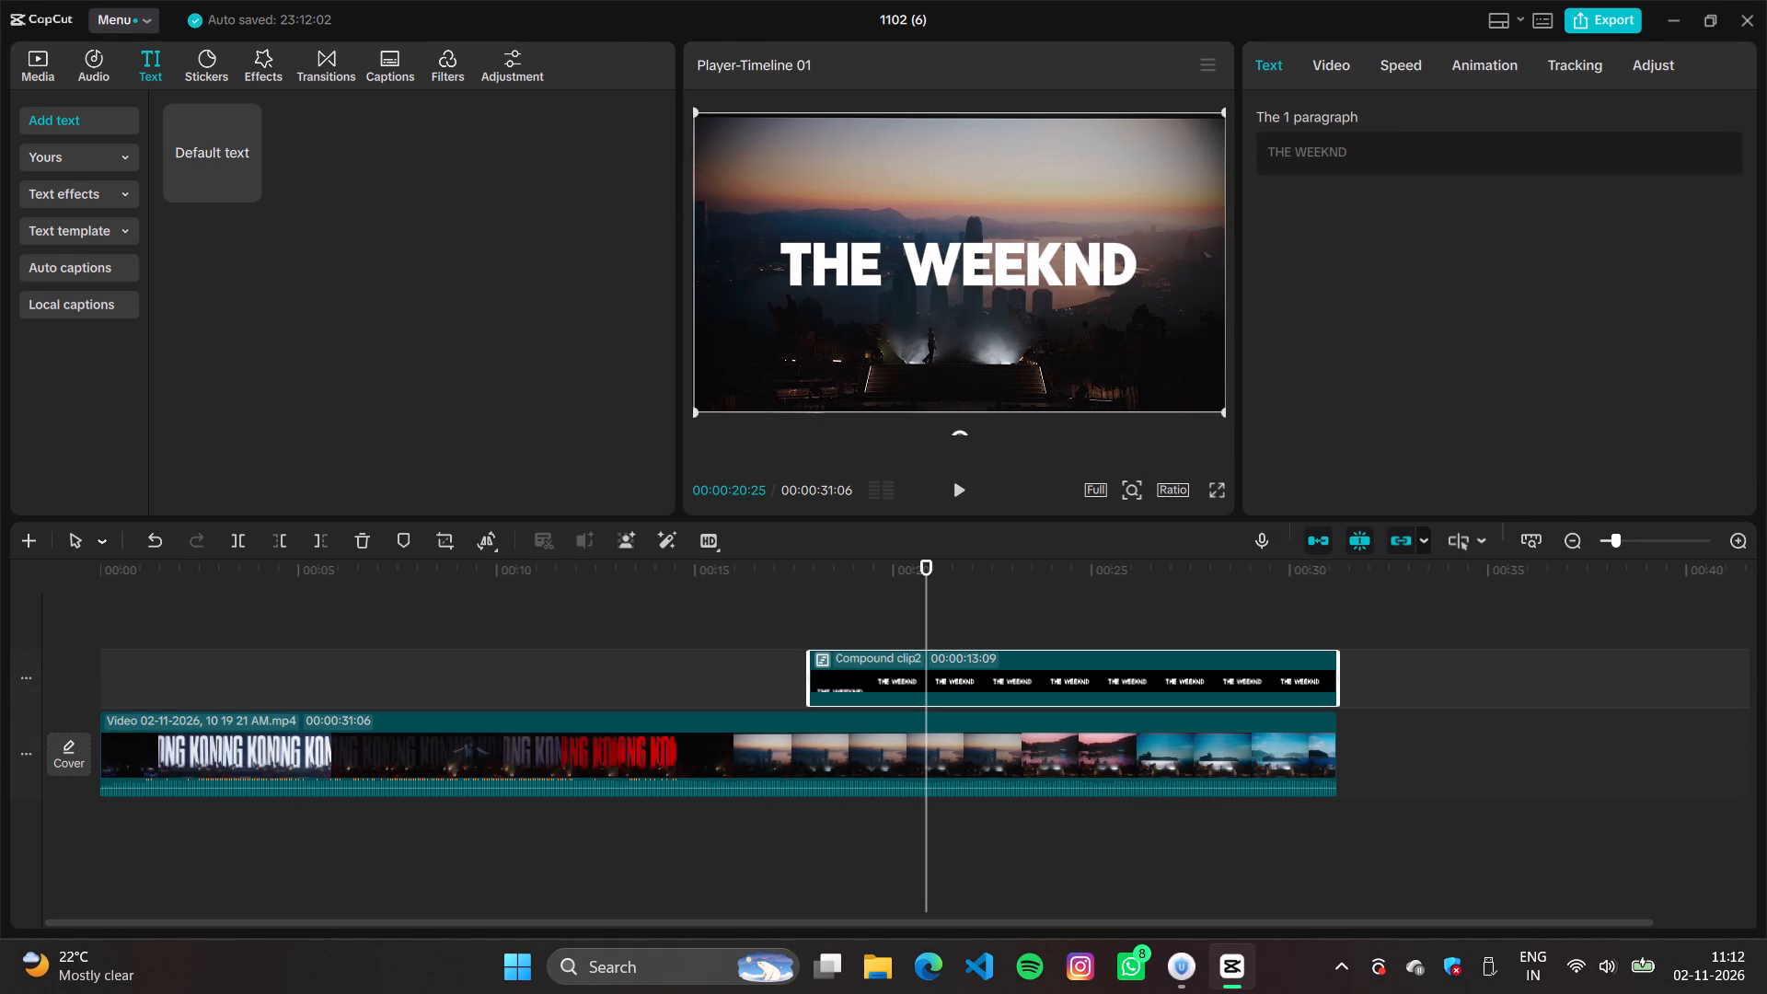
Set the blend mode of the new THE WEEKND compound clip to Overlay.
{"action": "left_click", "coordinate": [1336, 57]}
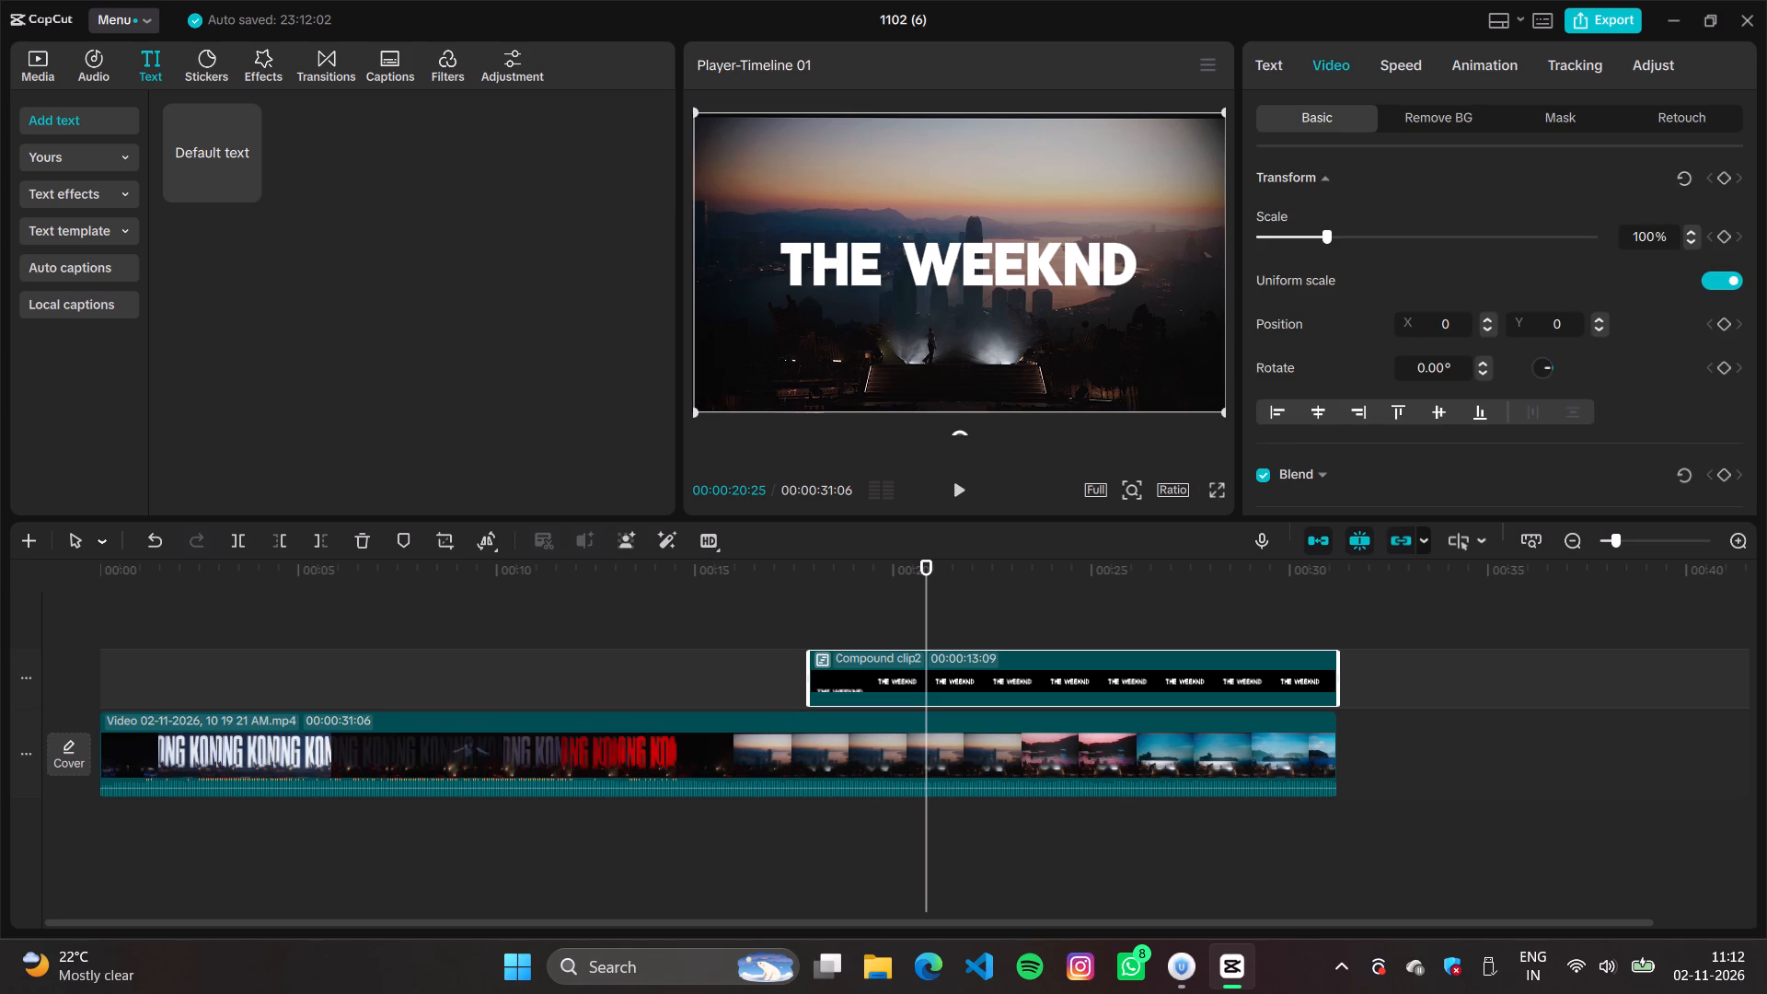
{"action": "scroll", "coordinate": [1403, 397], "scroll_direction": "down", "scroll_amount": 1}
{"action": "left_click", "coordinate": [1324, 386]}
{"action": "scroll", "coordinate": [1404, 430], "scroll_direction": "down", "scroll_amount": 2}
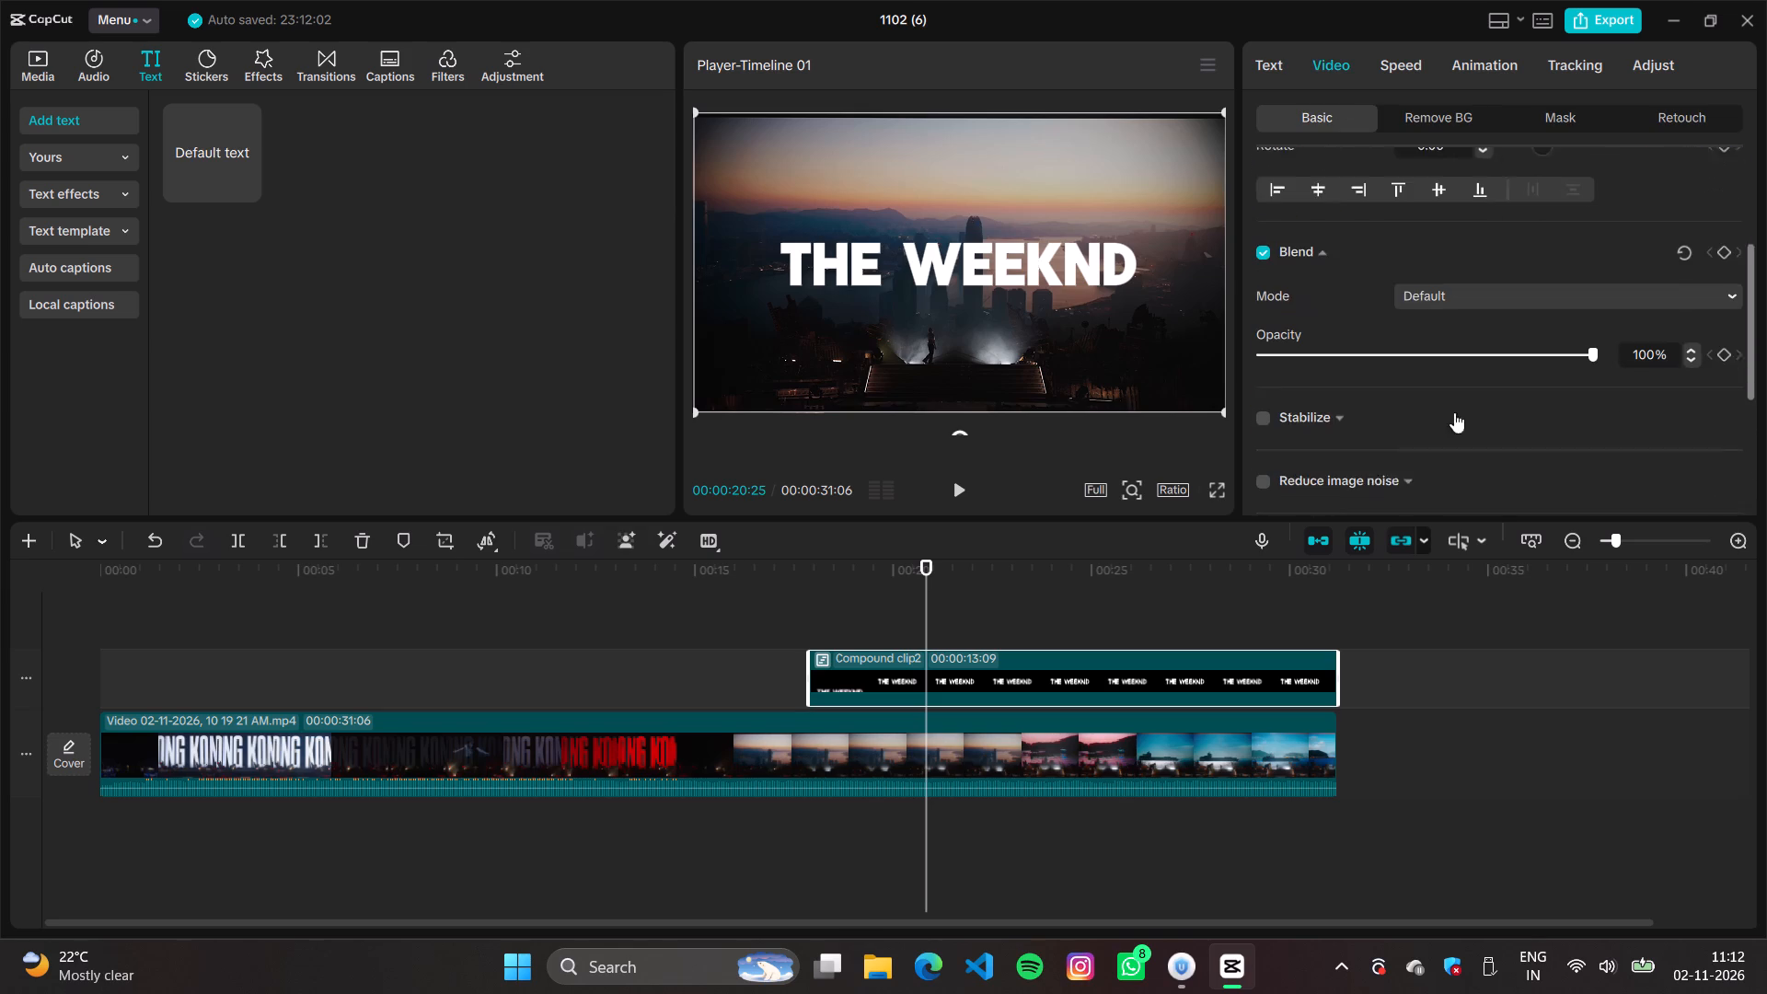
{"action": "left_click", "coordinate": [1518, 274]}
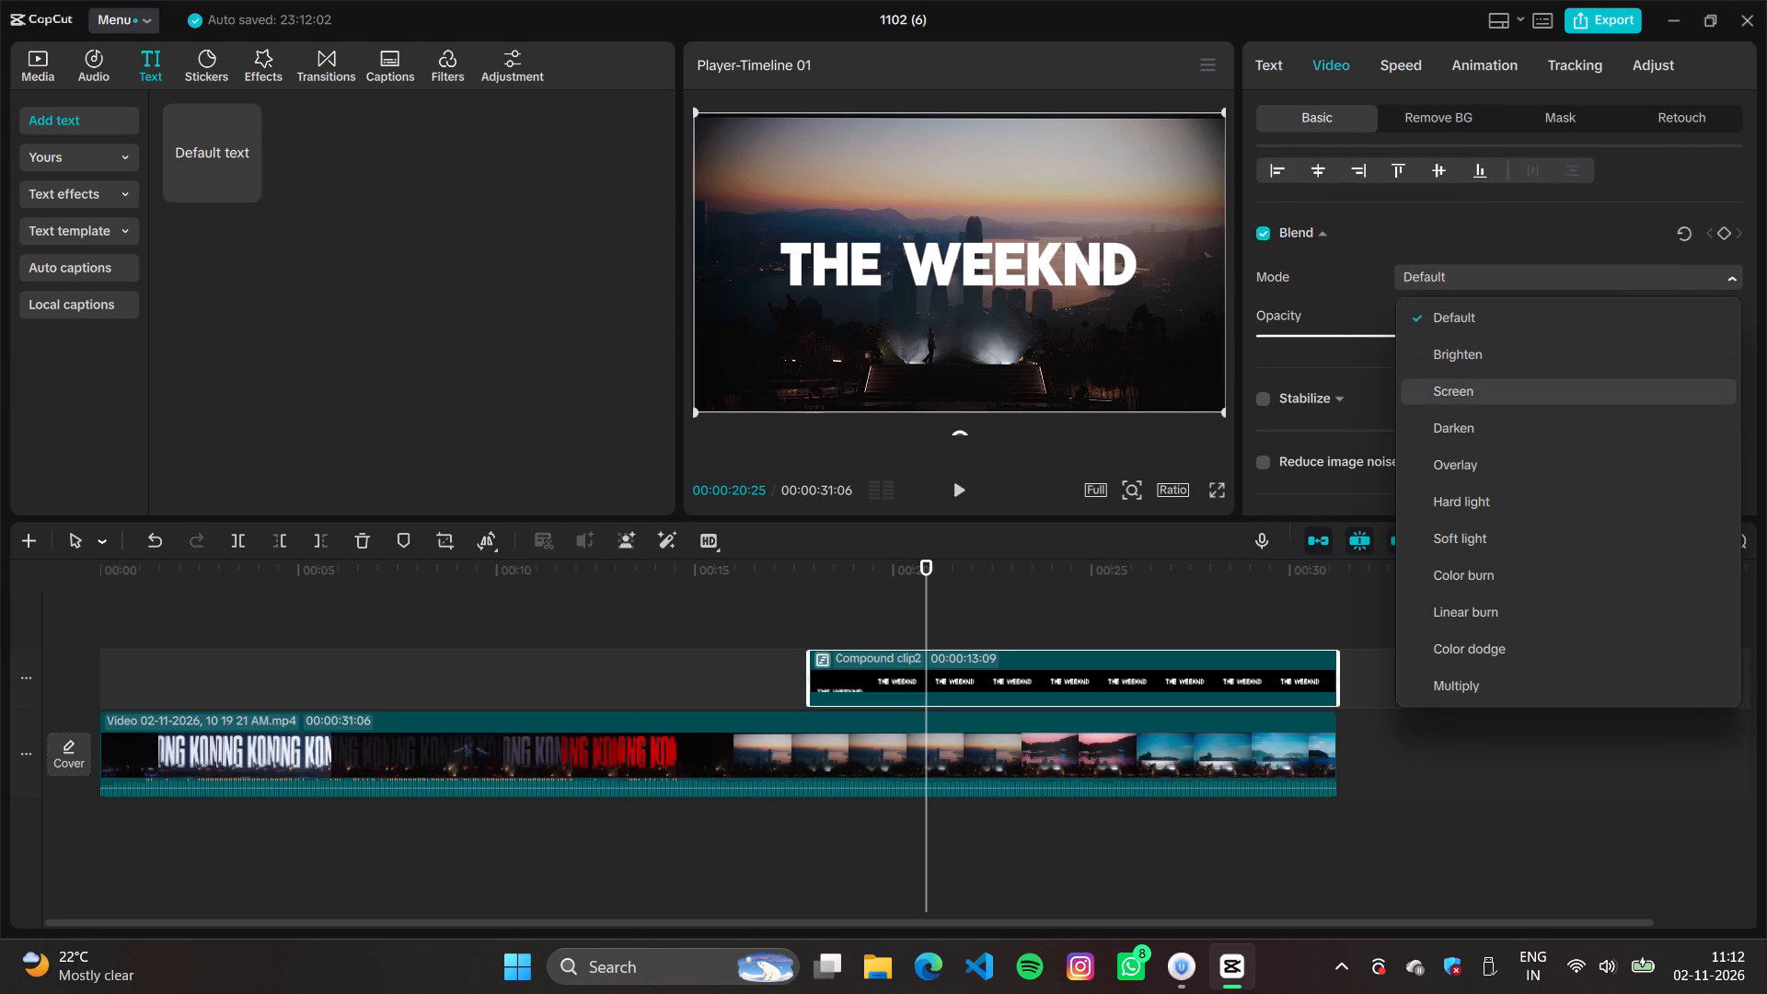
{"action": "left_click", "coordinate": [1481, 469]}
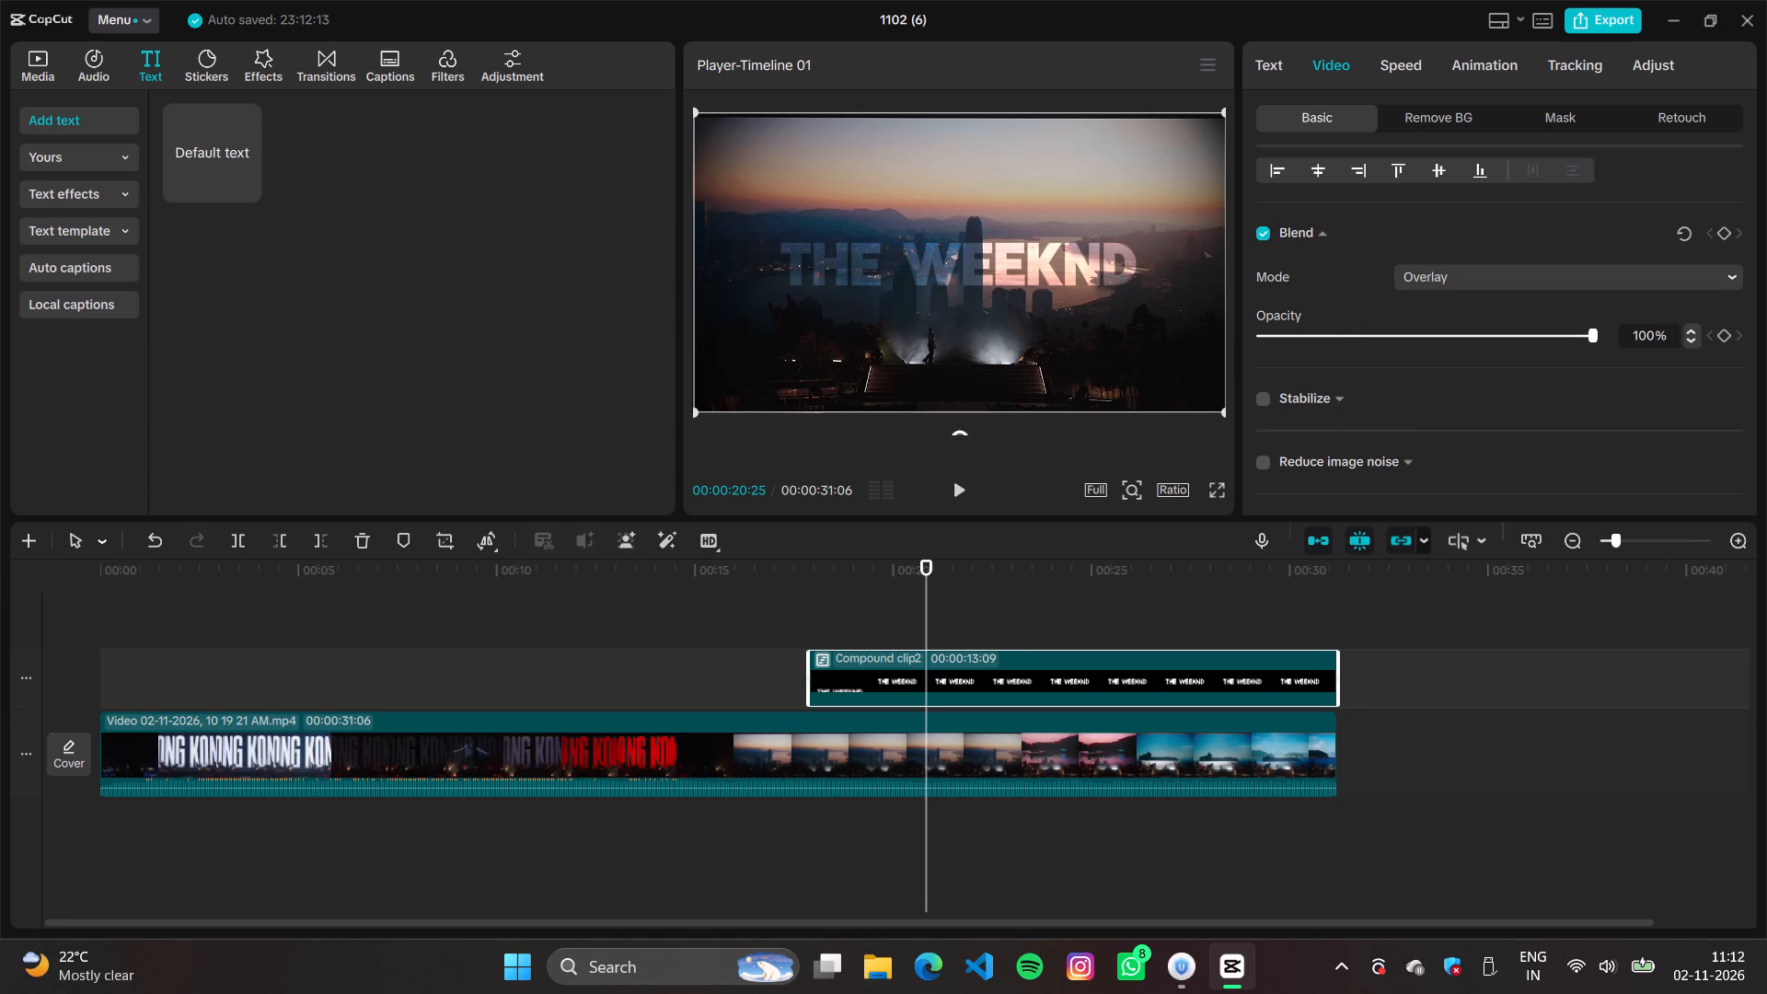
Play back the sections before and around the start of the THE WEEKND compound clip to check the title's timing.
{"action": "left_click", "coordinate": [802, 622]}
{"action": "key", "text": "space"}
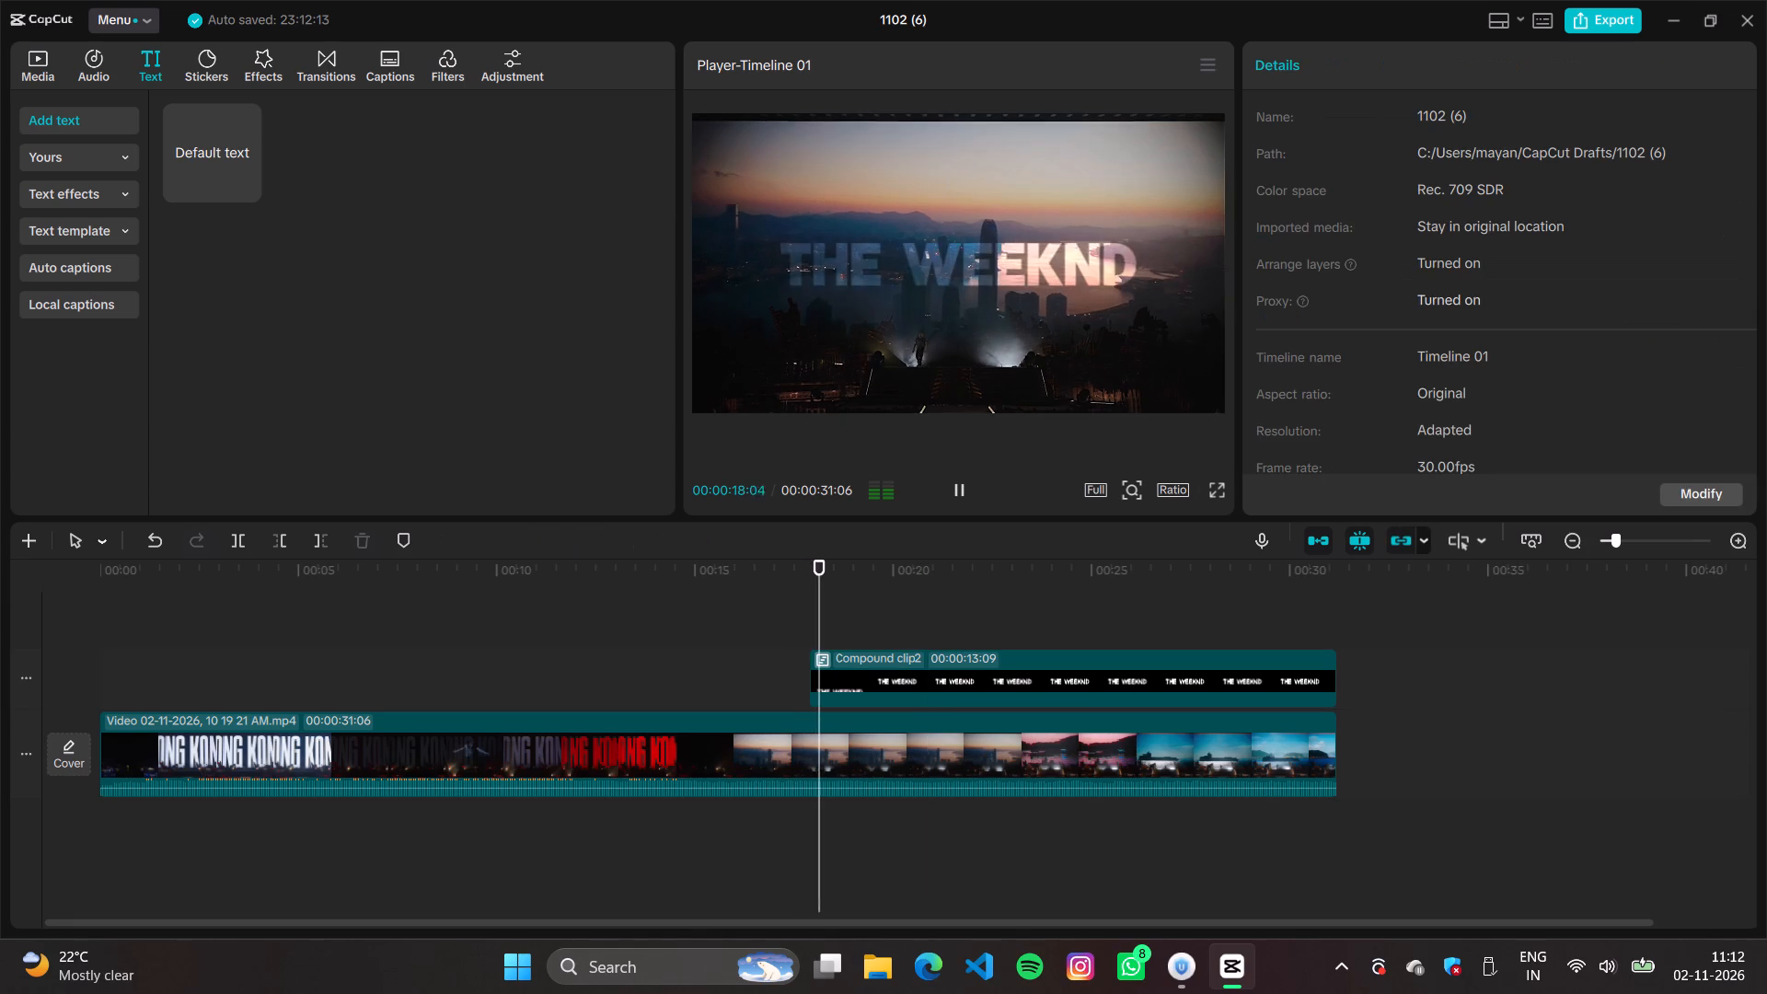
{"action": "key", "text": "space"}
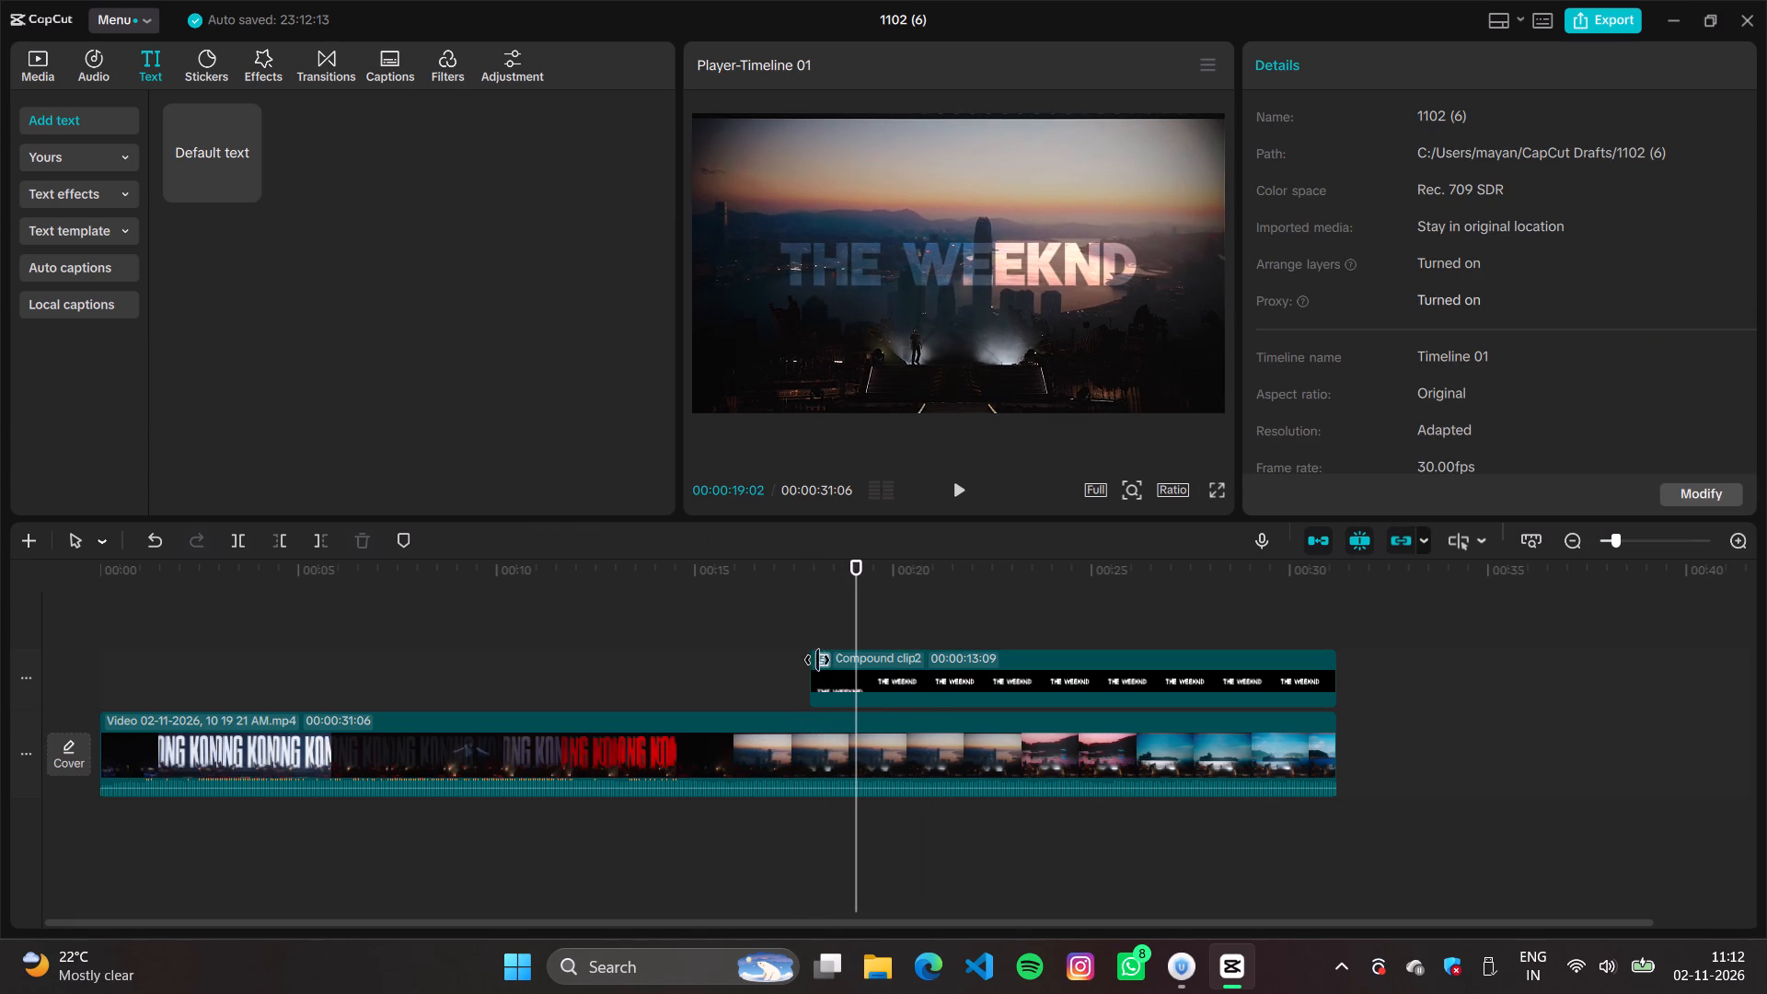
{"action": "key", "text": "space"}
{"action": "left_click", "coordinate": [696, 626]}
{"action": "key", "text": "space"}
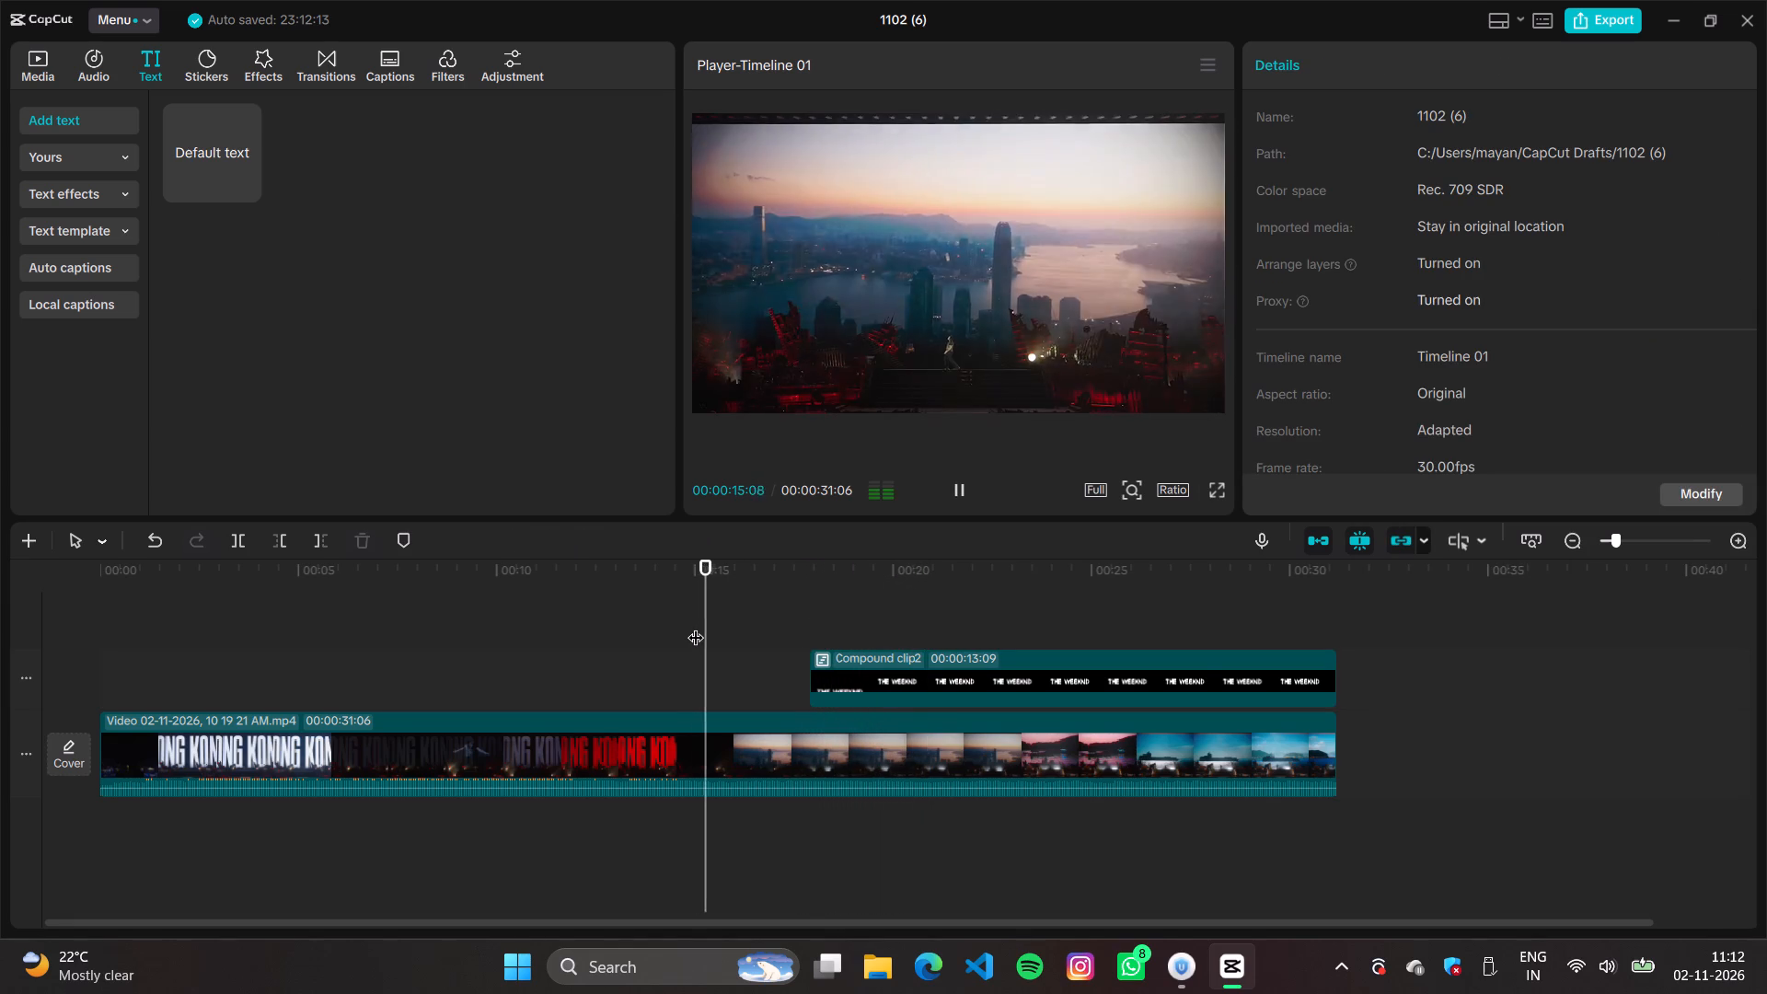
{"action": "key", "text": "space"}
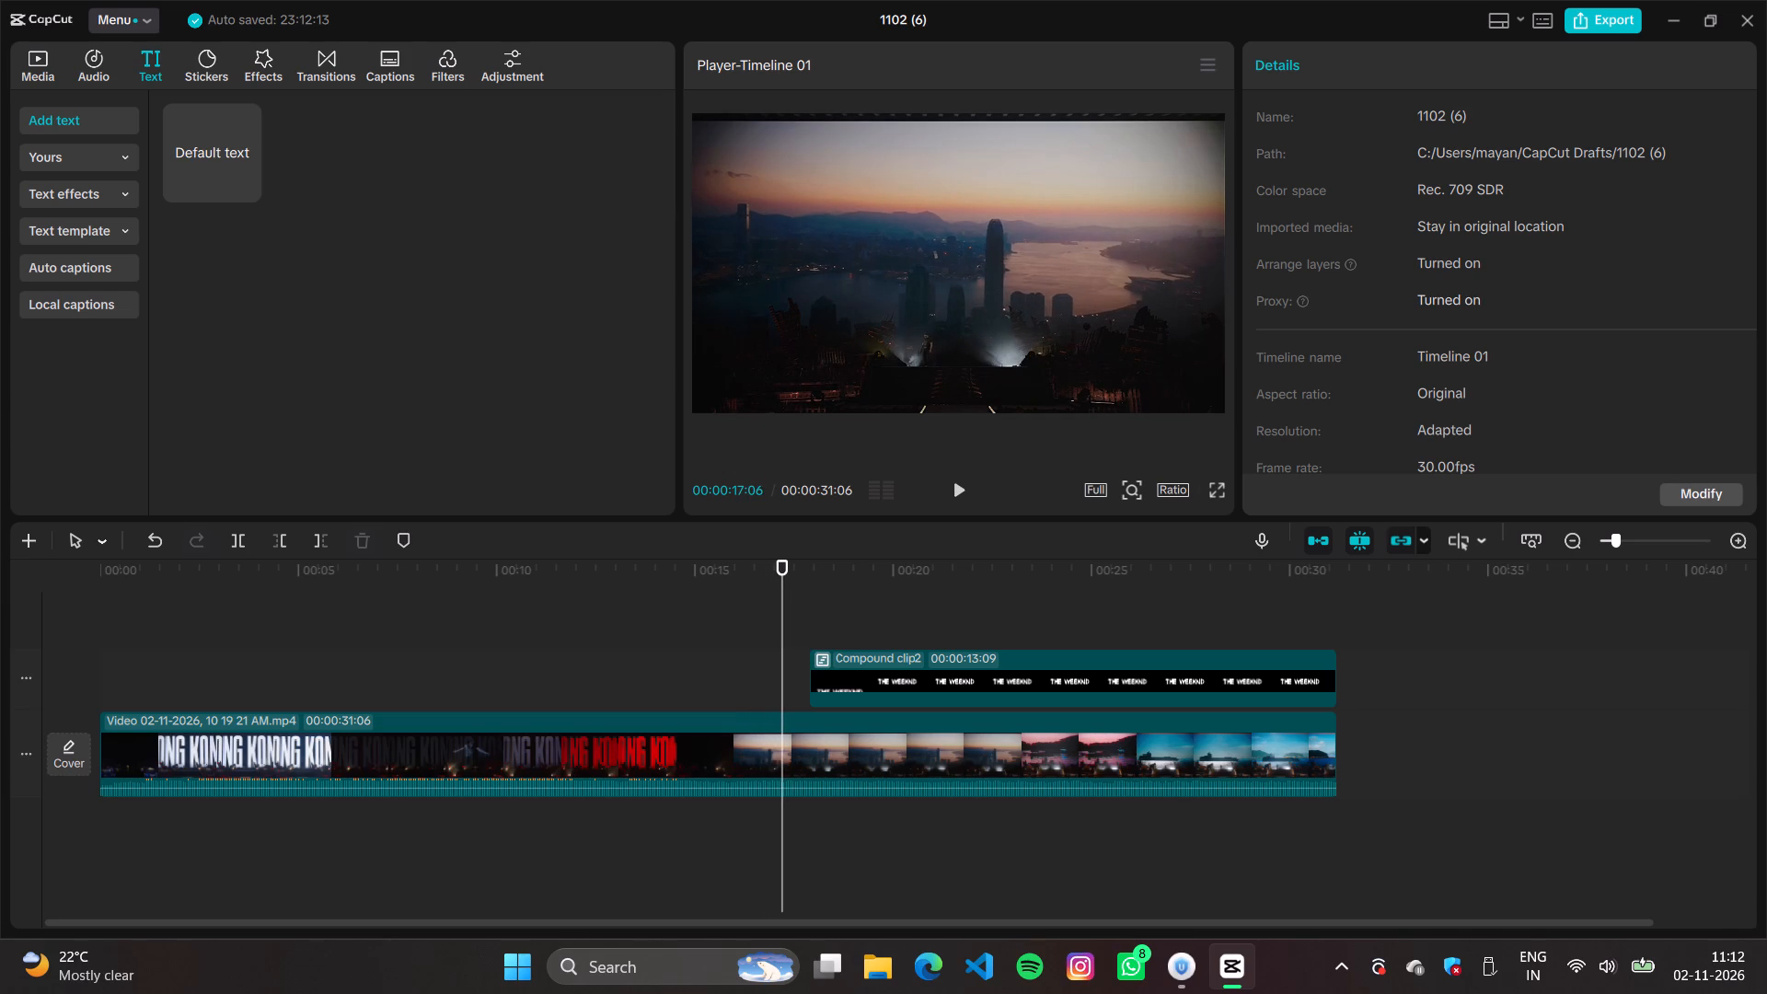
Undo the Overlay blend and the compound clip creation on the THE WEEKND title.
{"action": "key", "text": "ctrl+z"}
{"action": "key", "text": "ctrl+z"}
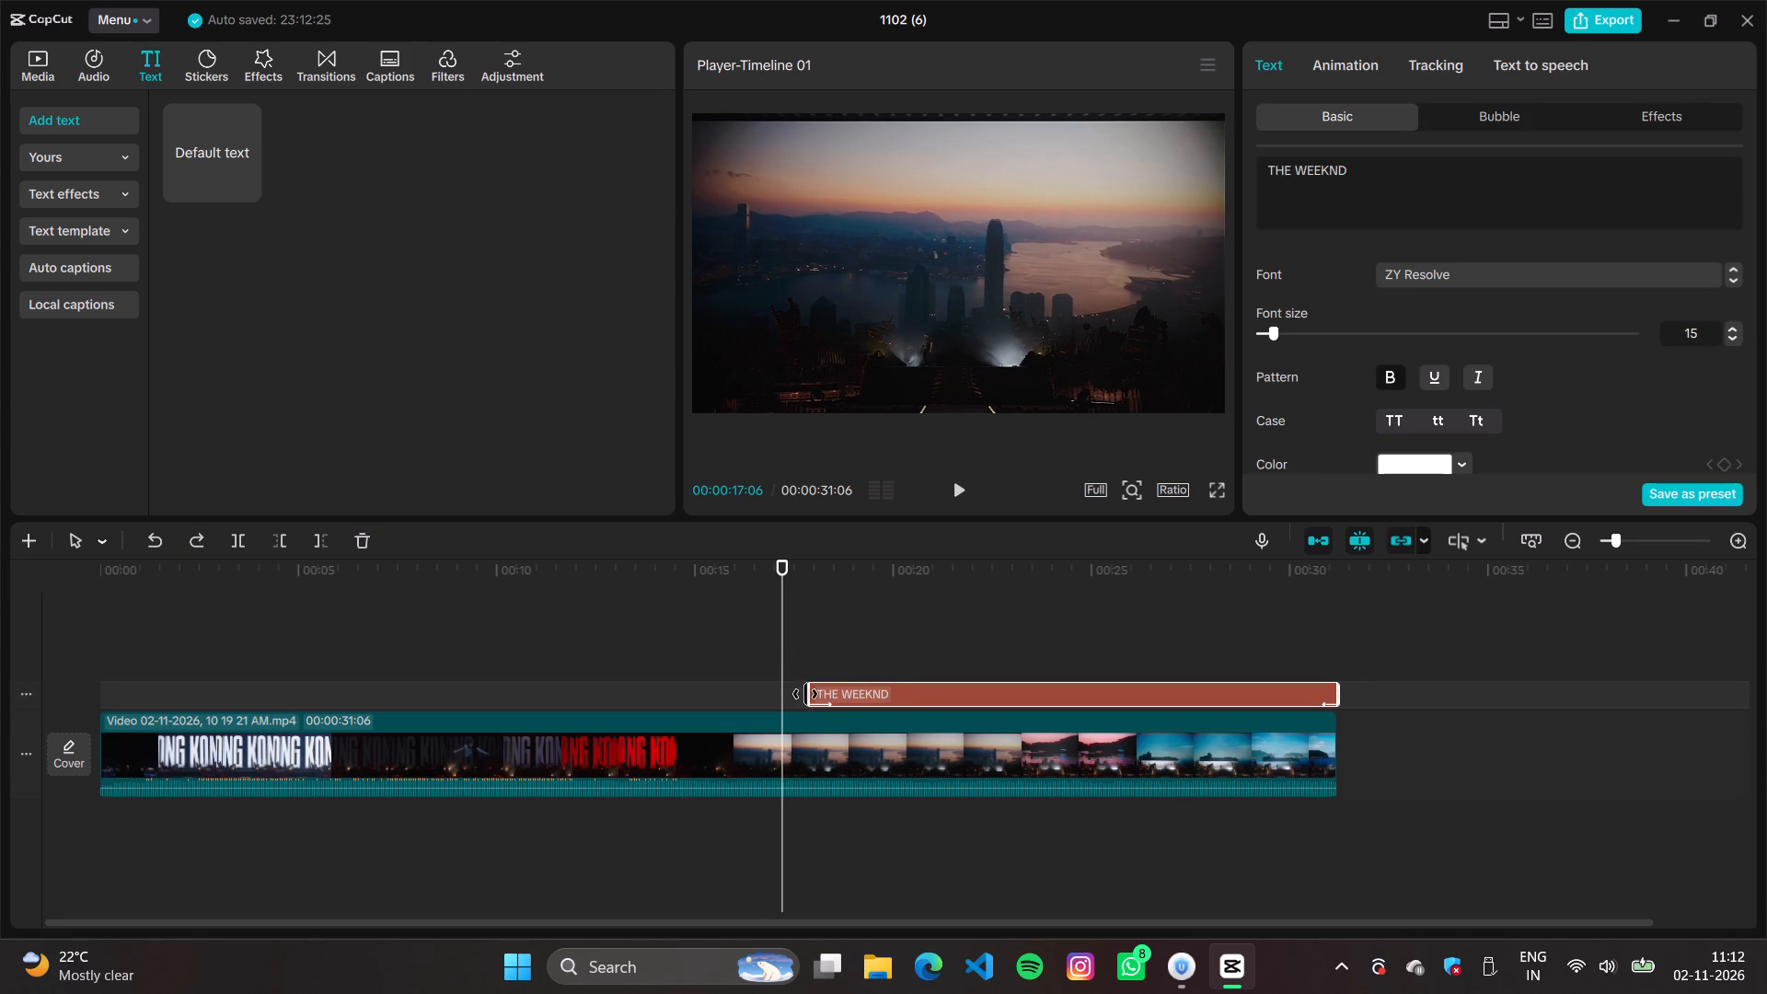
Extend the start of the THE WEEKND text clip back to about 00:00:15:09, where the skyline shot fades in.
{"action": "left_click_drag", "start_coordinate": [805, 694], "coordinate": [723, 699]}
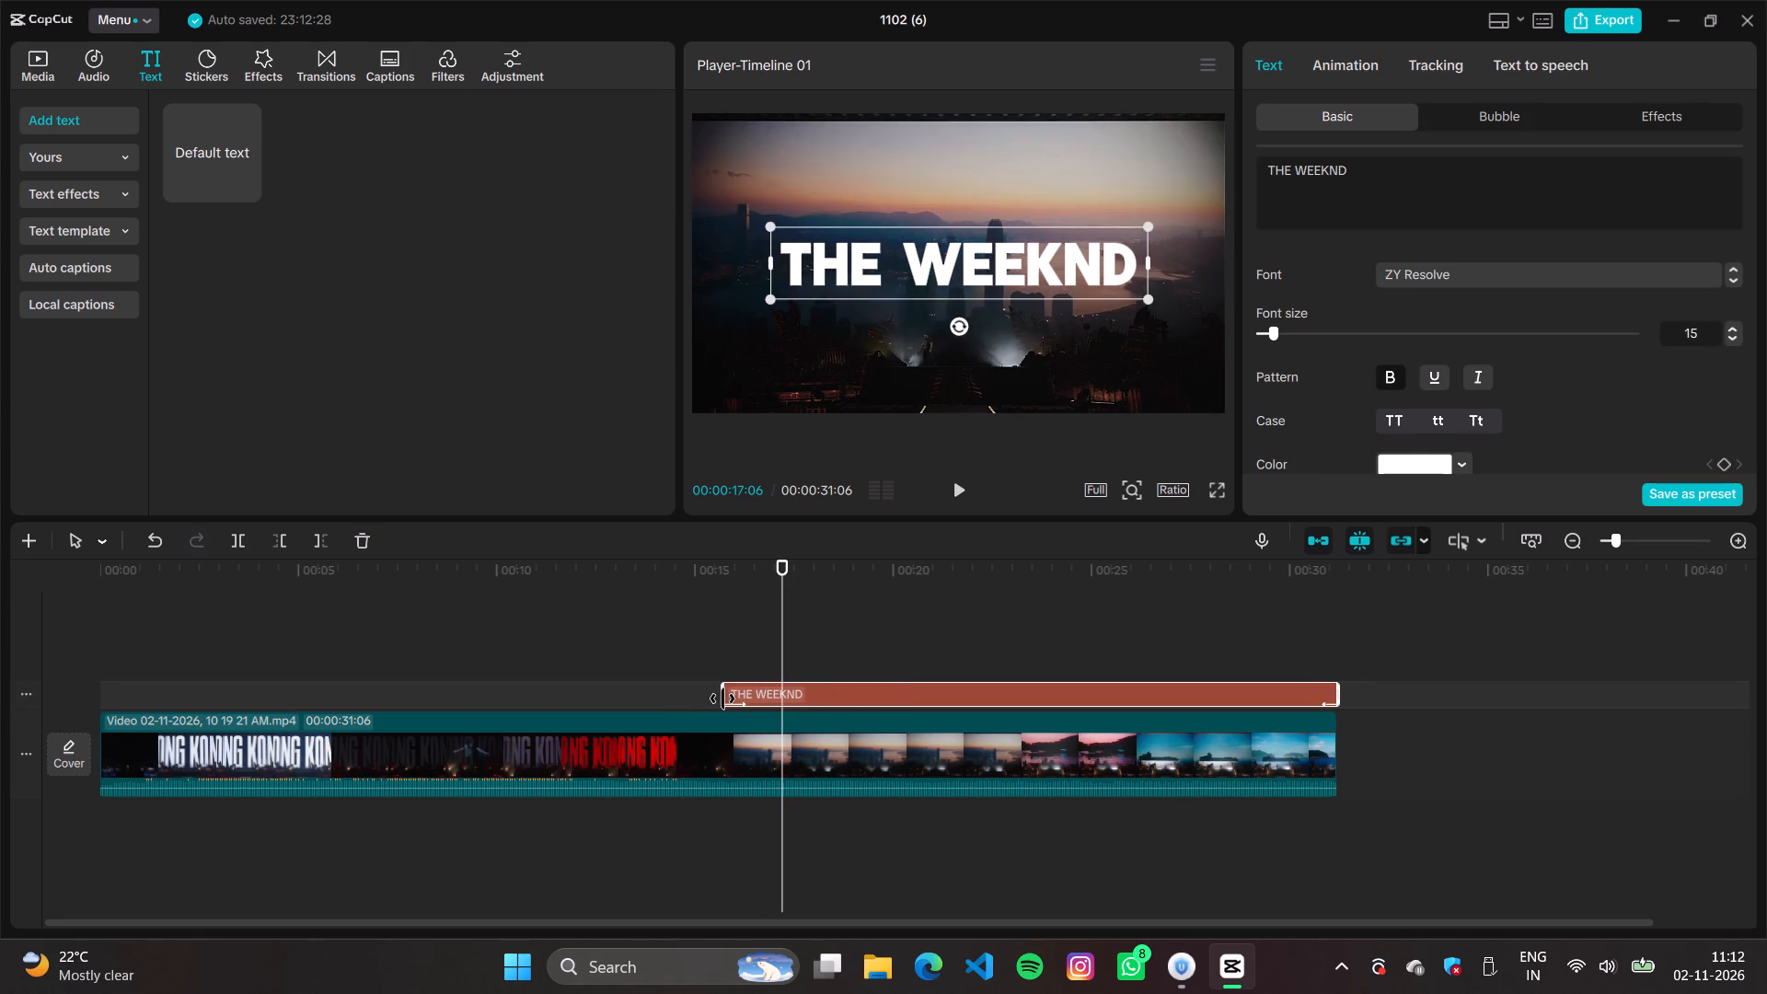
{"action": "left_click", "coordinate": [666, 656]}
{"action": "key", "text": "space"}
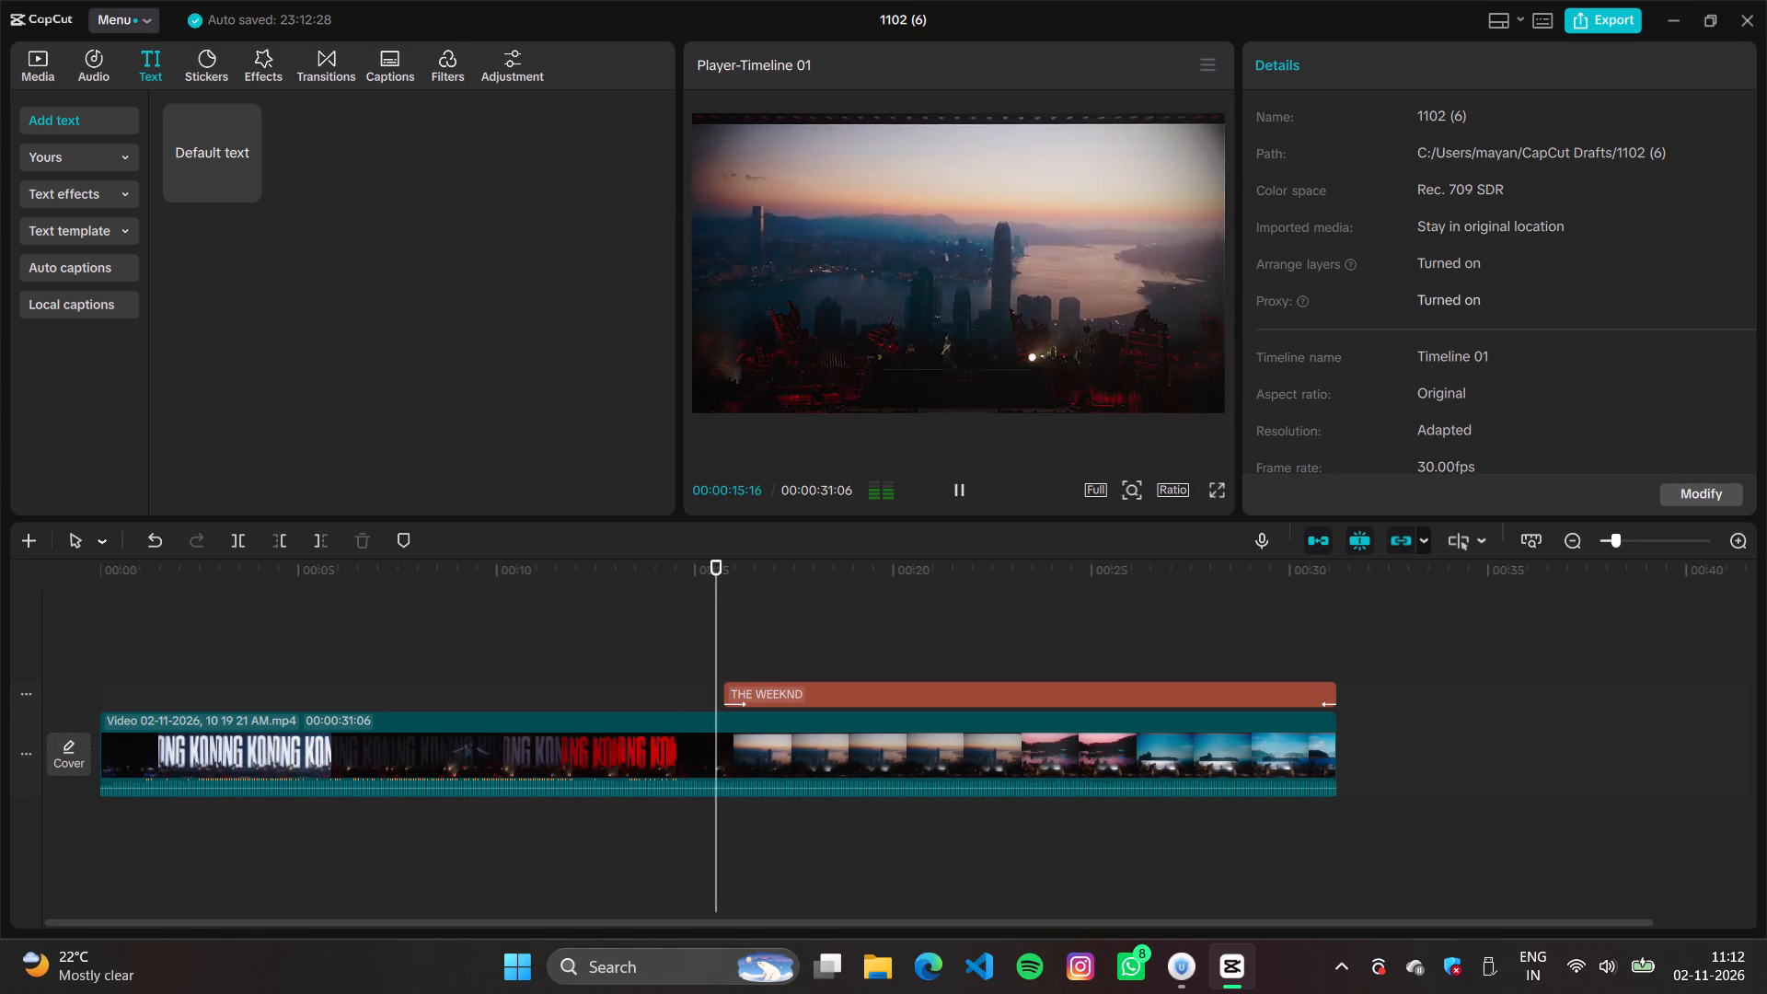
{"action": "key", "text": "space"}
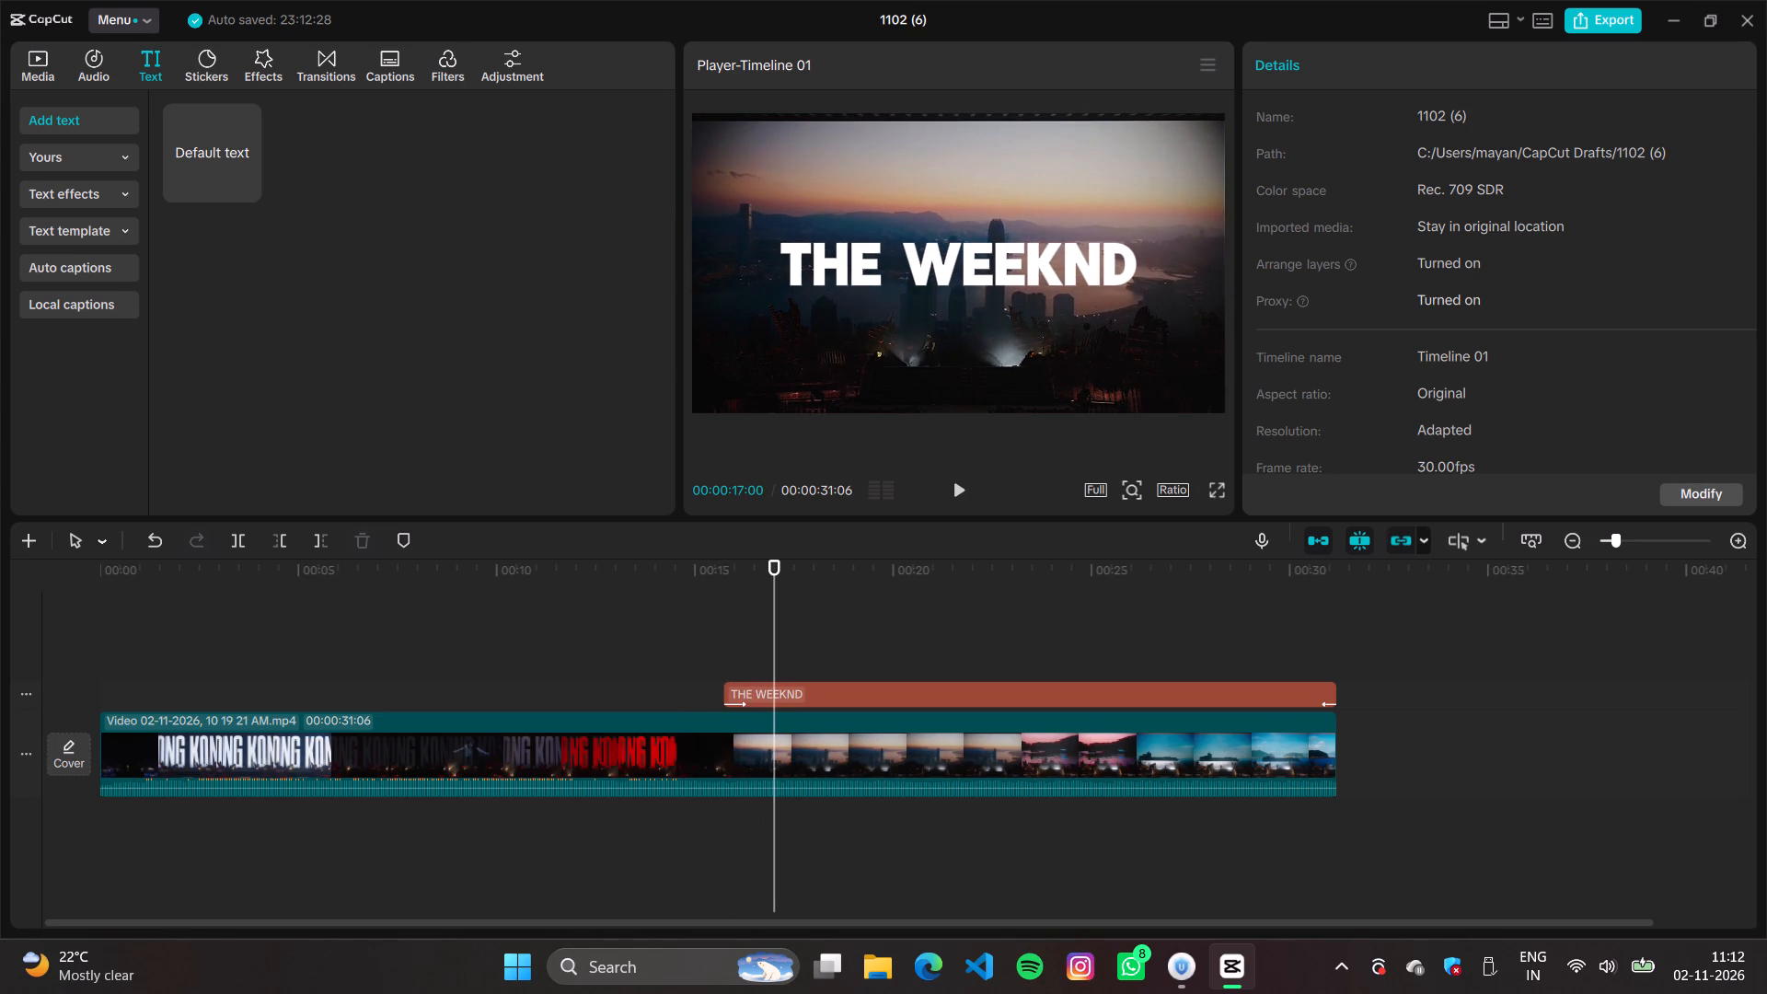
{"action": "left_click_drag", "start_coordinate": [725, 688], "coordinate": [696, 688]}
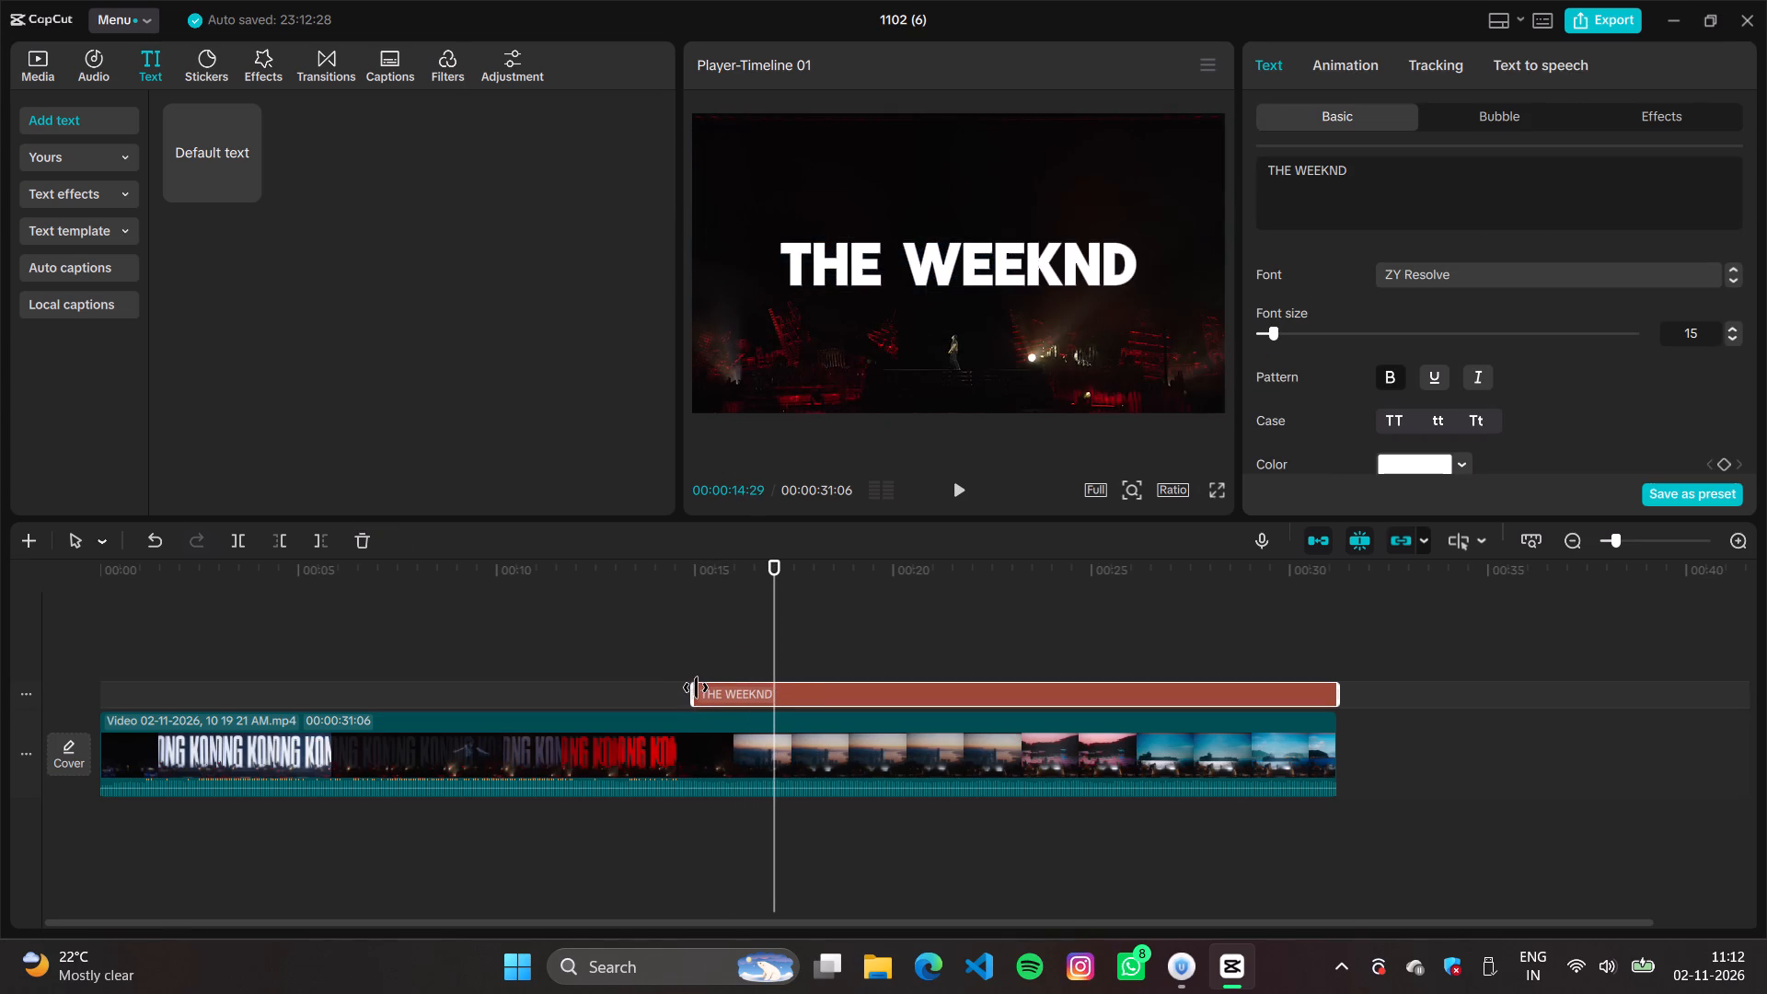
{"action": "left_click_drag", "start_coordinate": [696, 688], "coordinate": [709, 688]}
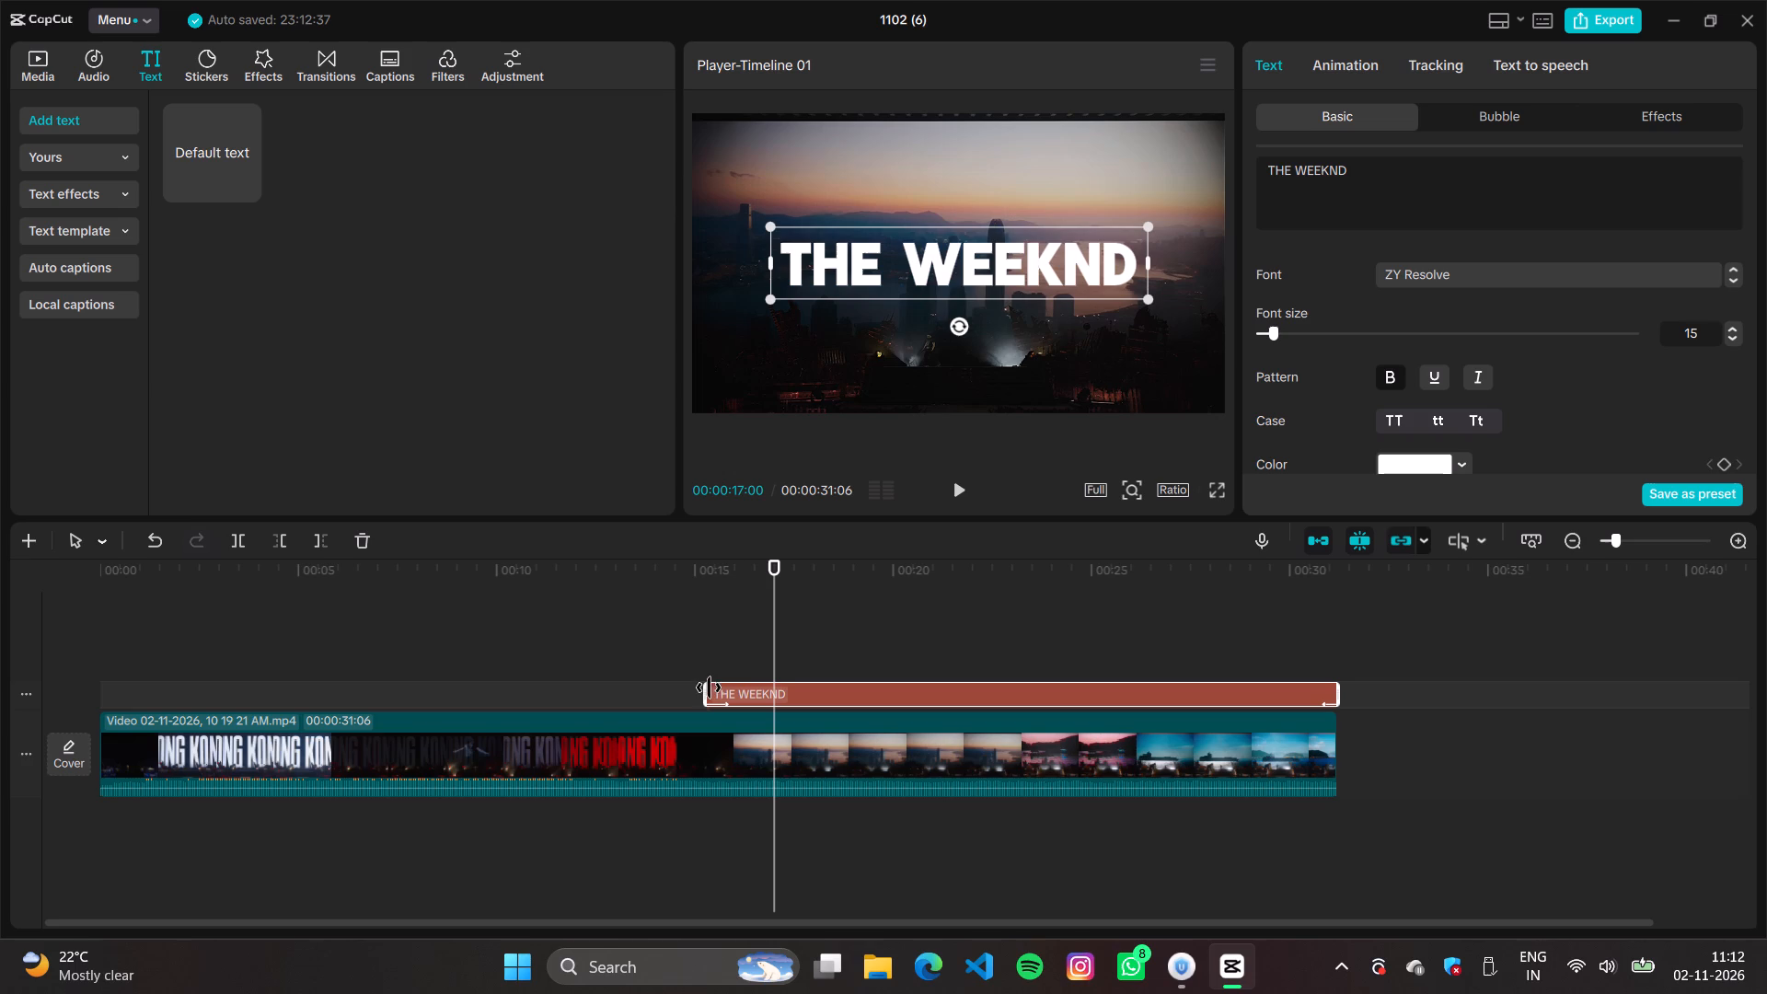
Create a compound clip from the lengthened THE WEEKND text clip.
{"action": "right_click", "coordinate": [810, 699]}
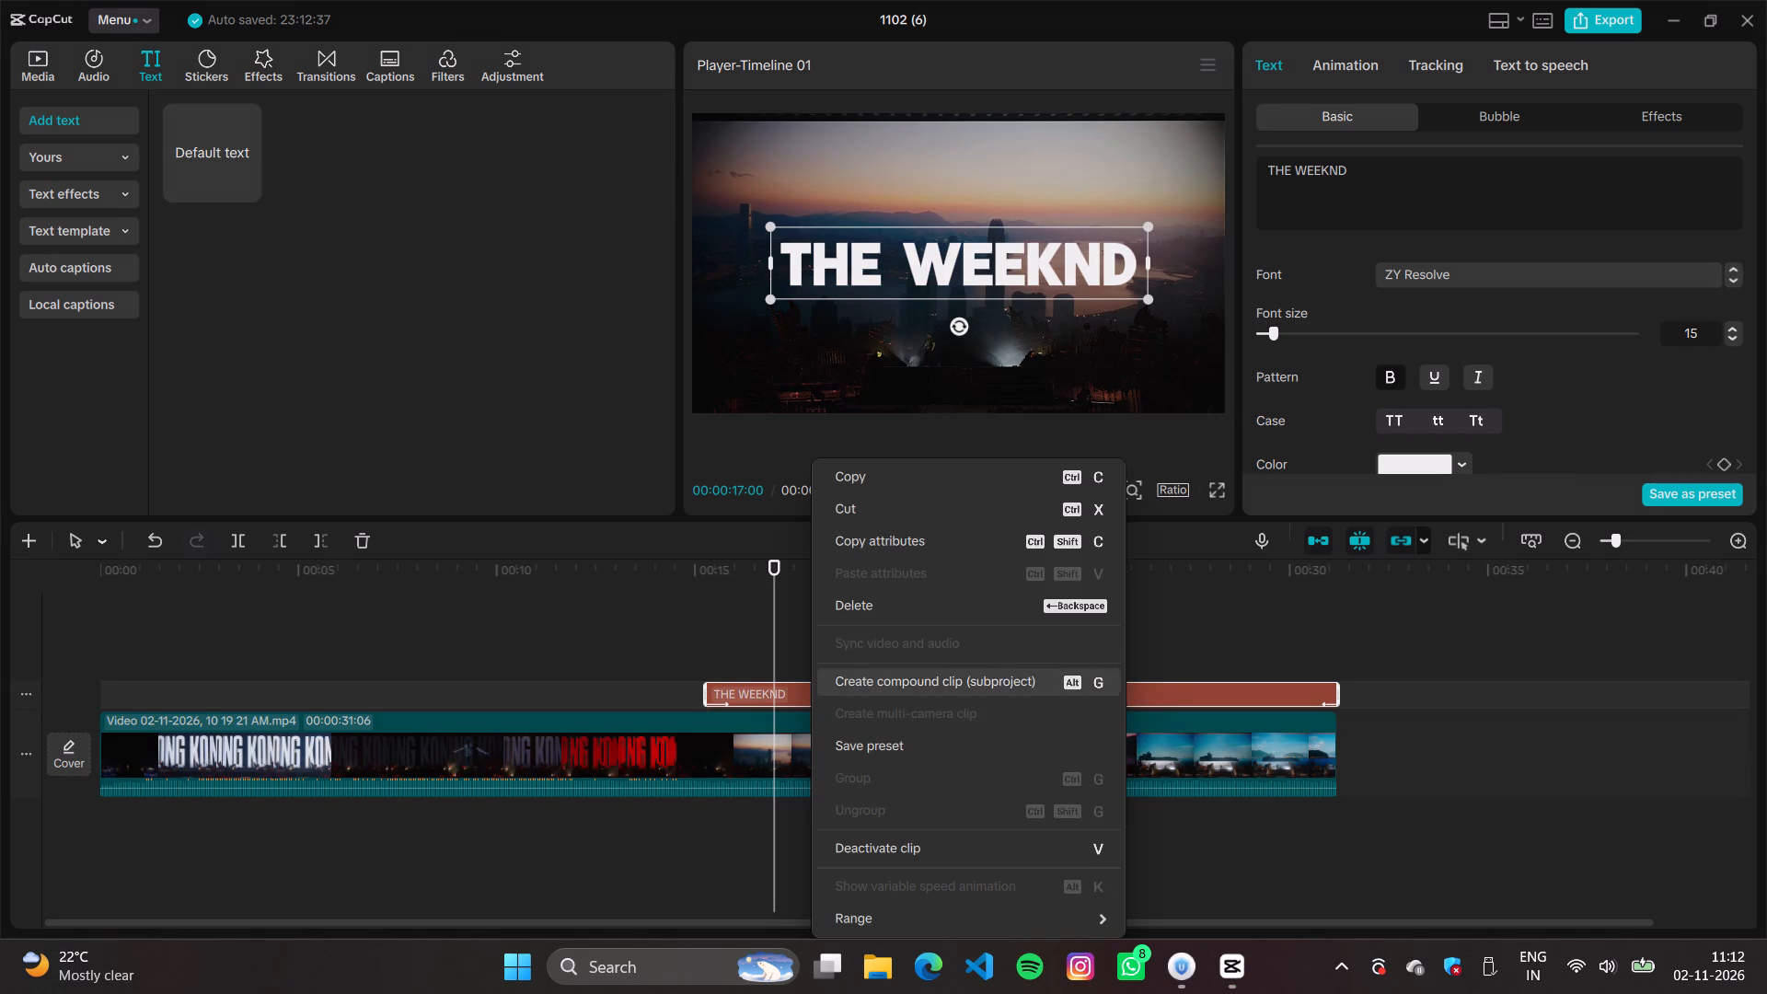
{"action": "left_click", "coordinate": [968, 686]}
Set the blend mode of the THE WEEKND compound clip to Overlay.
{"action": "left_click", "coordinate": [1334, 65]}
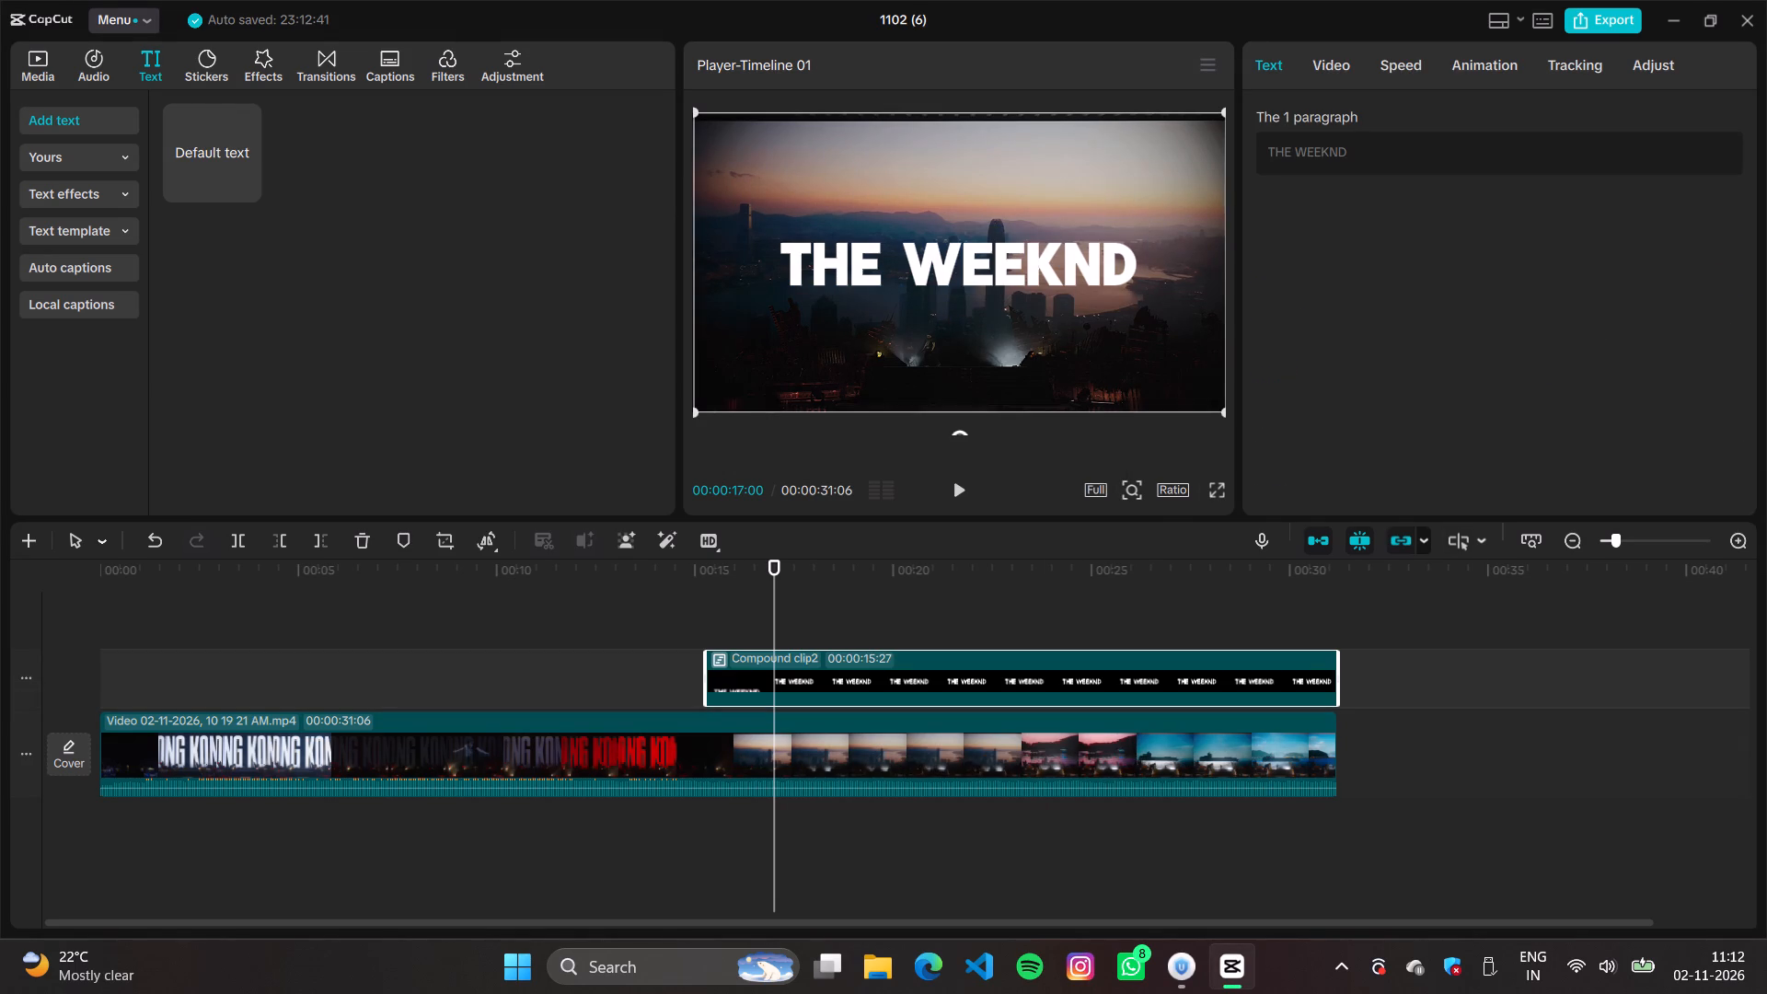
{"action": "scroll", "coordinate": [1375, 409], "scroll_direction": "down", "scroll_amount": 1}
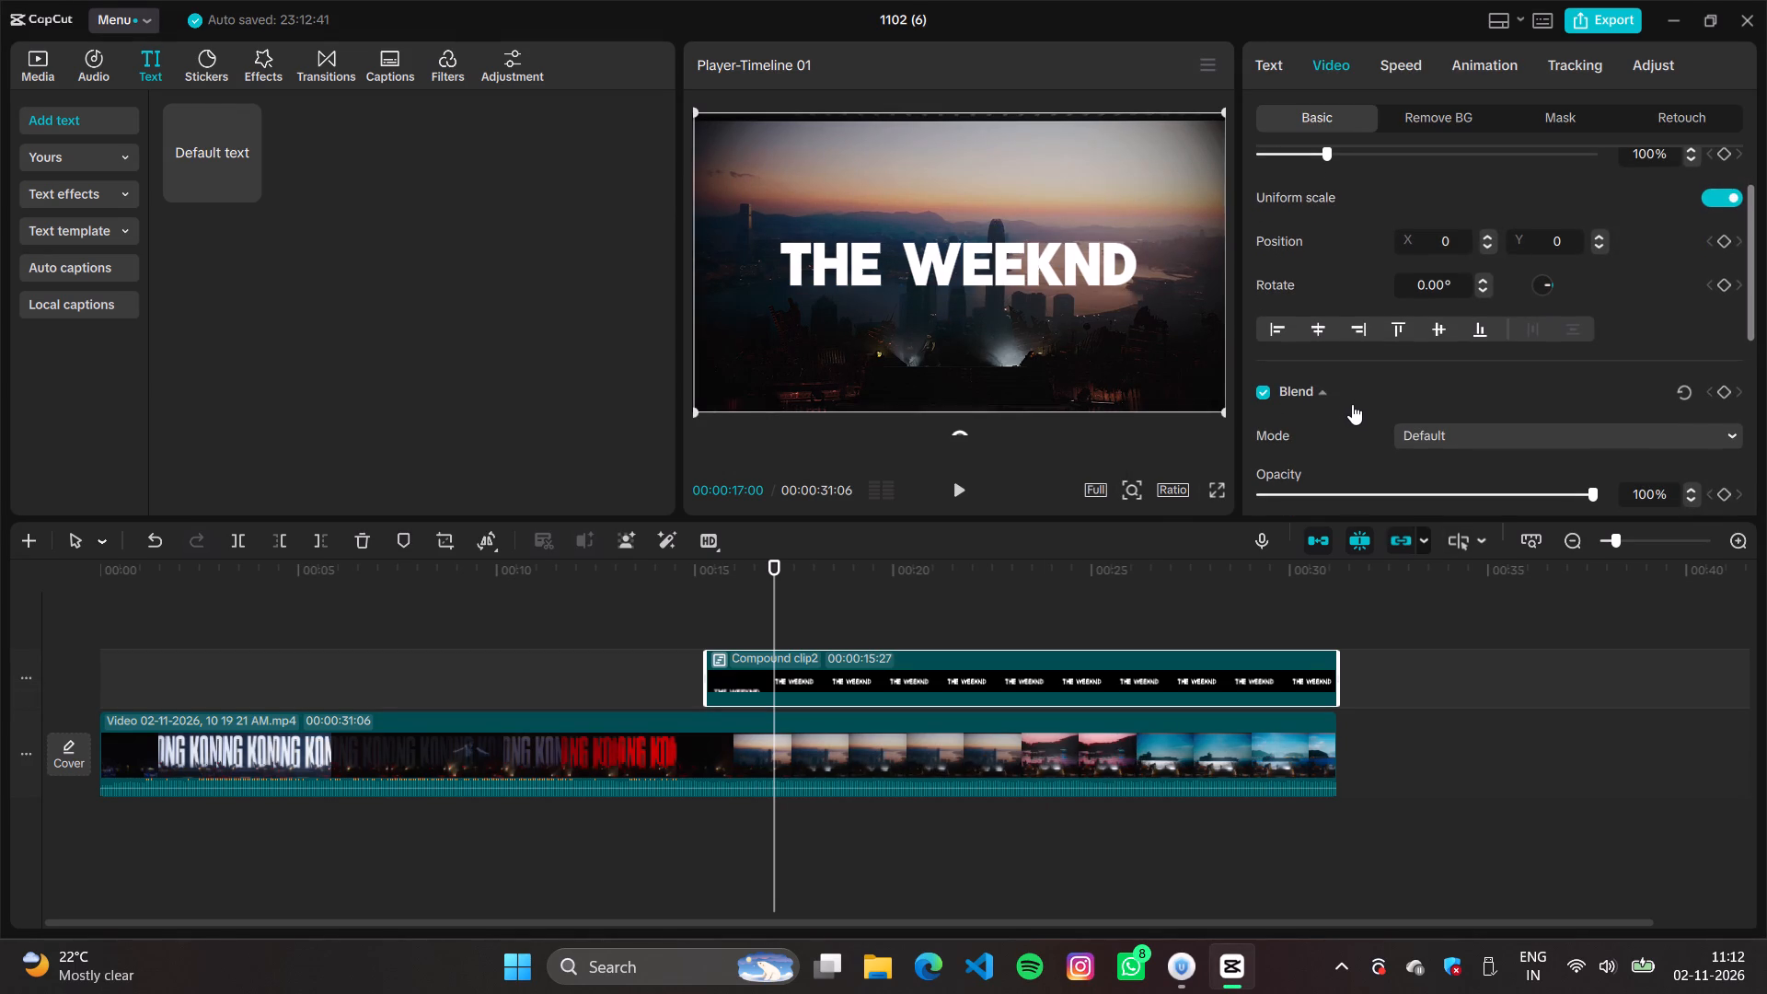
{"action": "left_click", "coordinate": [1472, 432]}
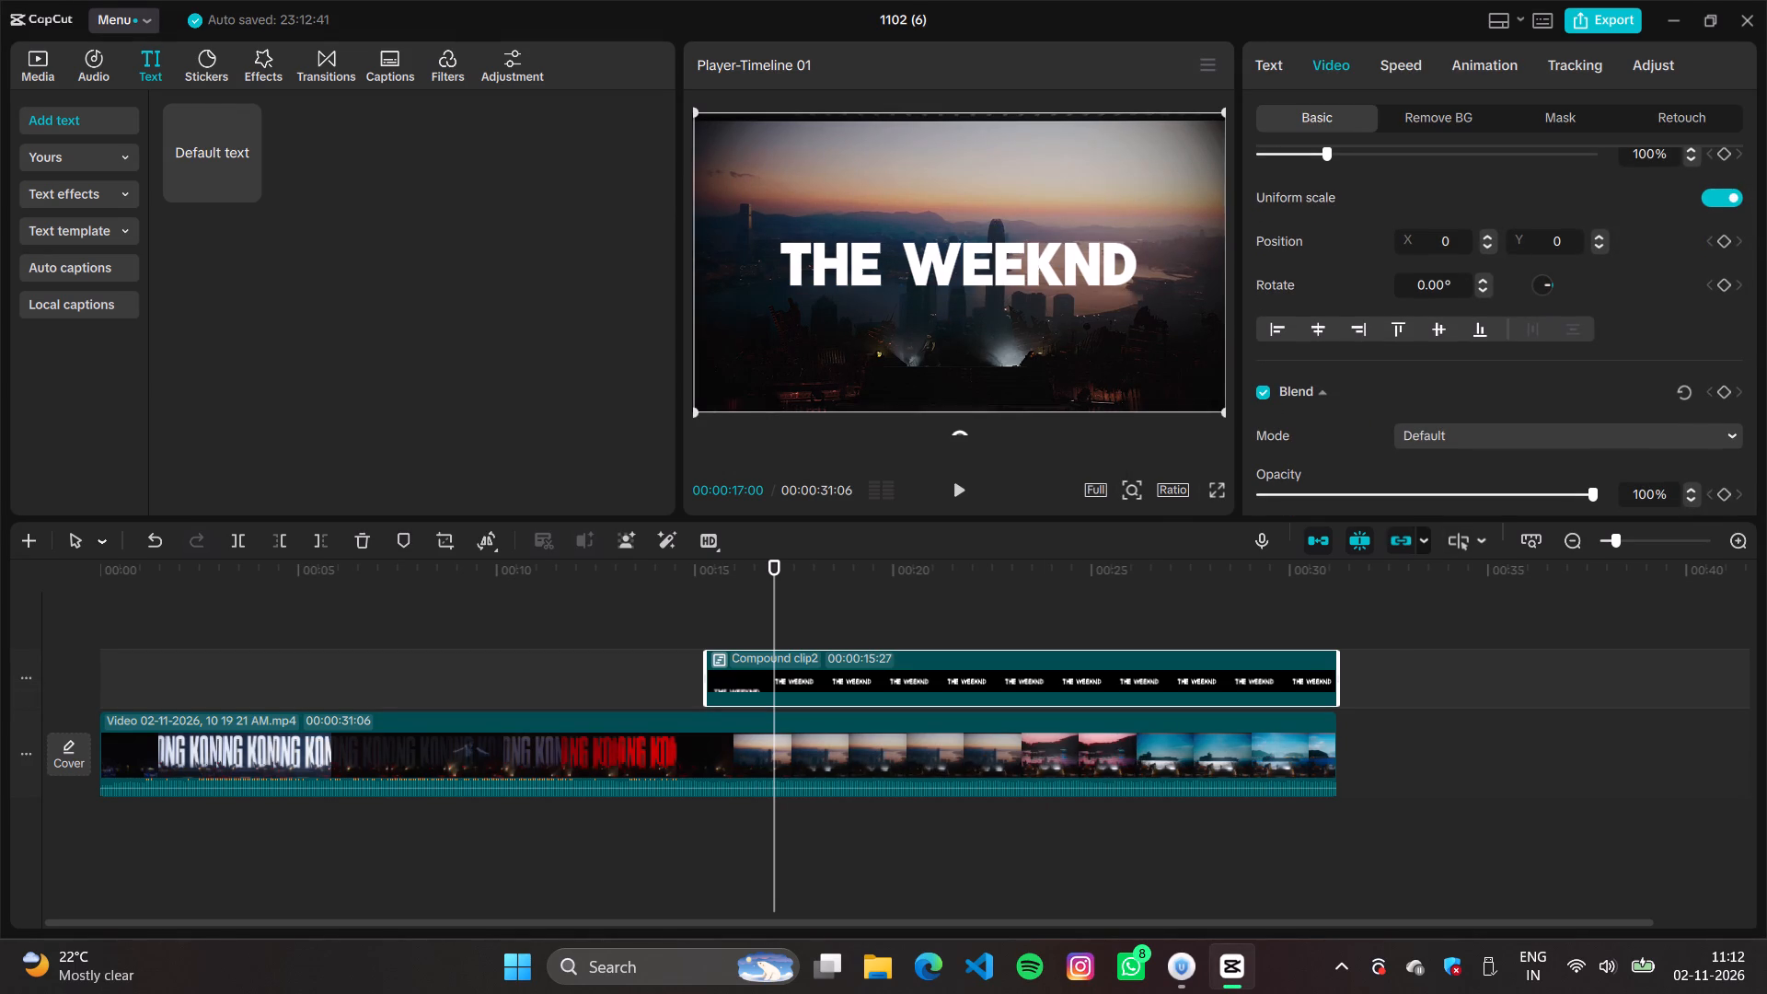
{"action": "left_click", "coordinate": [1449, 616]}
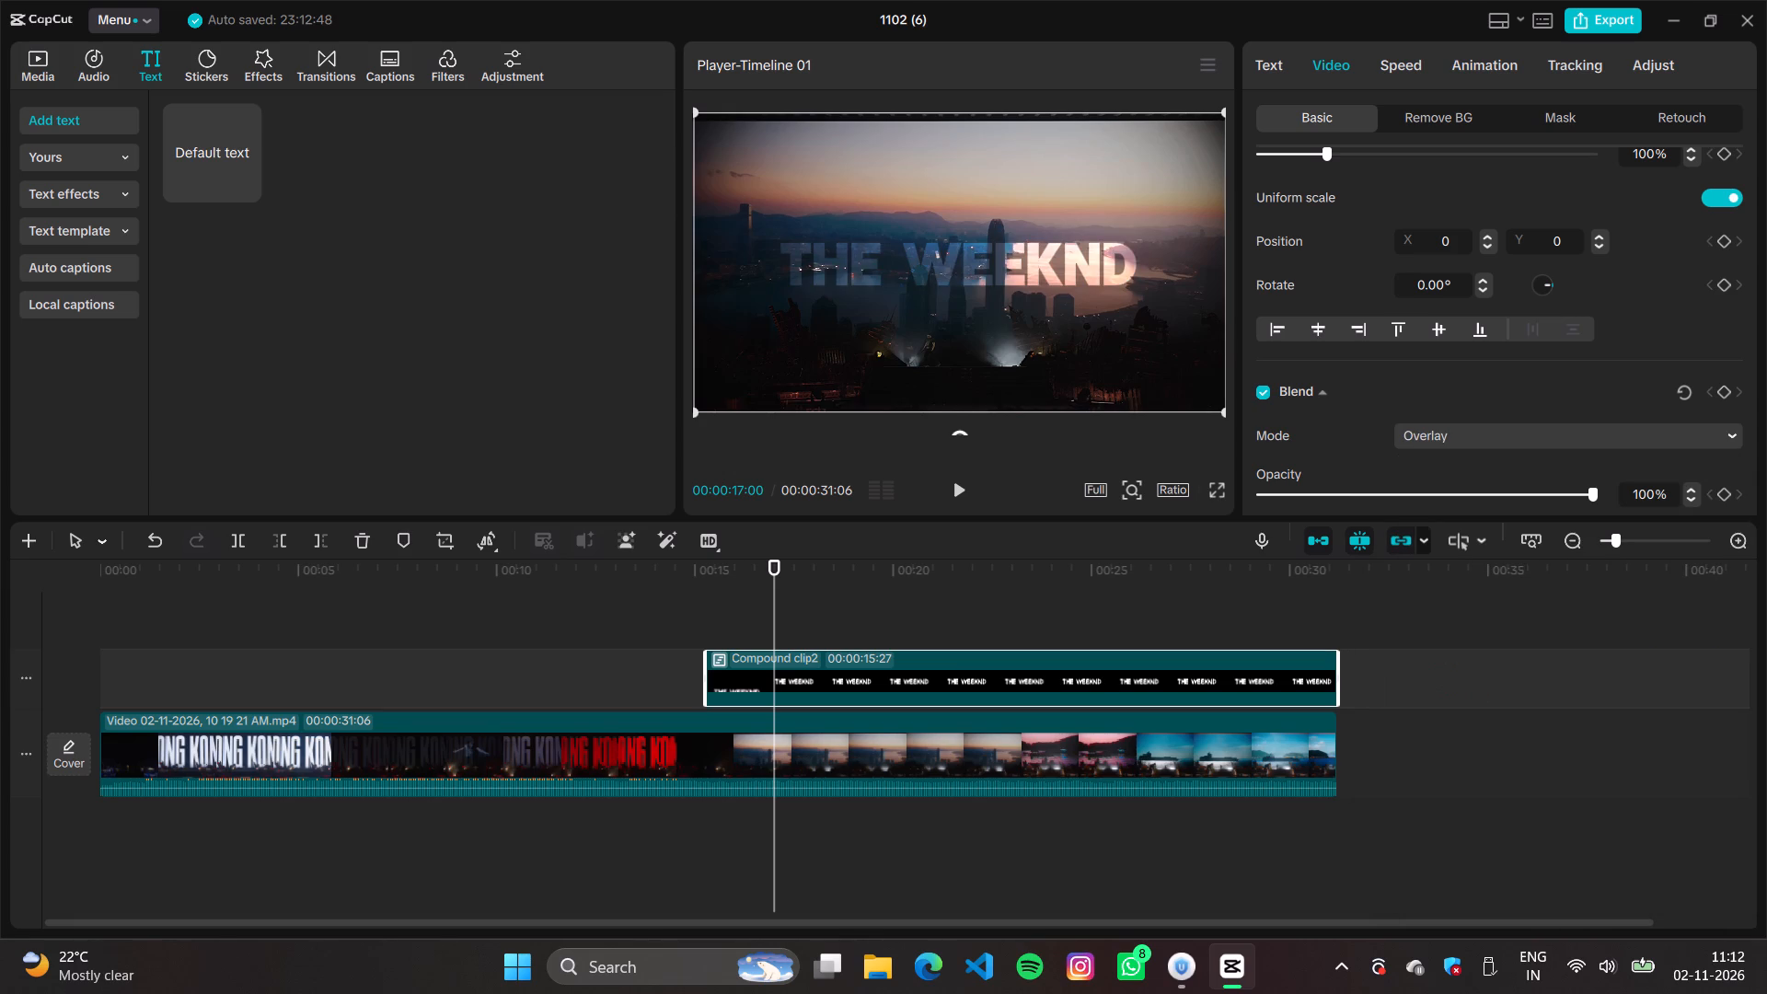
Play the video from the start of the THE WEEKND compound clip through to the end.
{"action": "left_click", "coordinate": [712, 633]}
{"action": "key", "text": "space"}
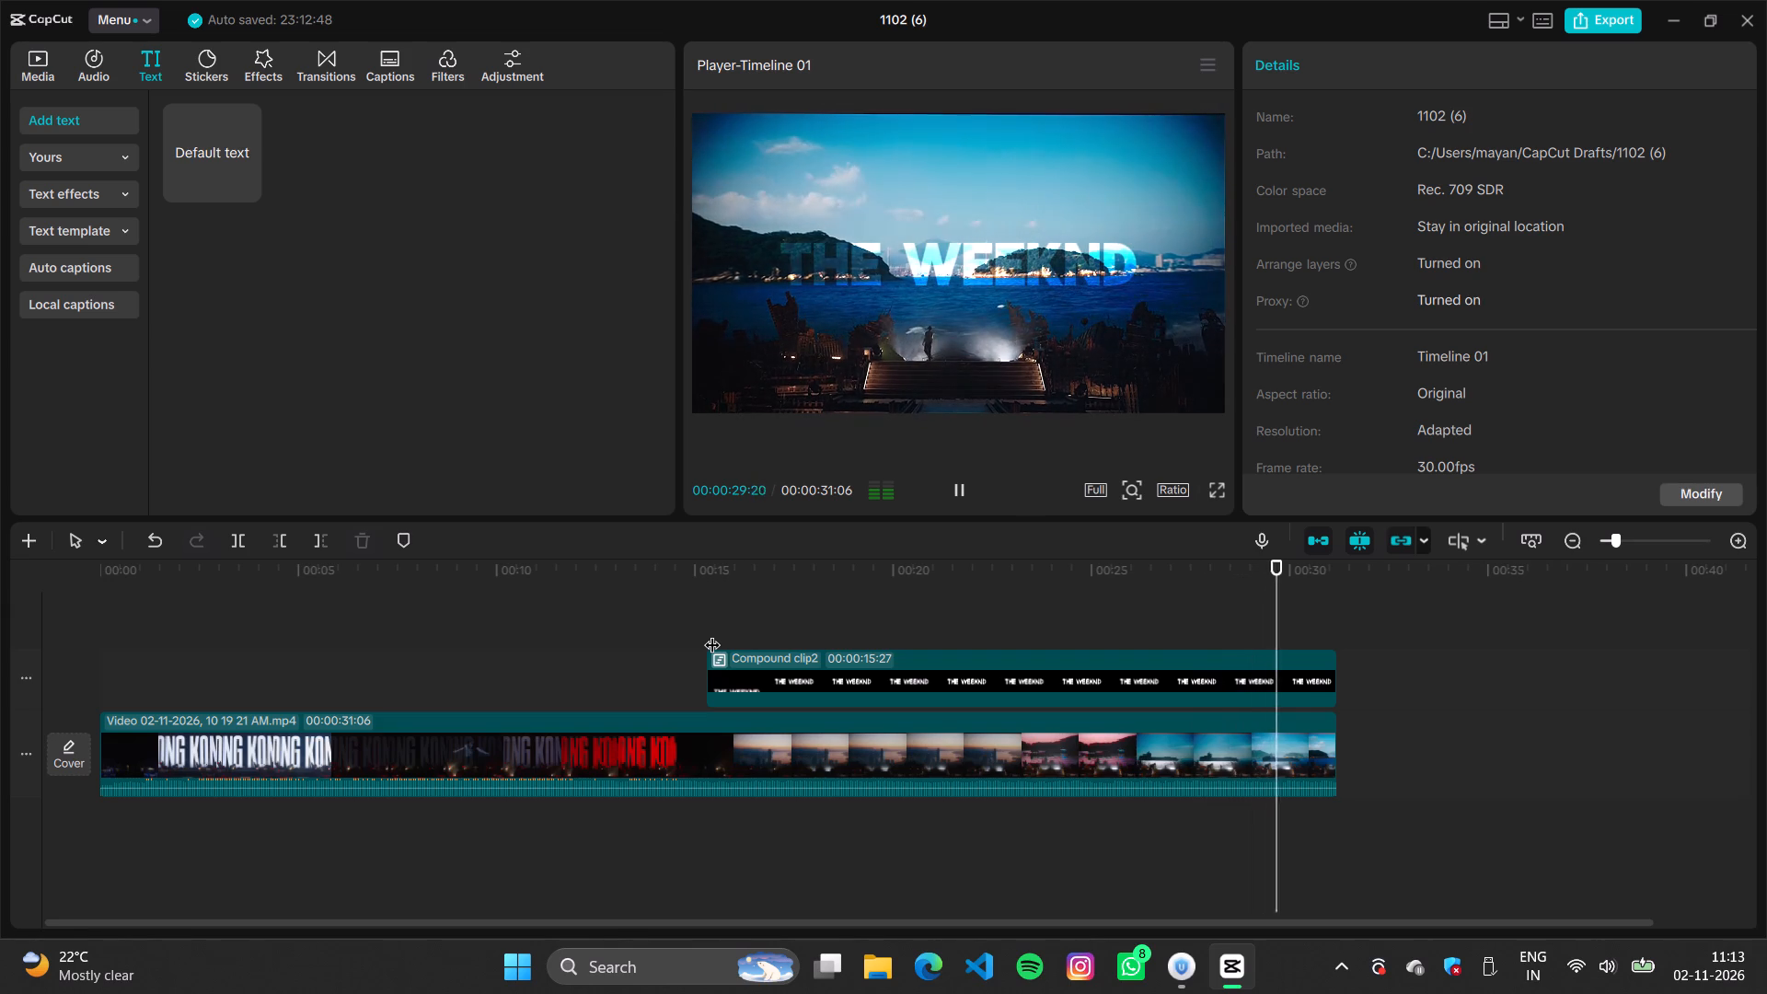
Export the timeline as 1102 (6)(1) in 4K, Higher bit rate, H.264 mp4 at 30fps, and dismiss the sharing options.
{"action": "left_click", "coordinate": [1611, 17]}
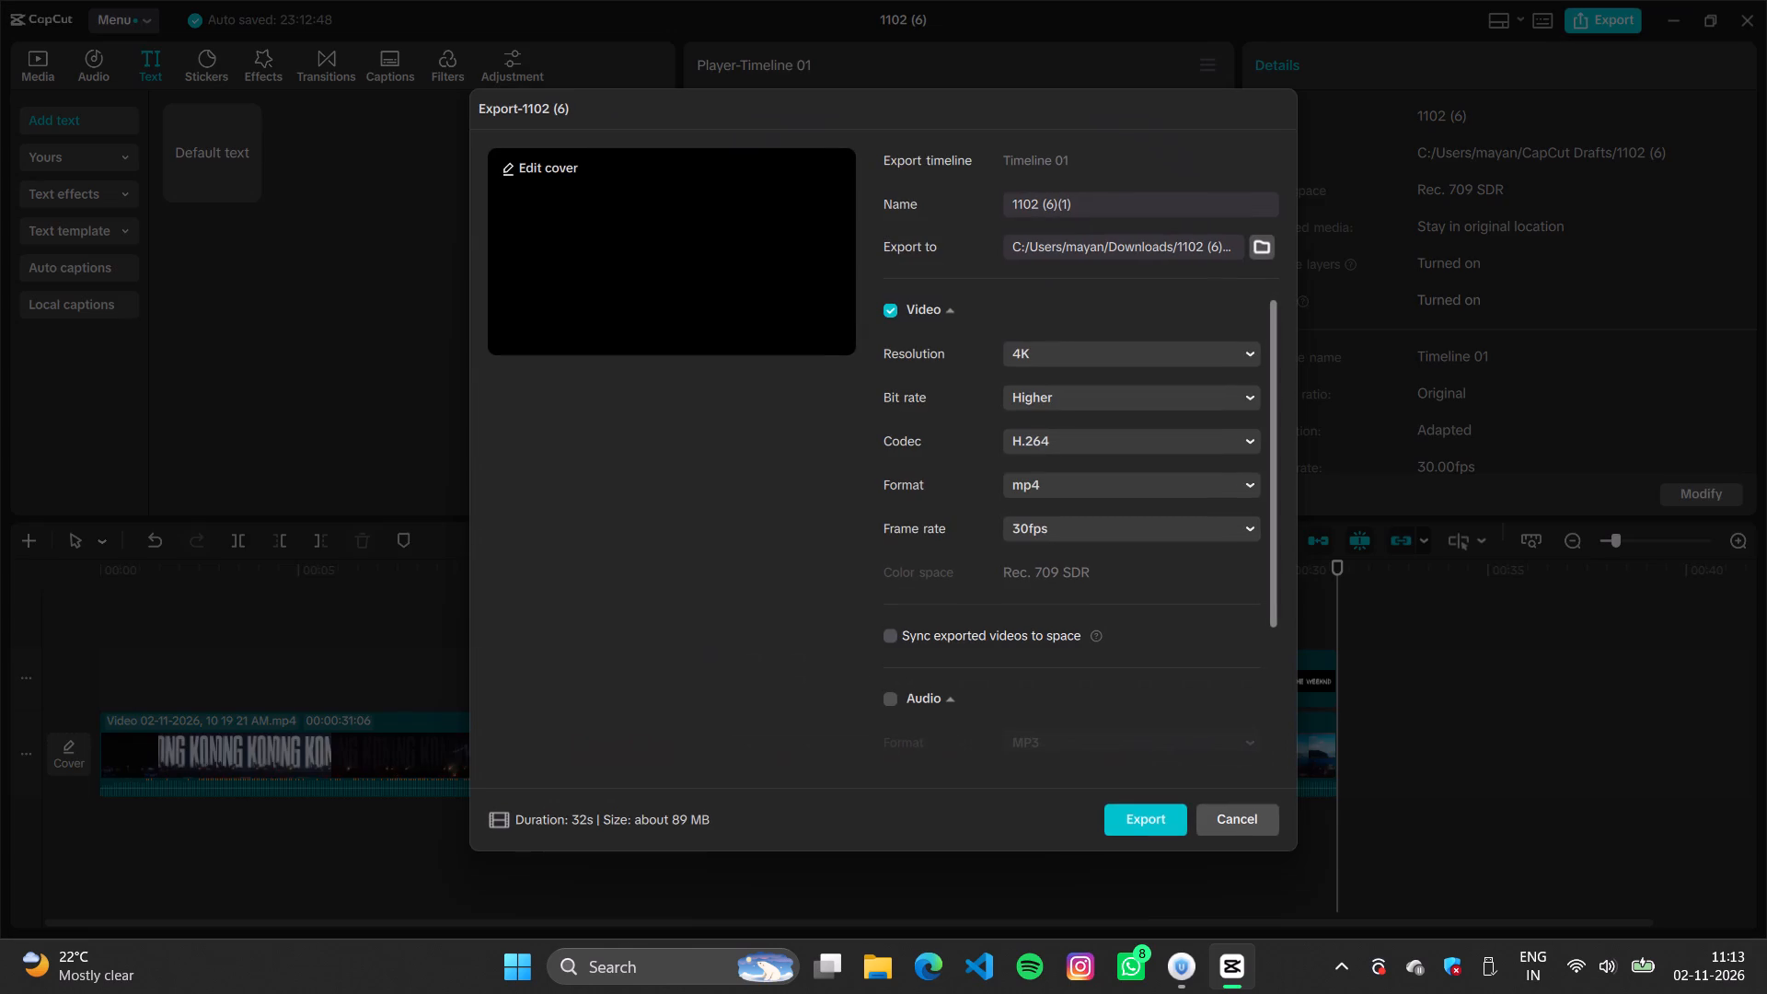
{"action": "left_click", "coordinate": [1158, 824]}
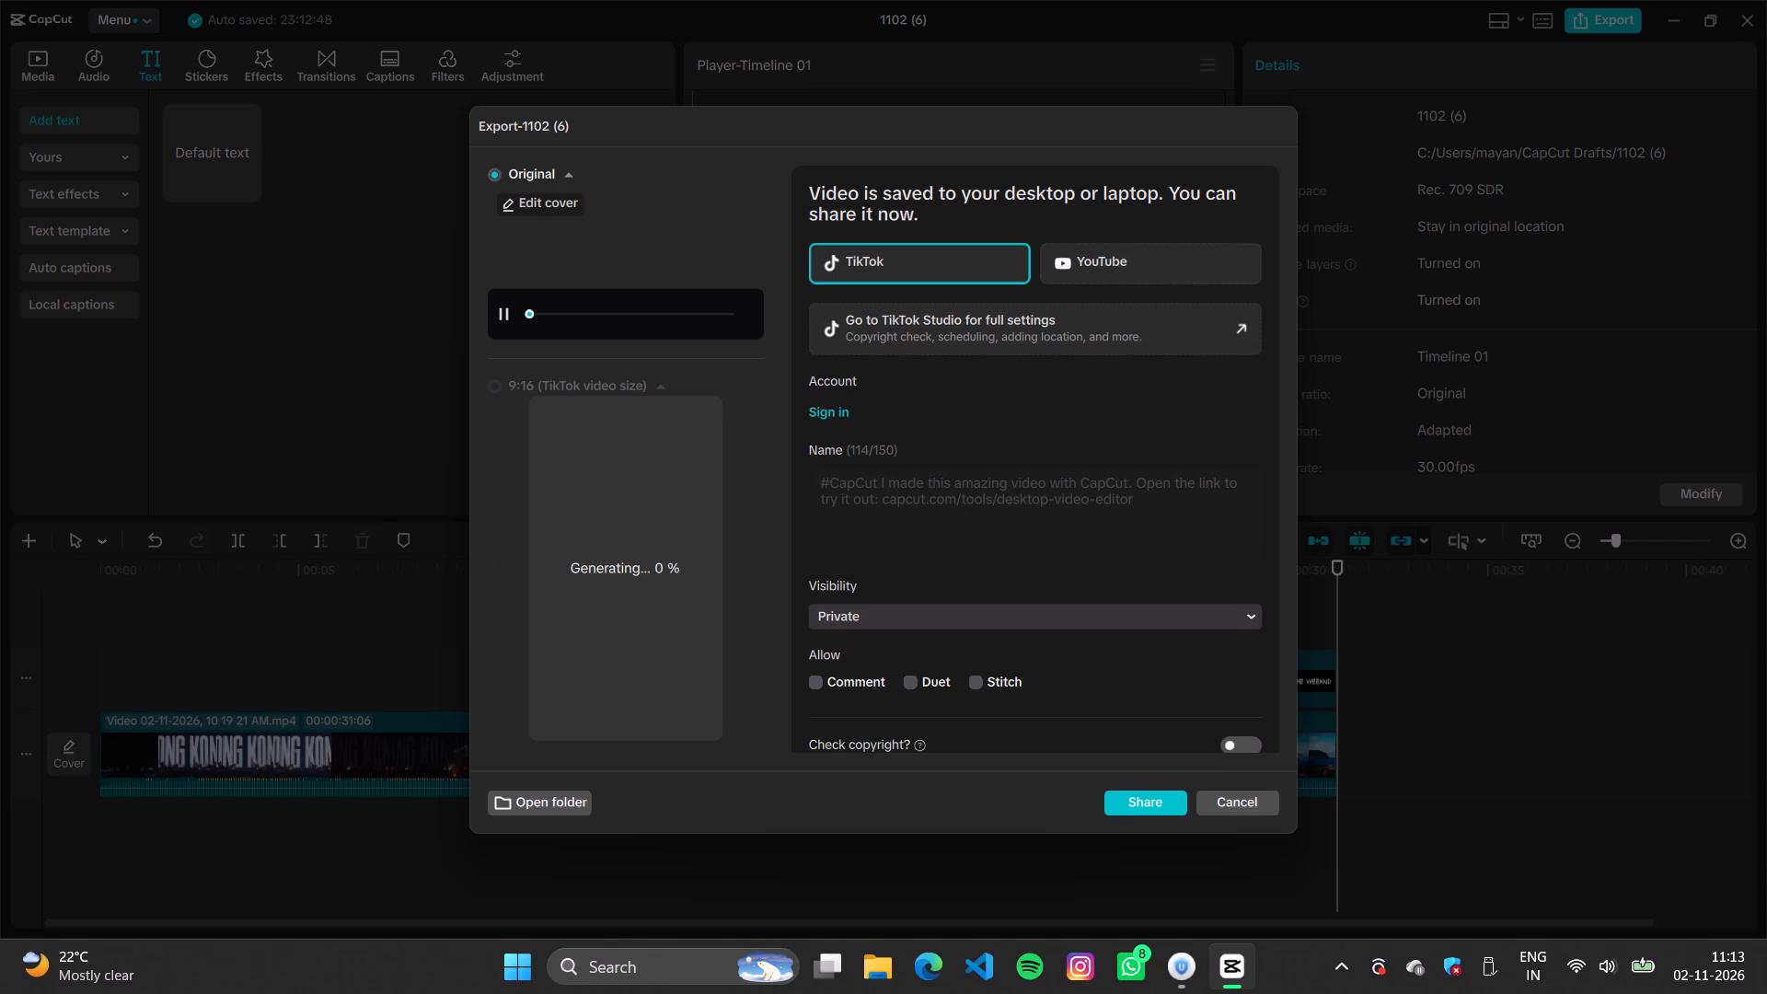
{"action": "left_click", "coordinate": [1240, 808]}
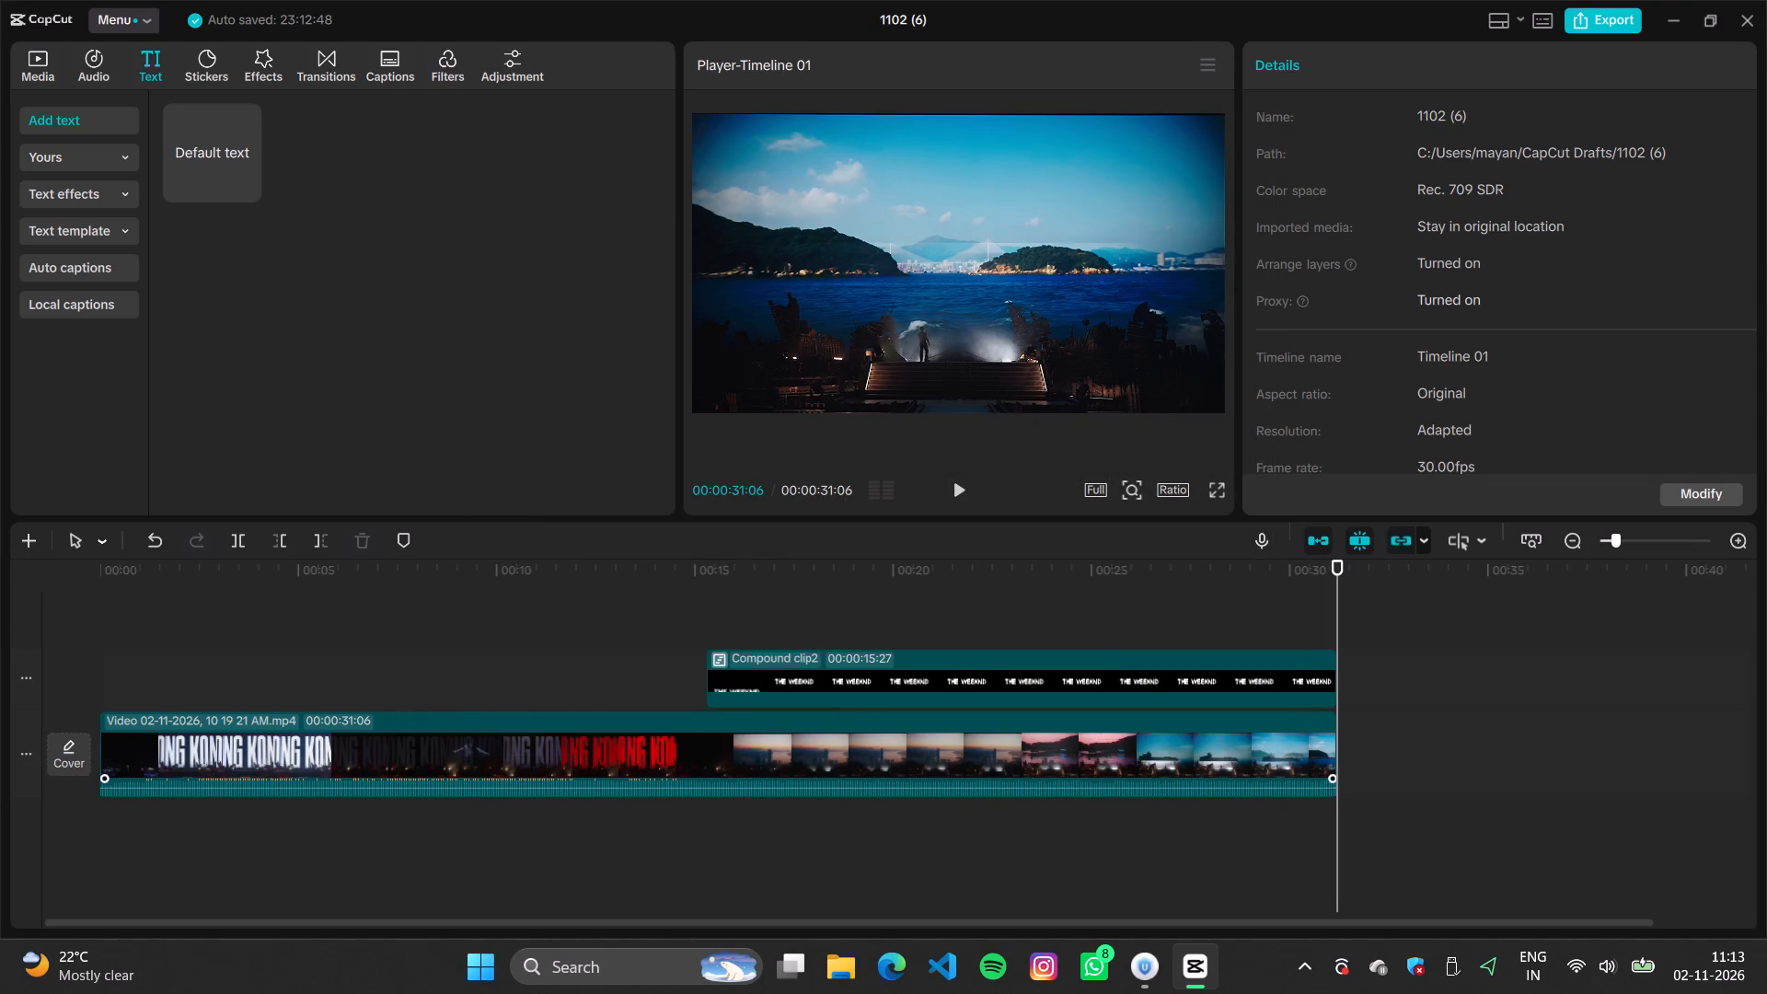
Review the start of the THE WEEKND title and the opening HONG KONG section up to about 00:00:06:00.
{"action": "left_click", "coordinate": [713, 609]}
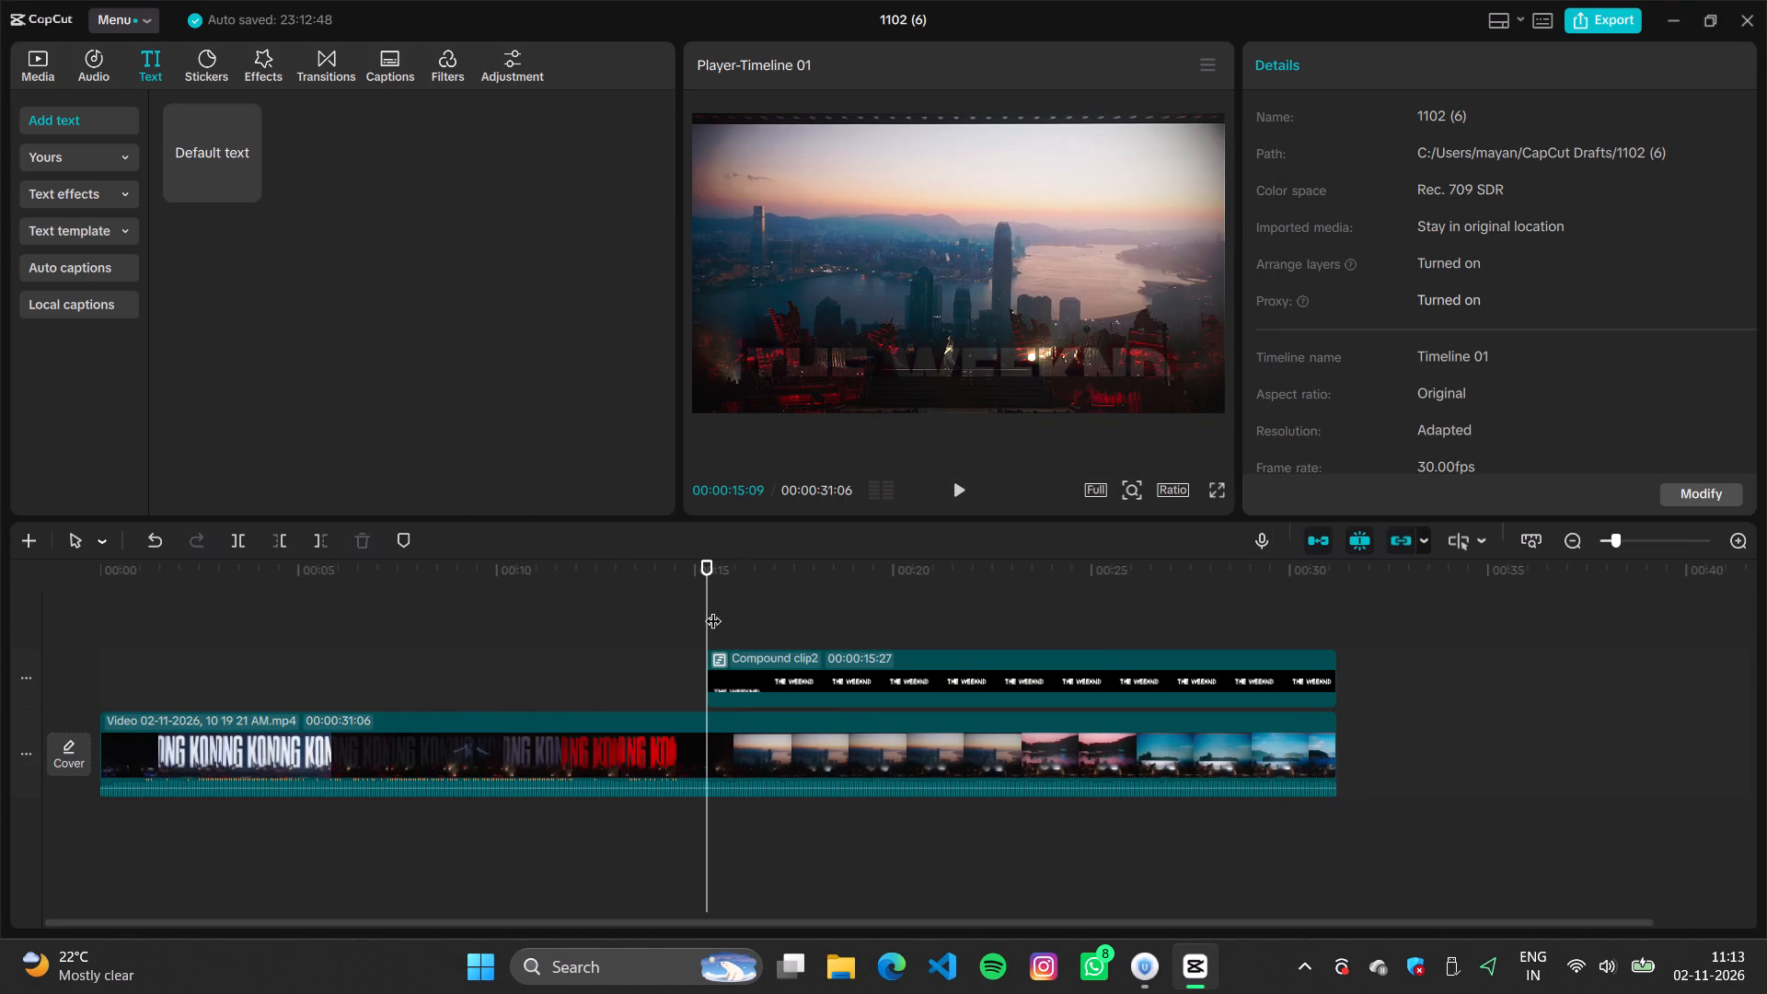
{"action": "key", "text": "space"}
{"action": "key", "text": "space"}
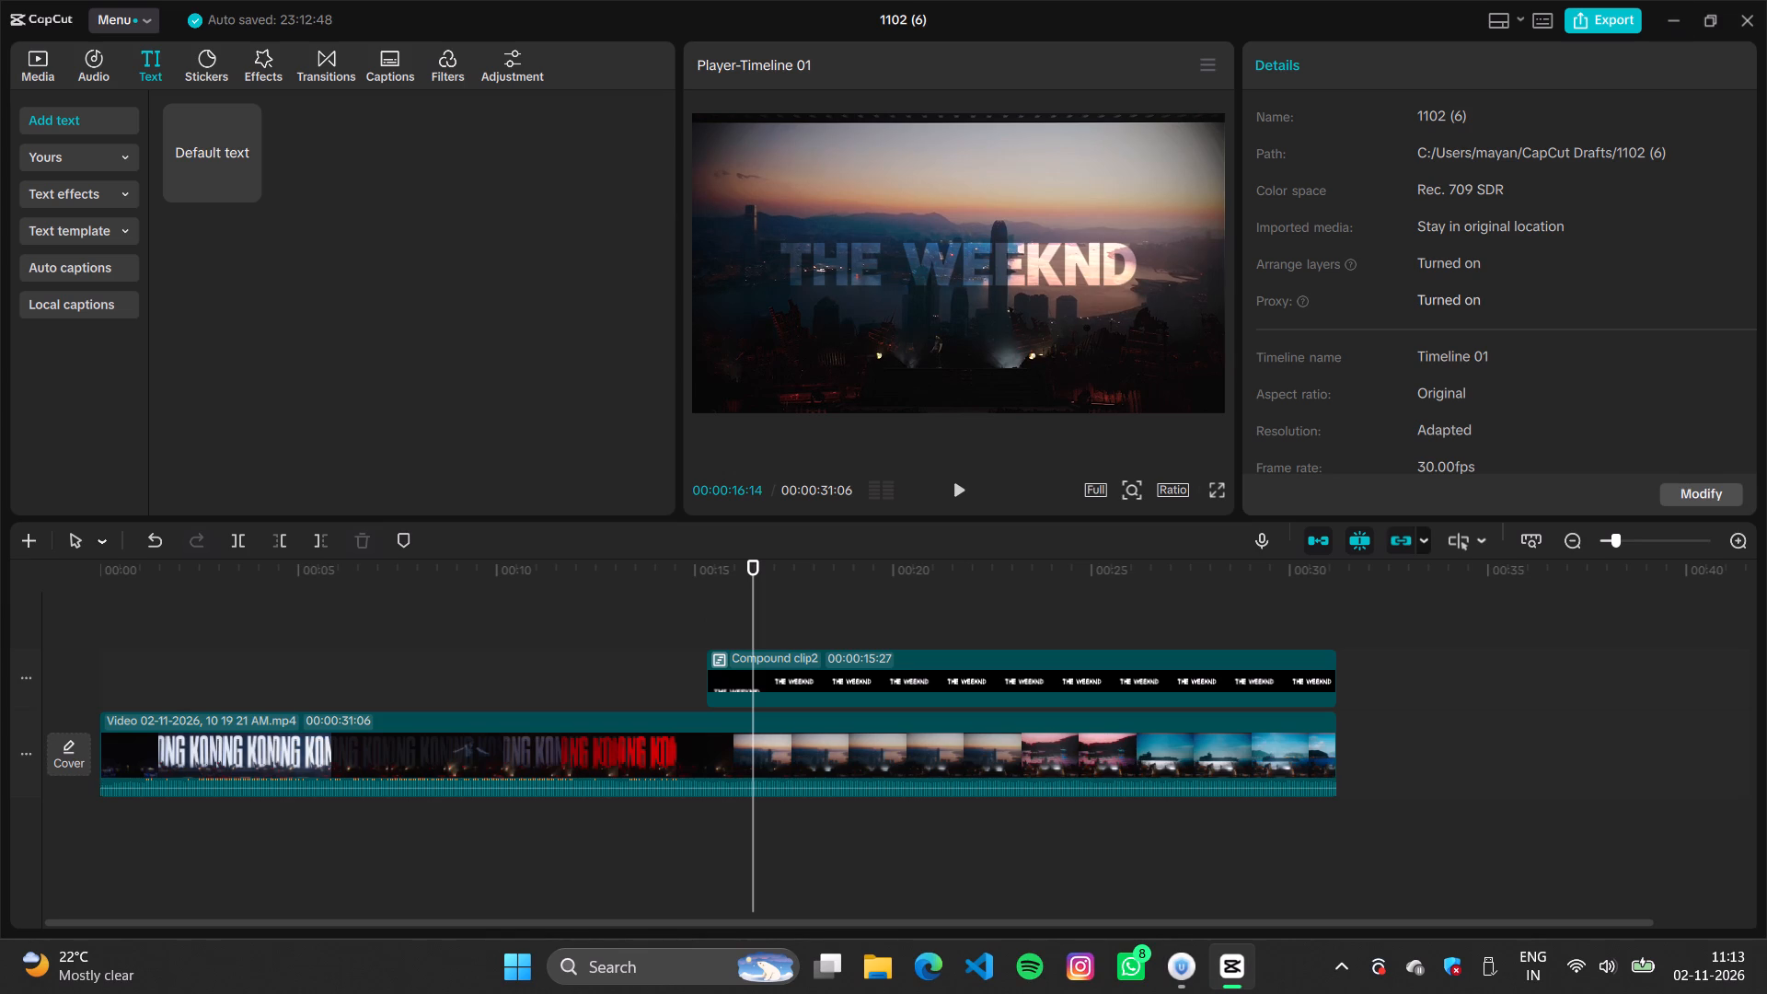
{"action": "left_click", "coordinate": [244, 688]}
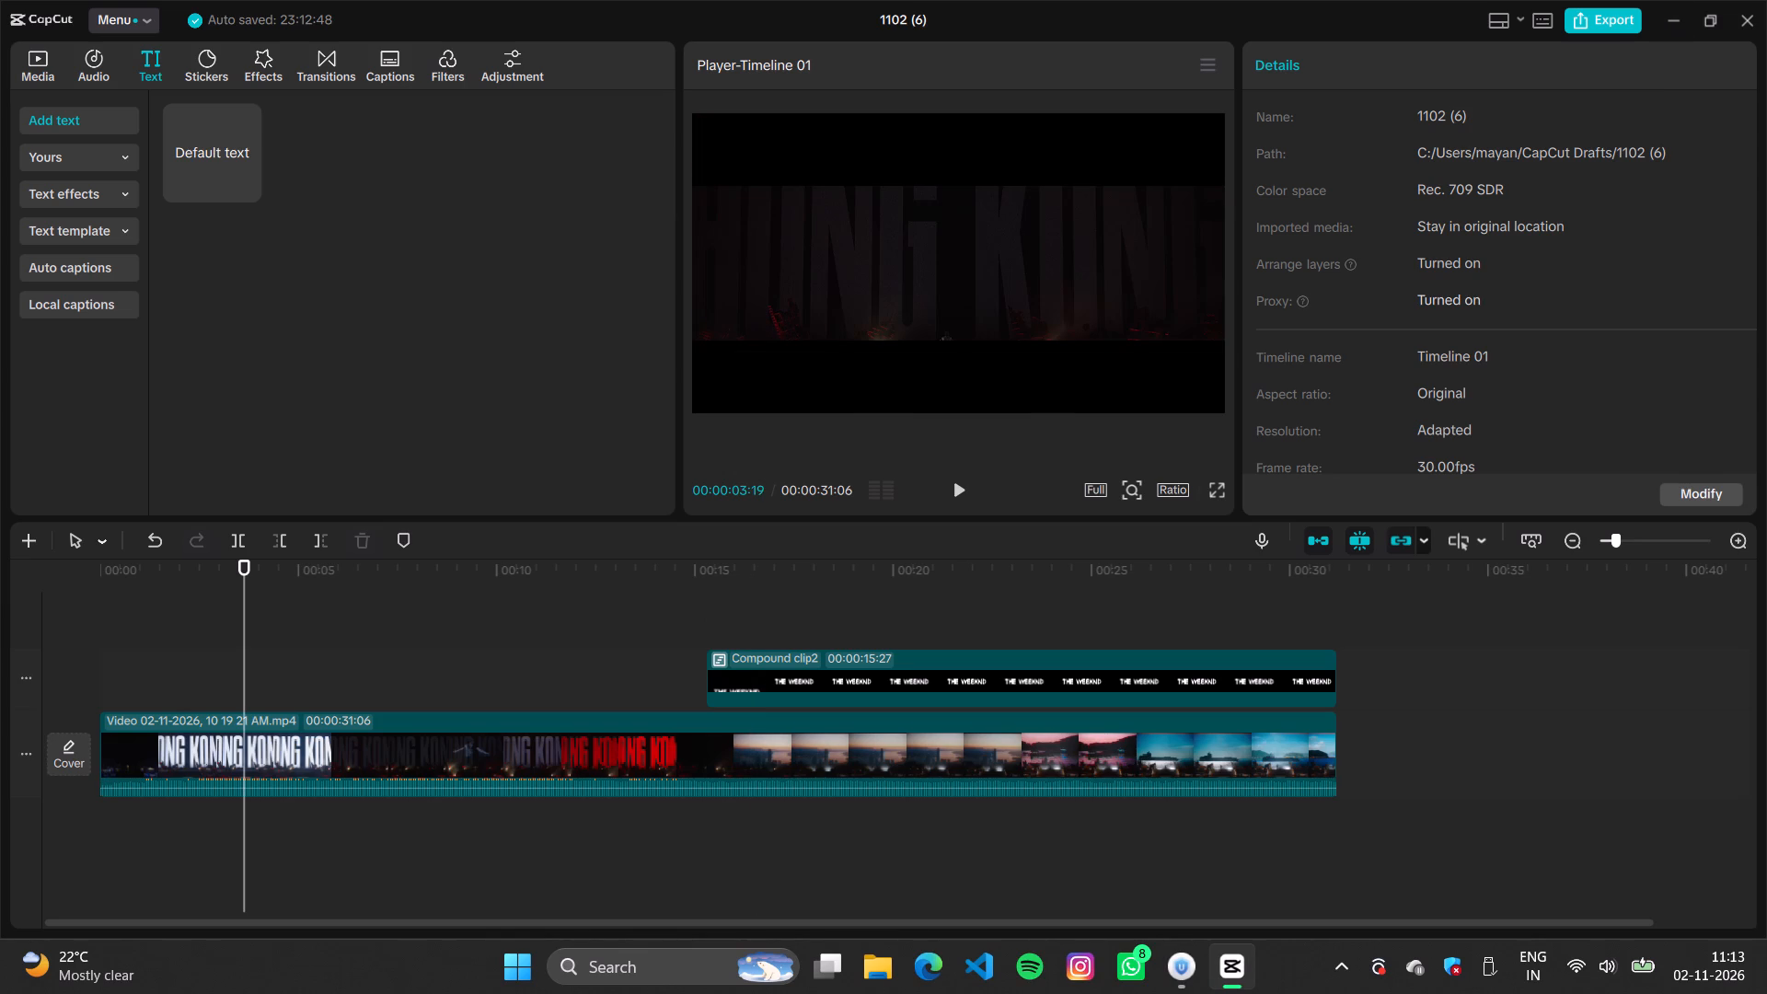
{"action": "left_click", "coordinate": [255, 667]}
{"action": "left_click_drag", "start_coordinate": [255, 667], "coordinate": [181, 686]}
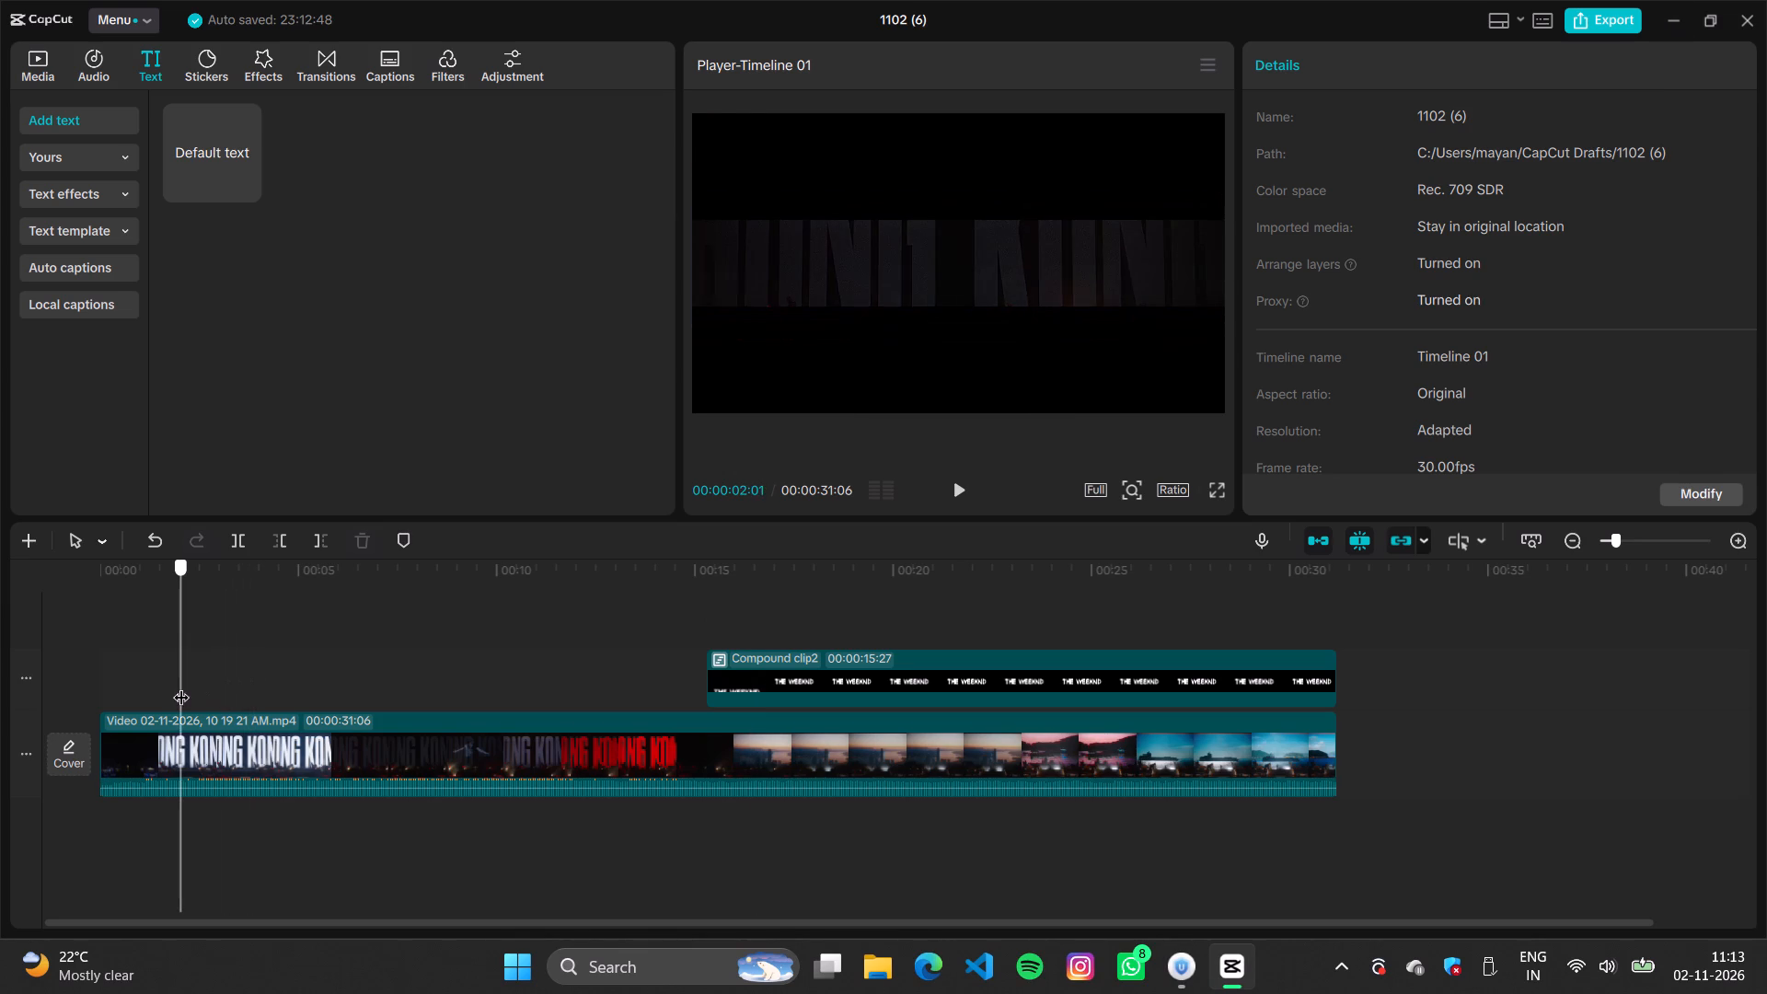
{"action": "left_click_drag", "start_coordinate": [181, 686], "coordinate": [340, 695]}
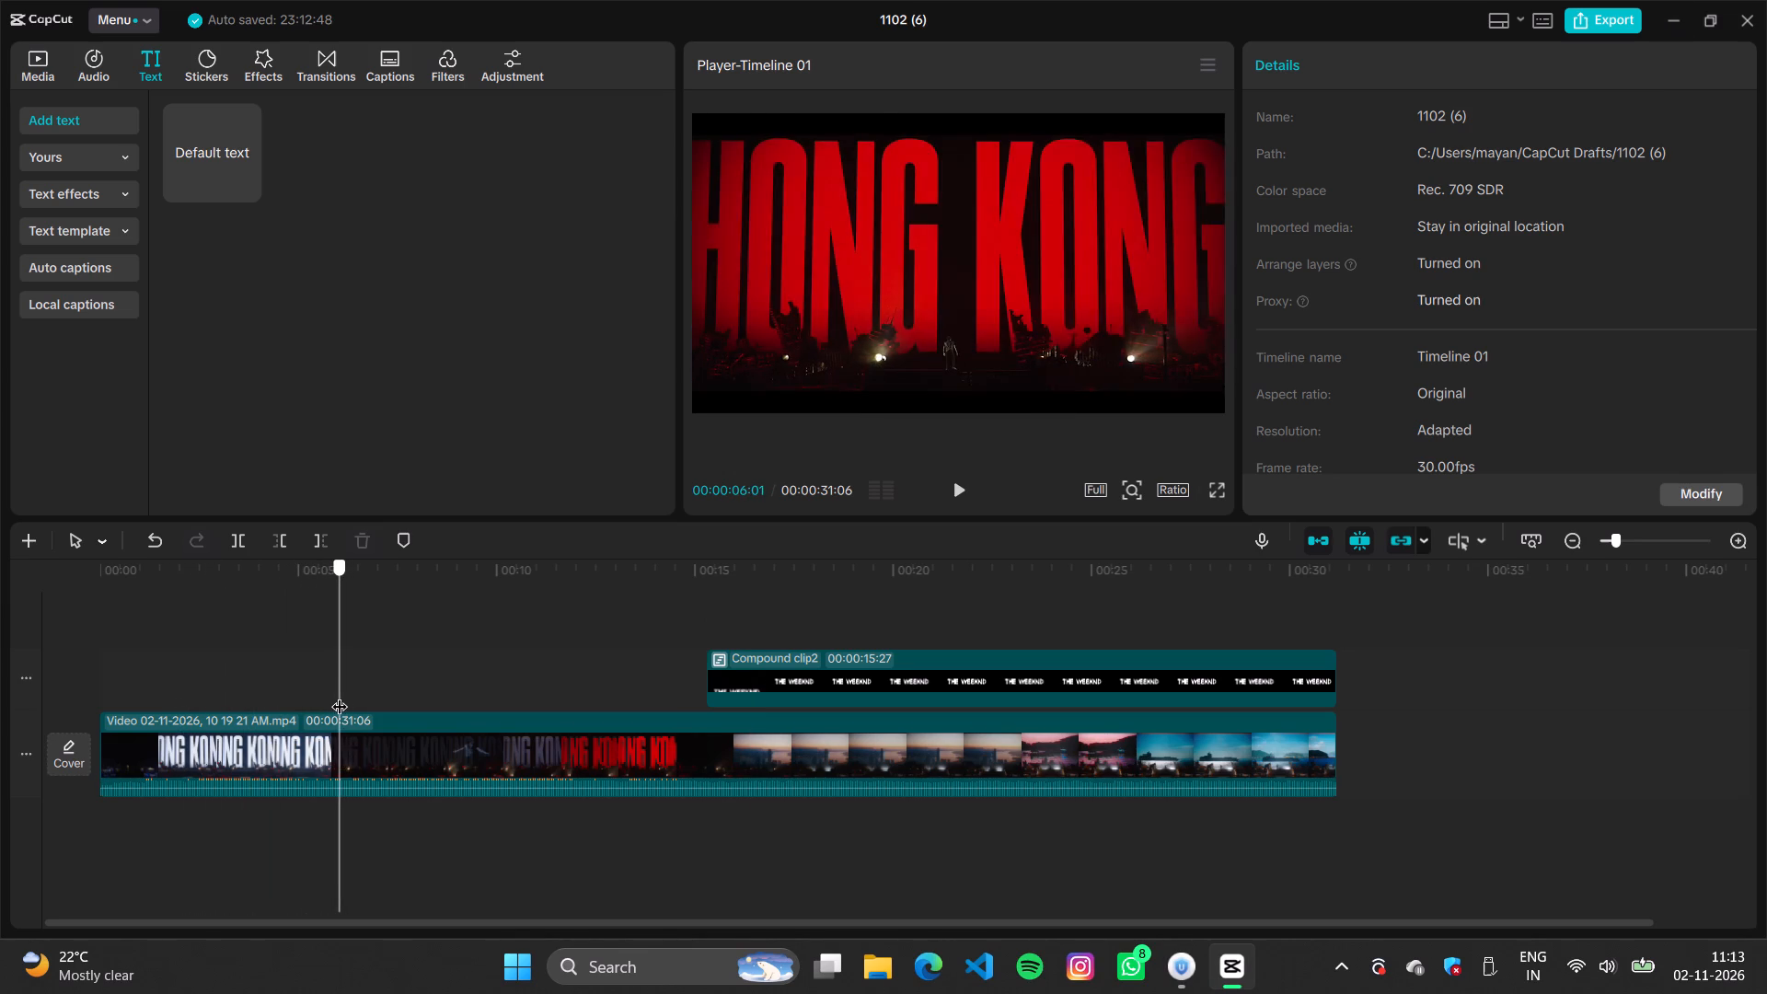
{"action": "left_click_drag", "start_coordinate": [340, 695], "coordinate": [338, 695]}
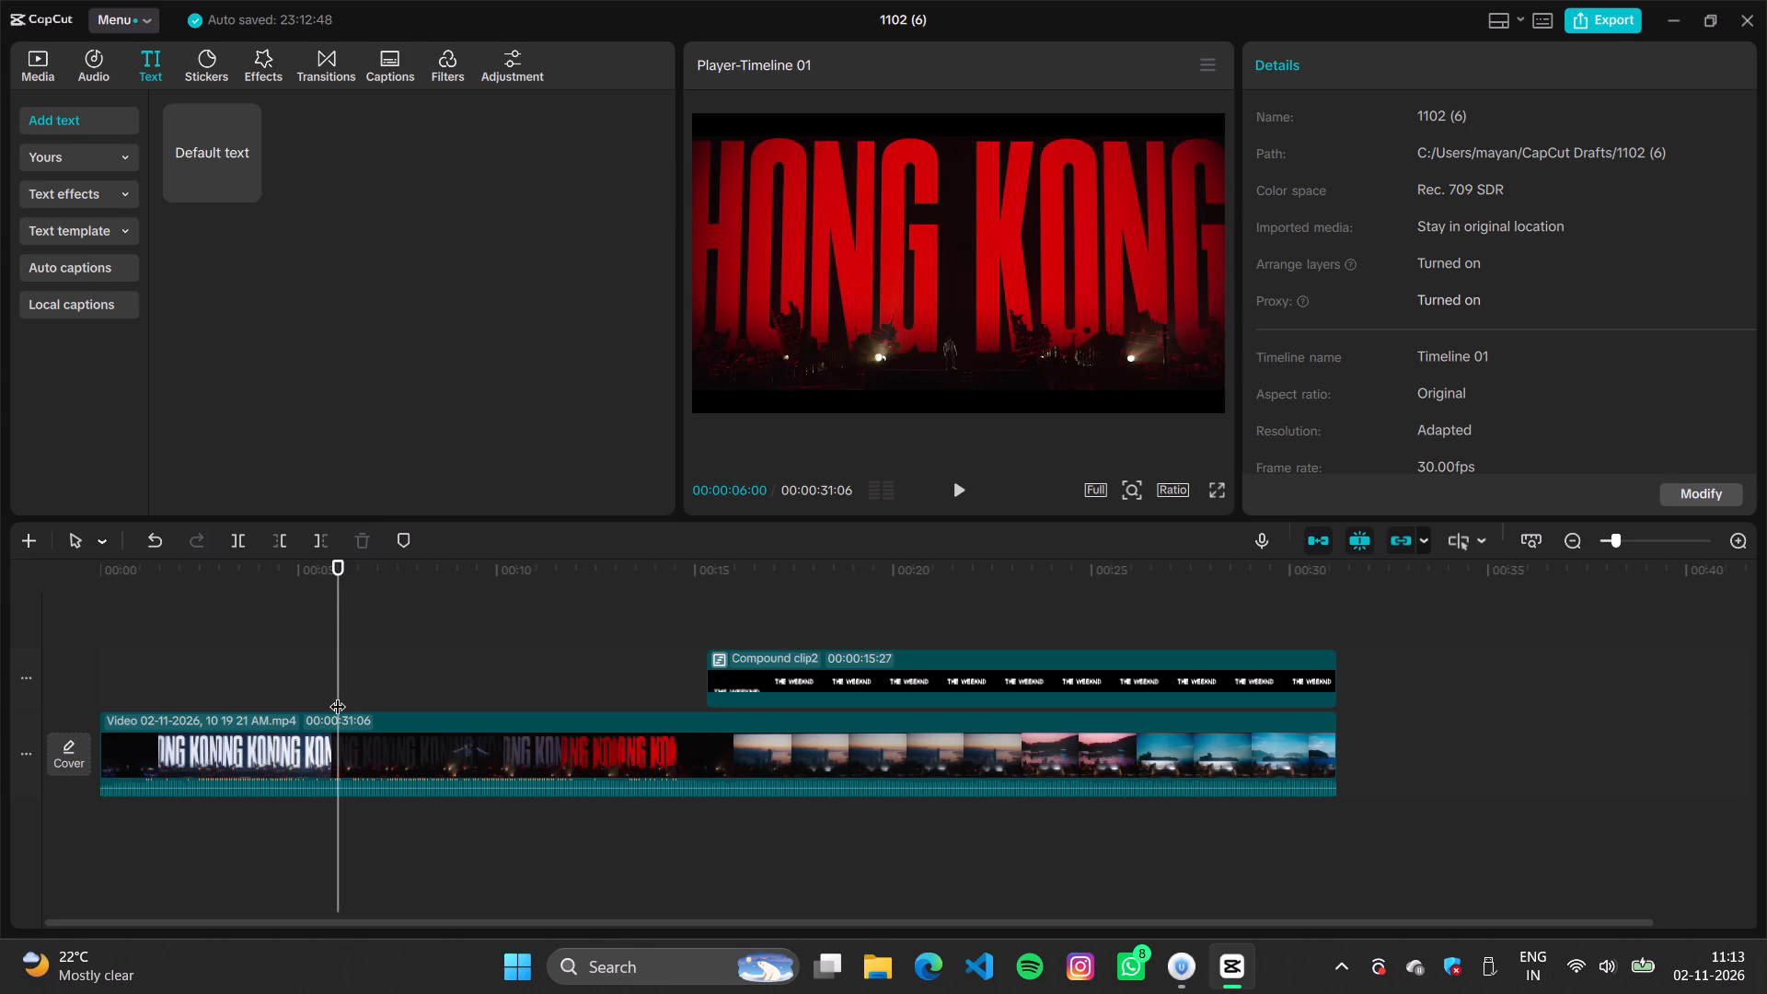
Delete the keyframe at 00:00:07:19 on the main video clip.
{"action": "left_click", "coordinate": [293, 750]}
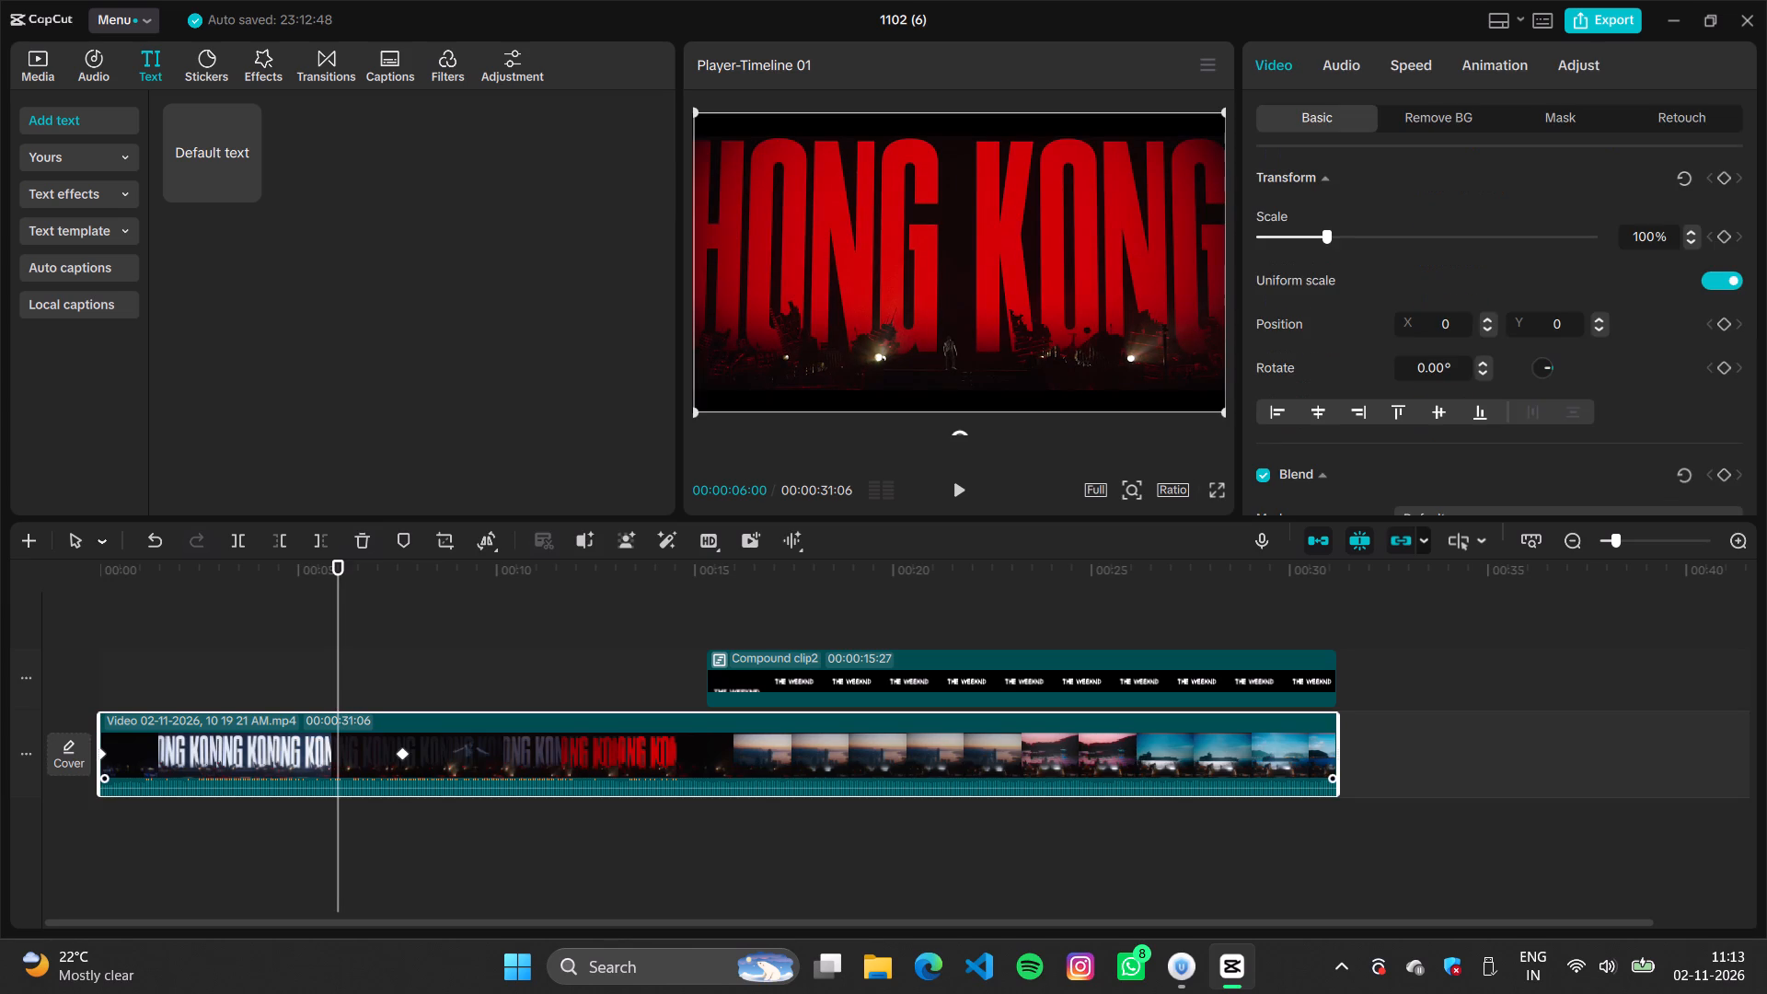
{"action": "left_click", "coordinate": [399, 751]}
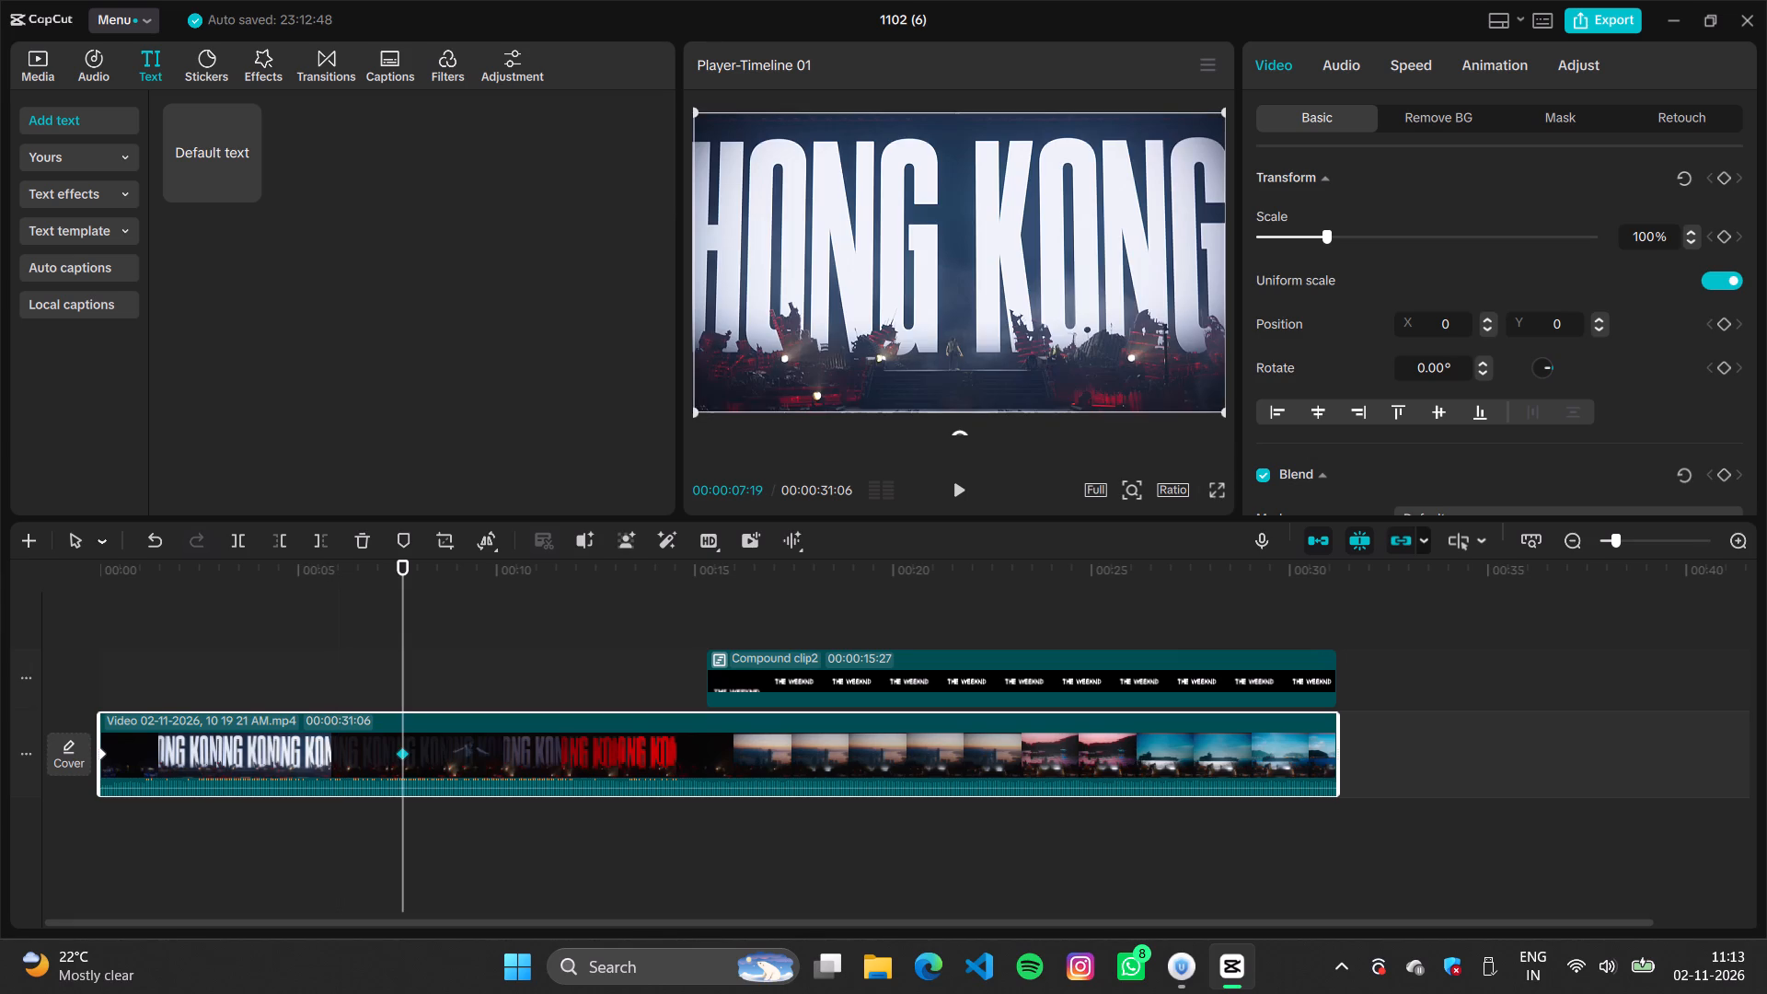
{"action": "key", "text": "BackSpace"}
Delete the keyframe at the very start of the main video clip.
{"action": "left_click", "coordinate": [98, 751]}
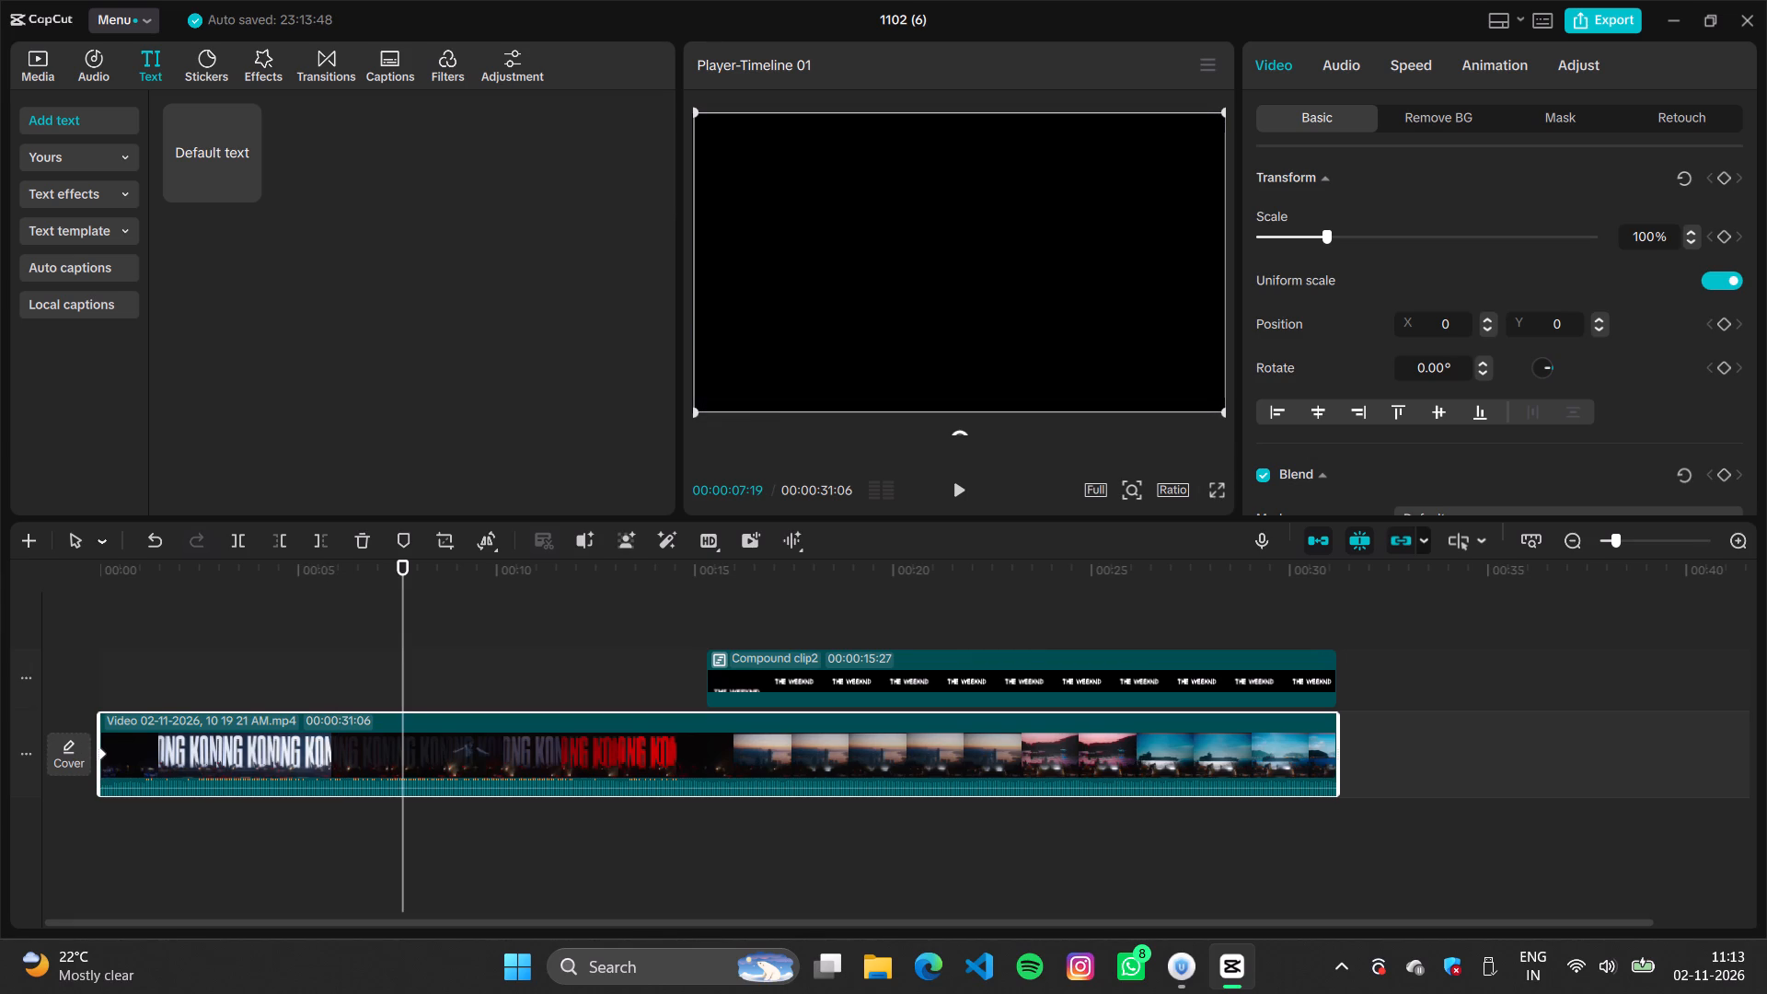
{"action": "left_click", "coordinate": [99, 731]}
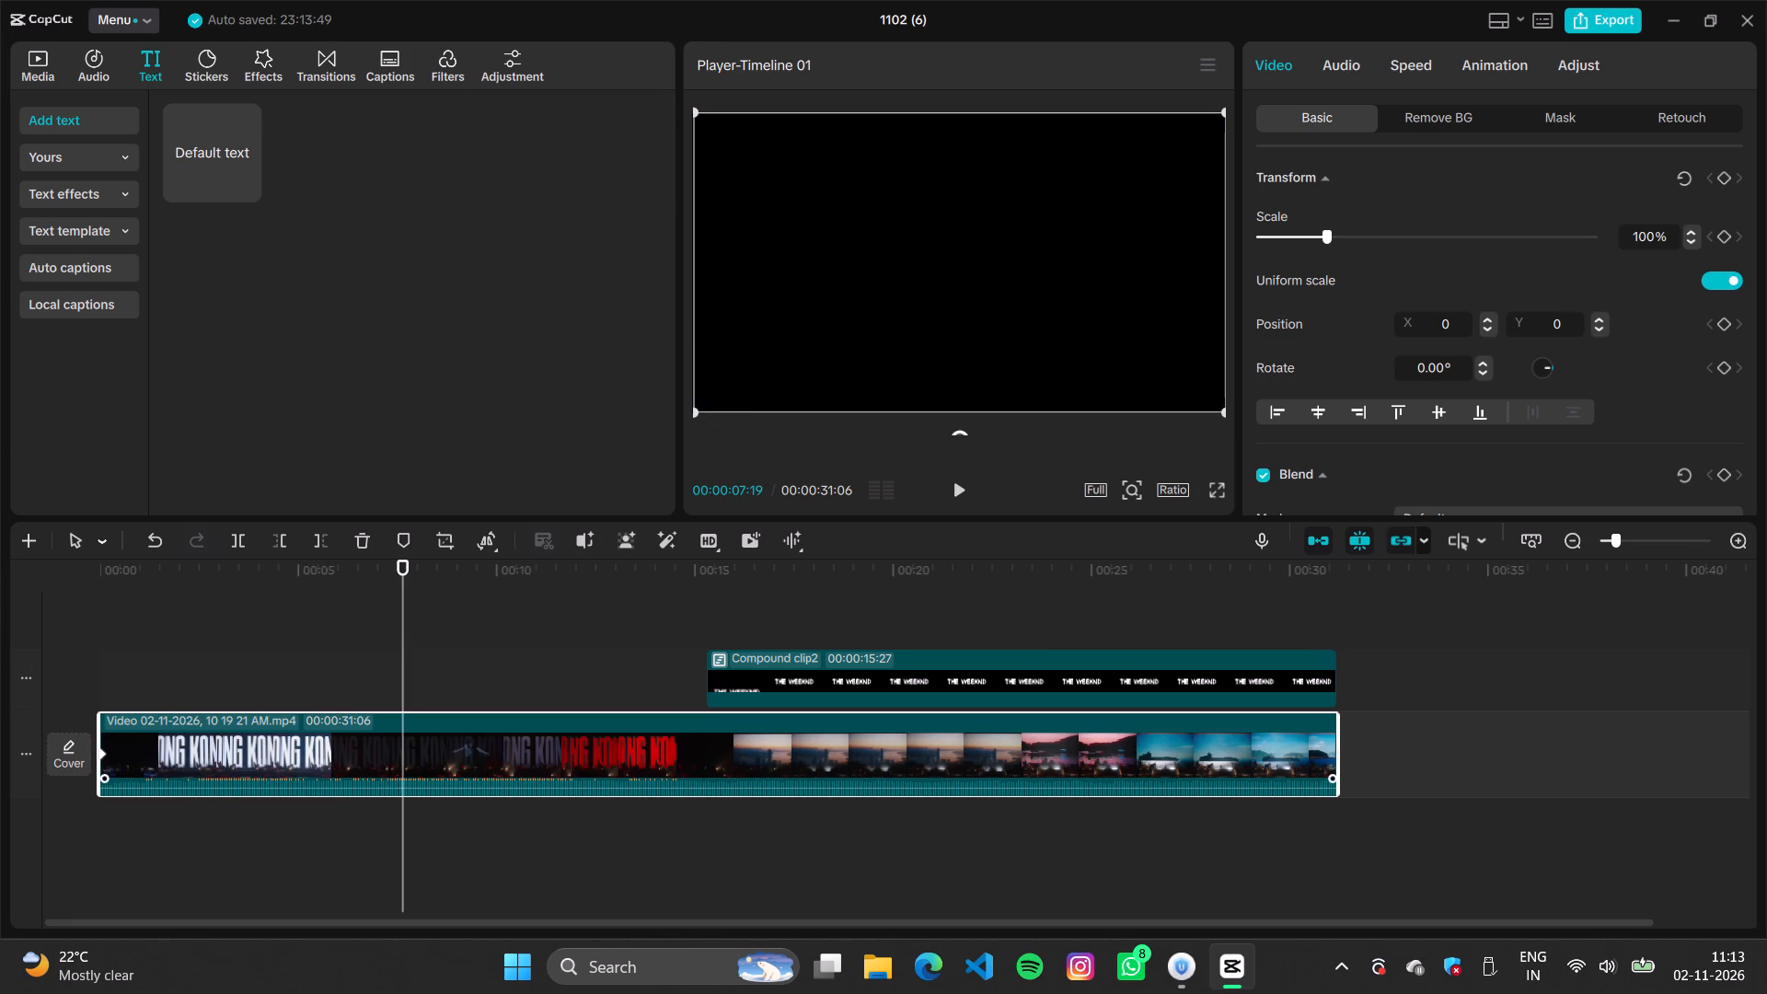
{"action": "left_click", "coordinate": [98, 751]}
{"action": "left_click", "coordinate": [99, 755]}
{"action": "left_click", "coordinate": [101, 747]}
{"action": "key", "text": "BackSpace"}
Play back the start of the THE WEEKND title and check how the main video looks around 00:00:14 to 00:00:17.
{"action": "left_click", "coordinate": [871, 664]}
{"action": "left_click", "coordinate": [709, 595]}
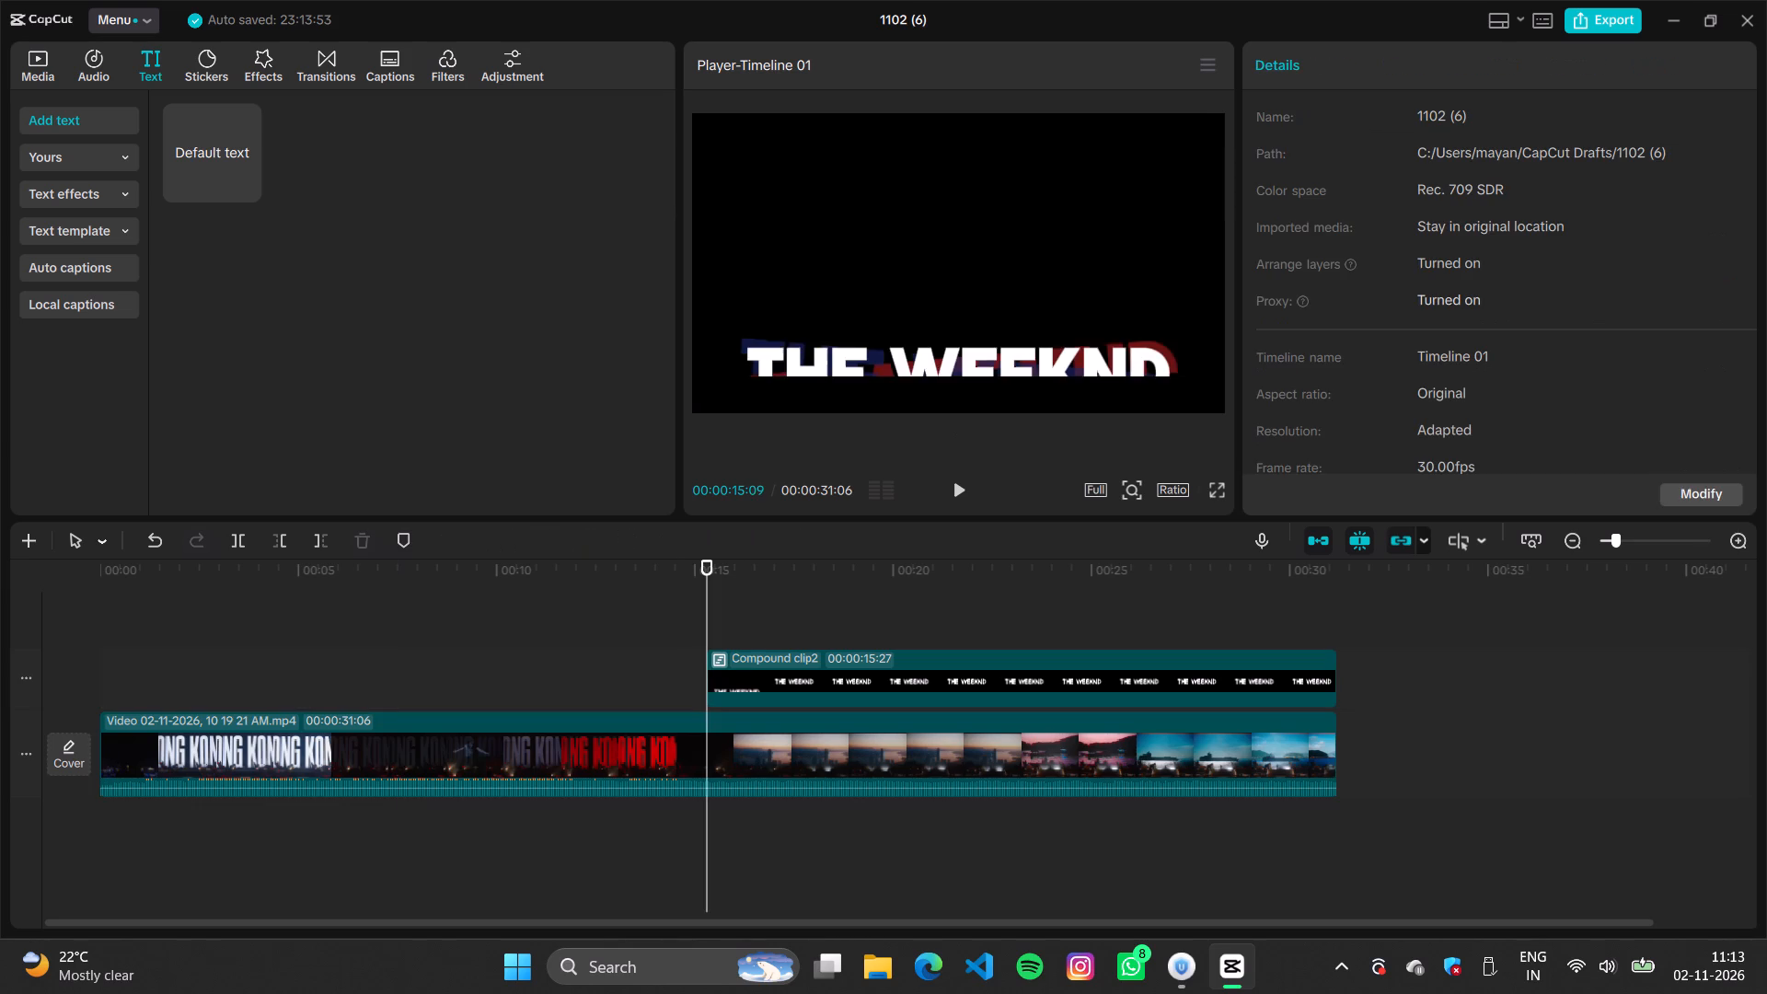
{"action": "key", "text": "space"}
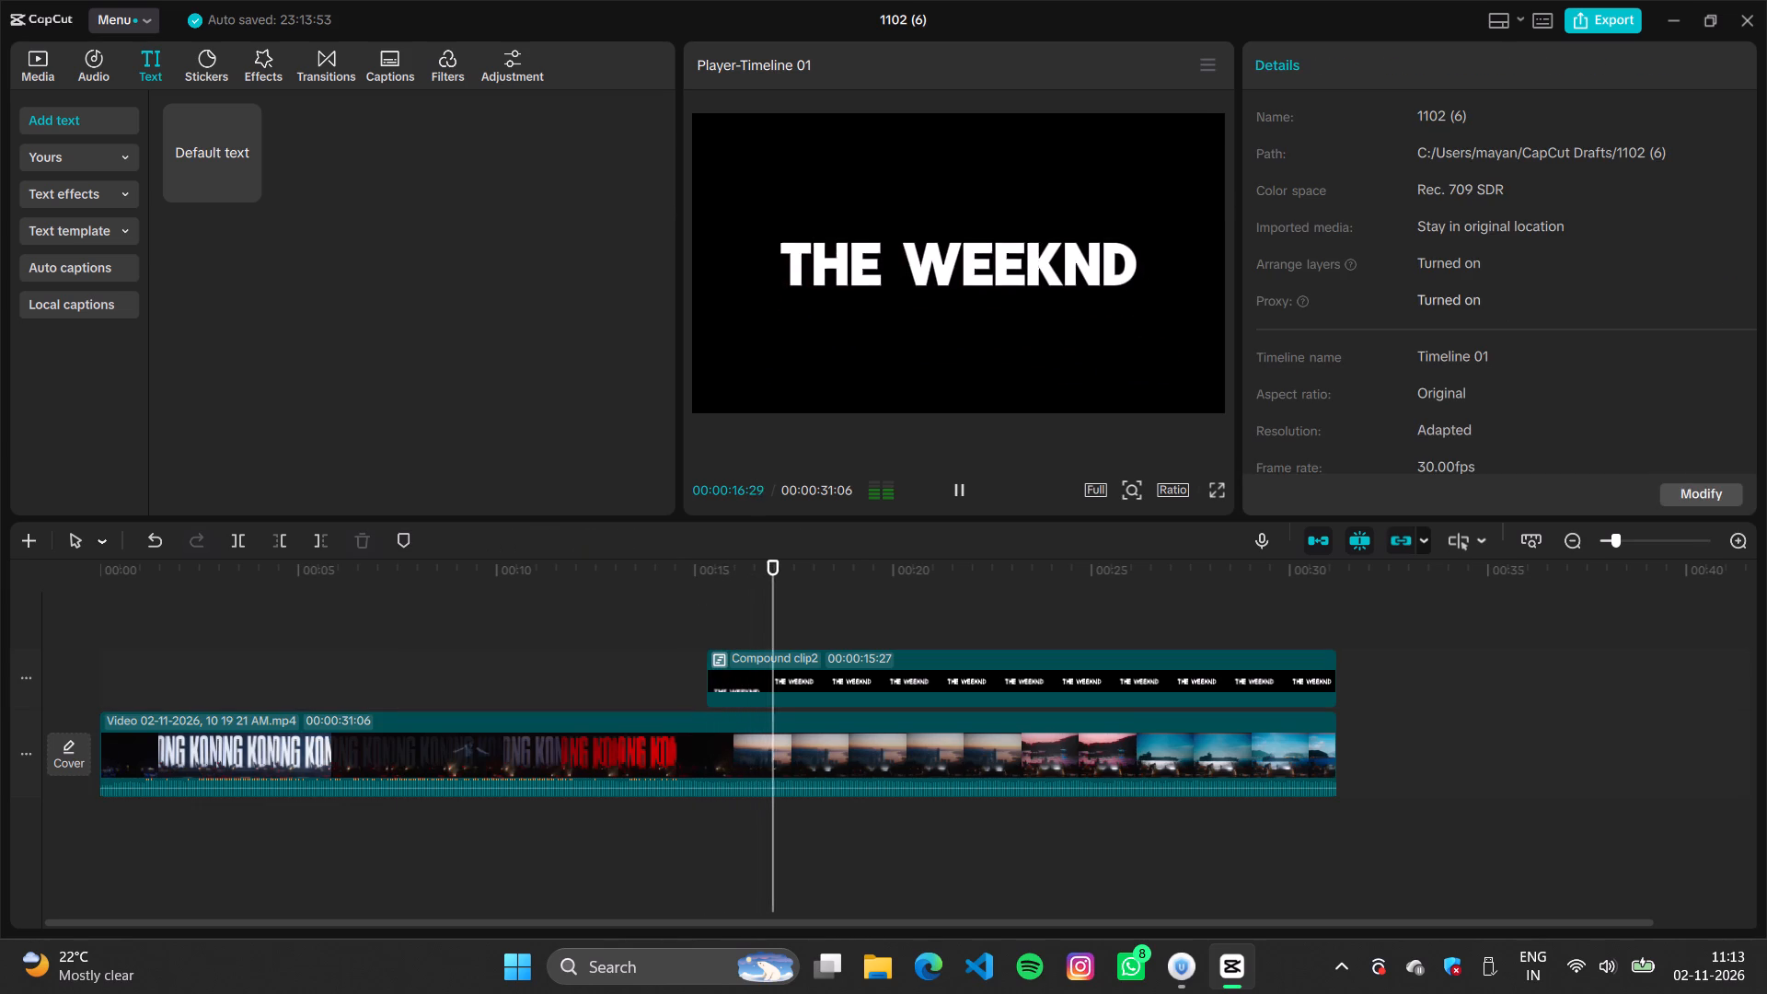
{"action": "left_click", "coordinate": [722, 616]}
{"action": "left_click", "coordinate": [695, 613]}
{"action": "key", "text": "space"}
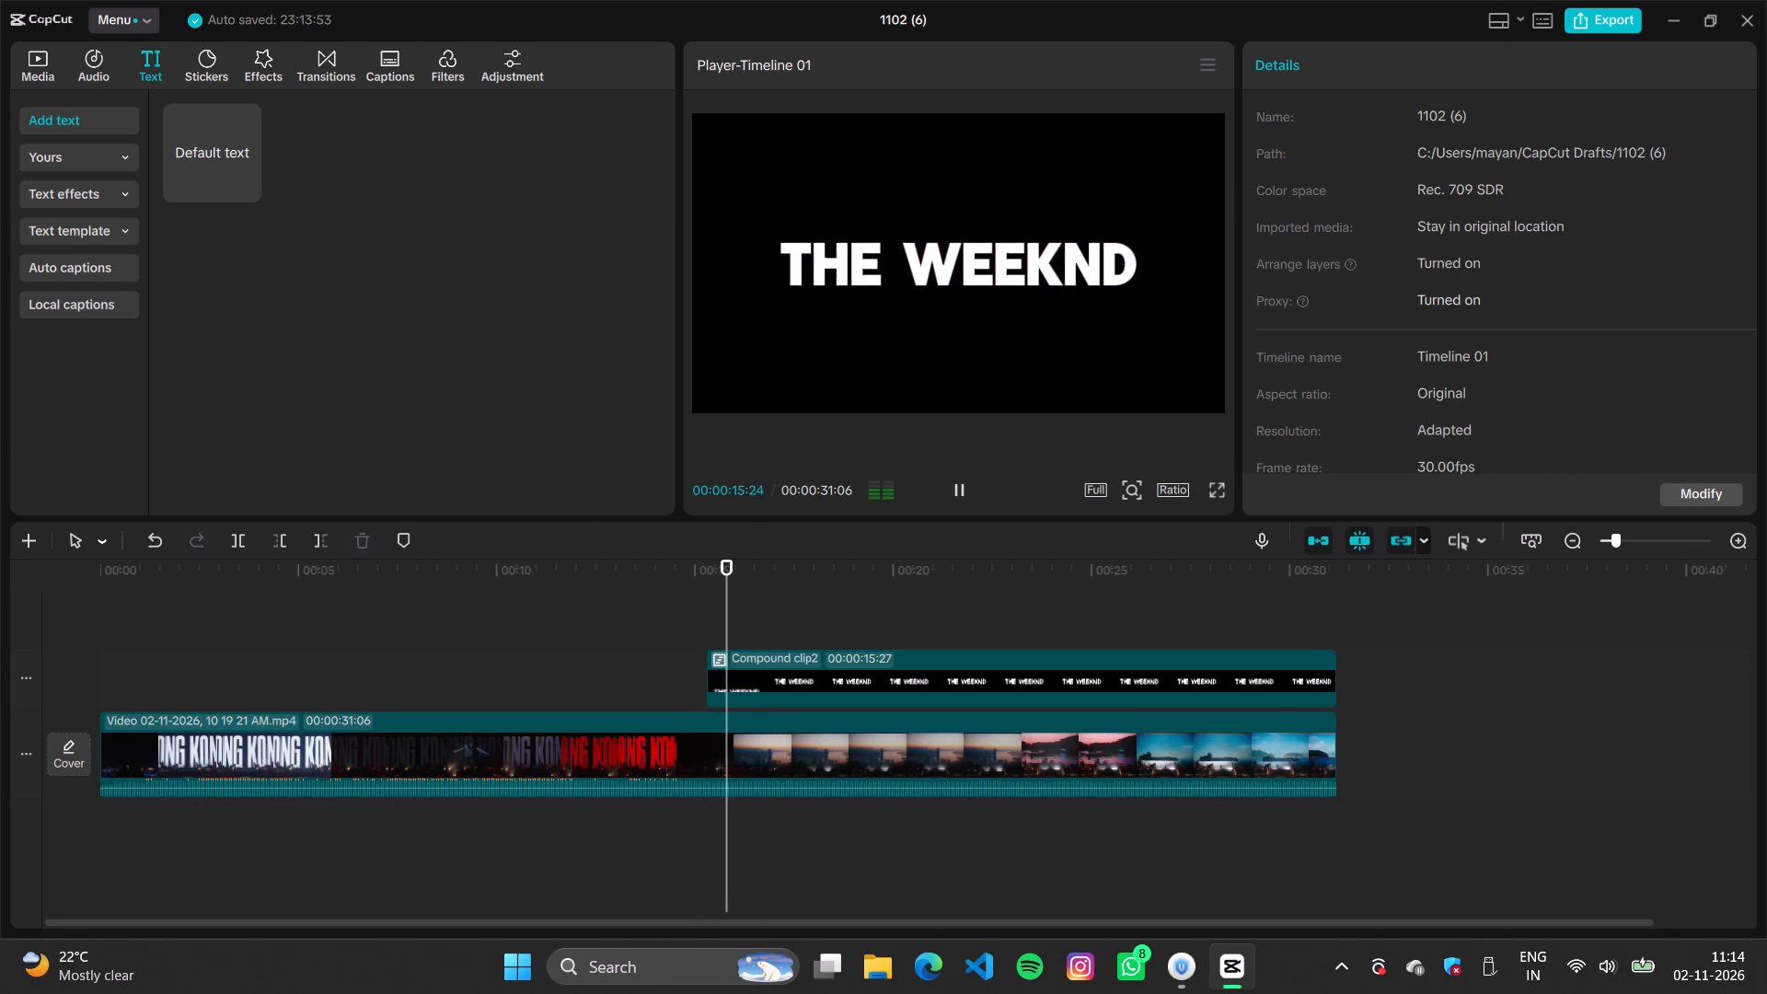
{"action": "left_click", "coordinate": [723, 745]}
{"action": "left_click", "coordinate": [667, 645]}
{"action": "left_click", "coordinate": [699, 716]}
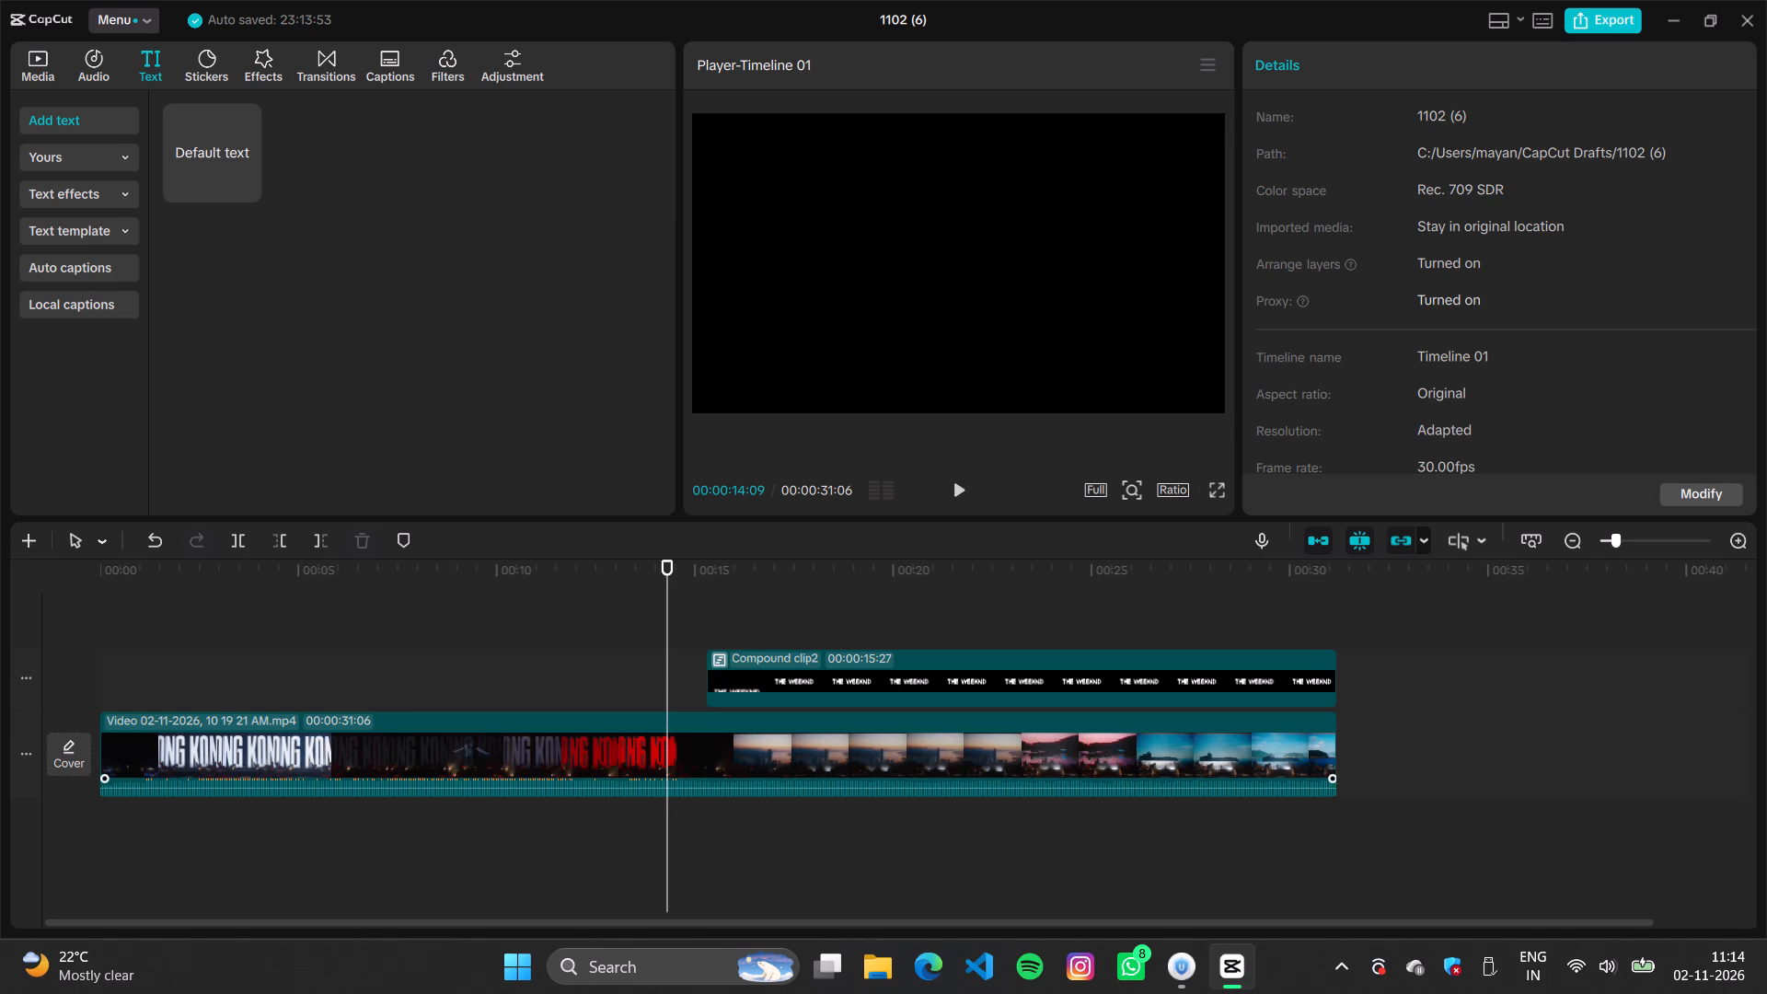
Undo the last two keyframe deletions on the main video clip.
{"action": "left_click", "coordinate": [696, 787]}
{"action": "left_click", "coordinate": [346, 664]}
{"action": "left_click", "coordinate": [278, 665]}
{"action": "key", "text": "space"}
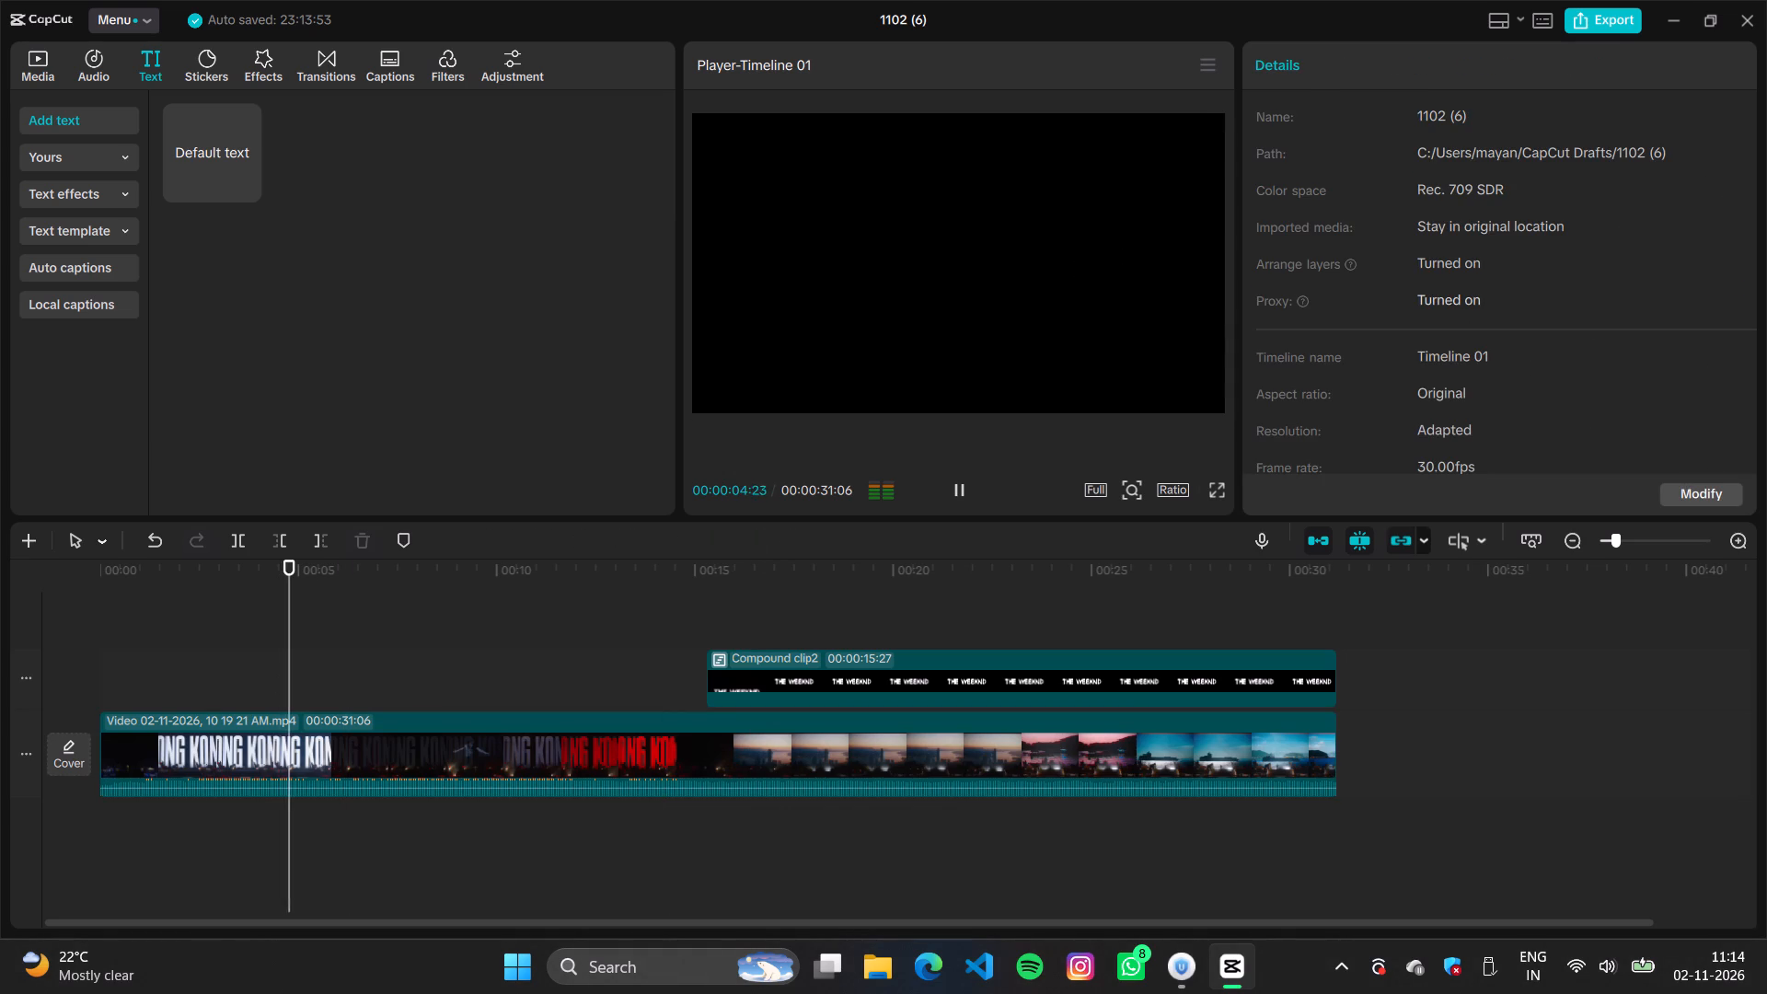
{"action": "left_click", "coordinate": [156, 539]}
{"action": "left_click", "coordinate": [156, 539]}
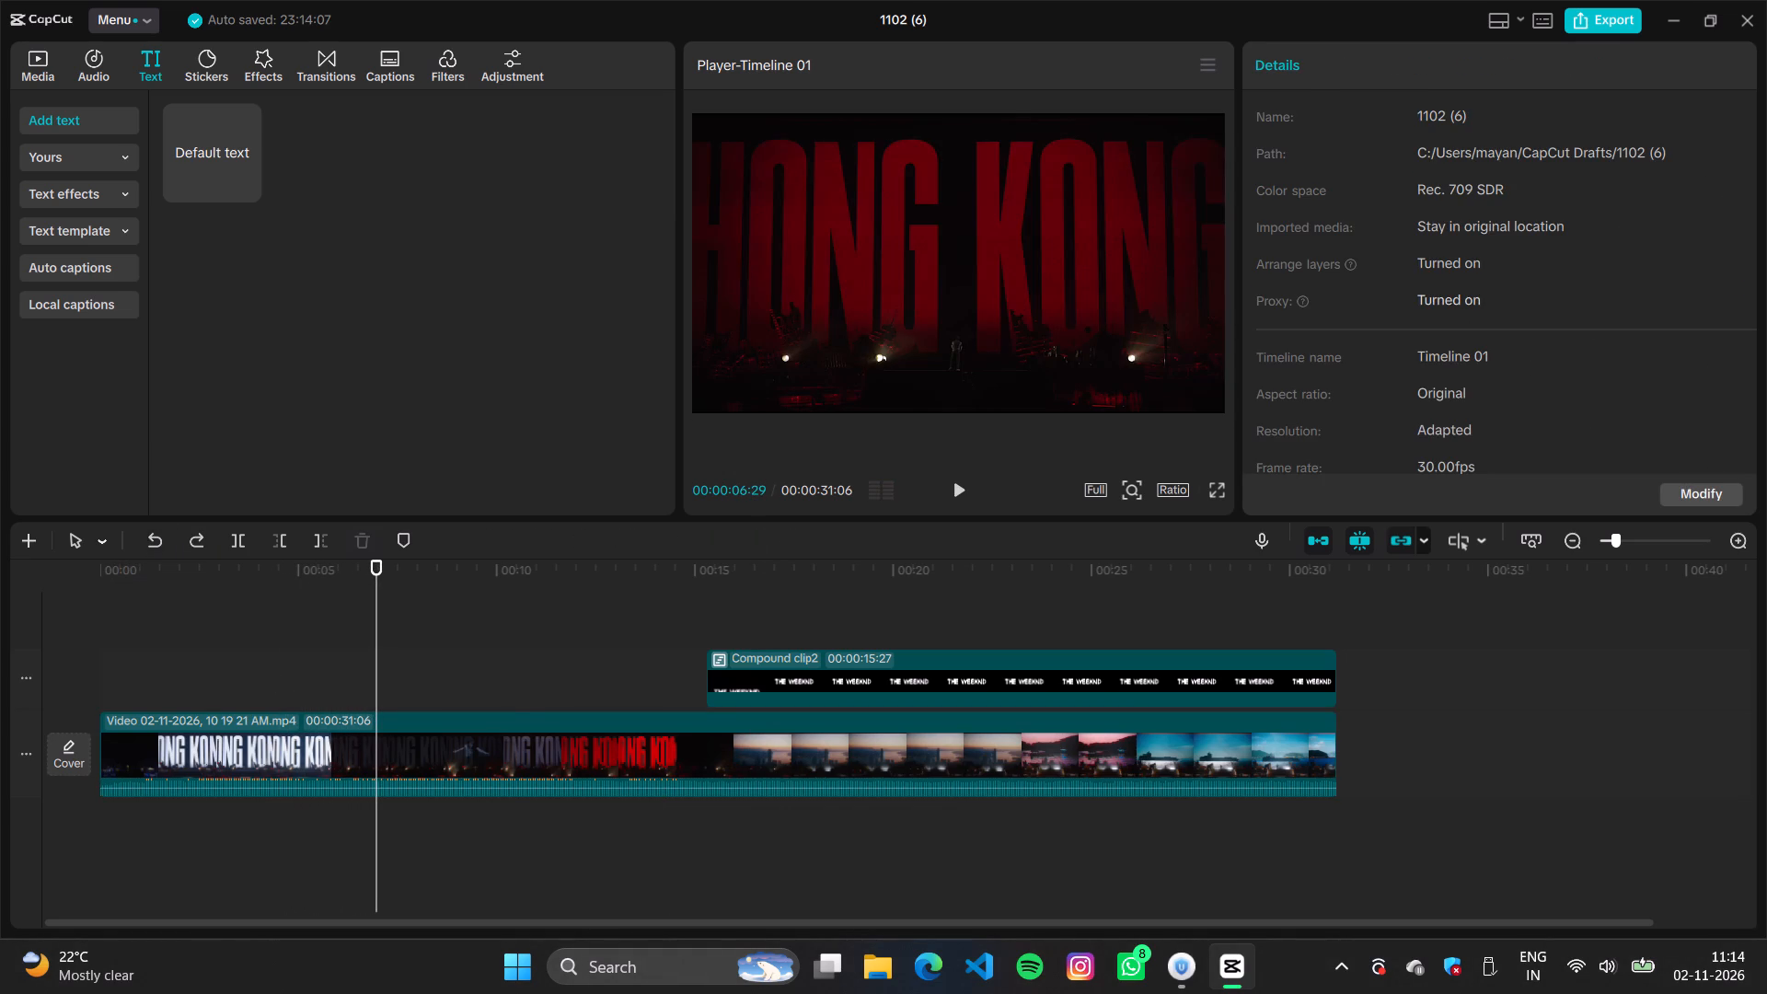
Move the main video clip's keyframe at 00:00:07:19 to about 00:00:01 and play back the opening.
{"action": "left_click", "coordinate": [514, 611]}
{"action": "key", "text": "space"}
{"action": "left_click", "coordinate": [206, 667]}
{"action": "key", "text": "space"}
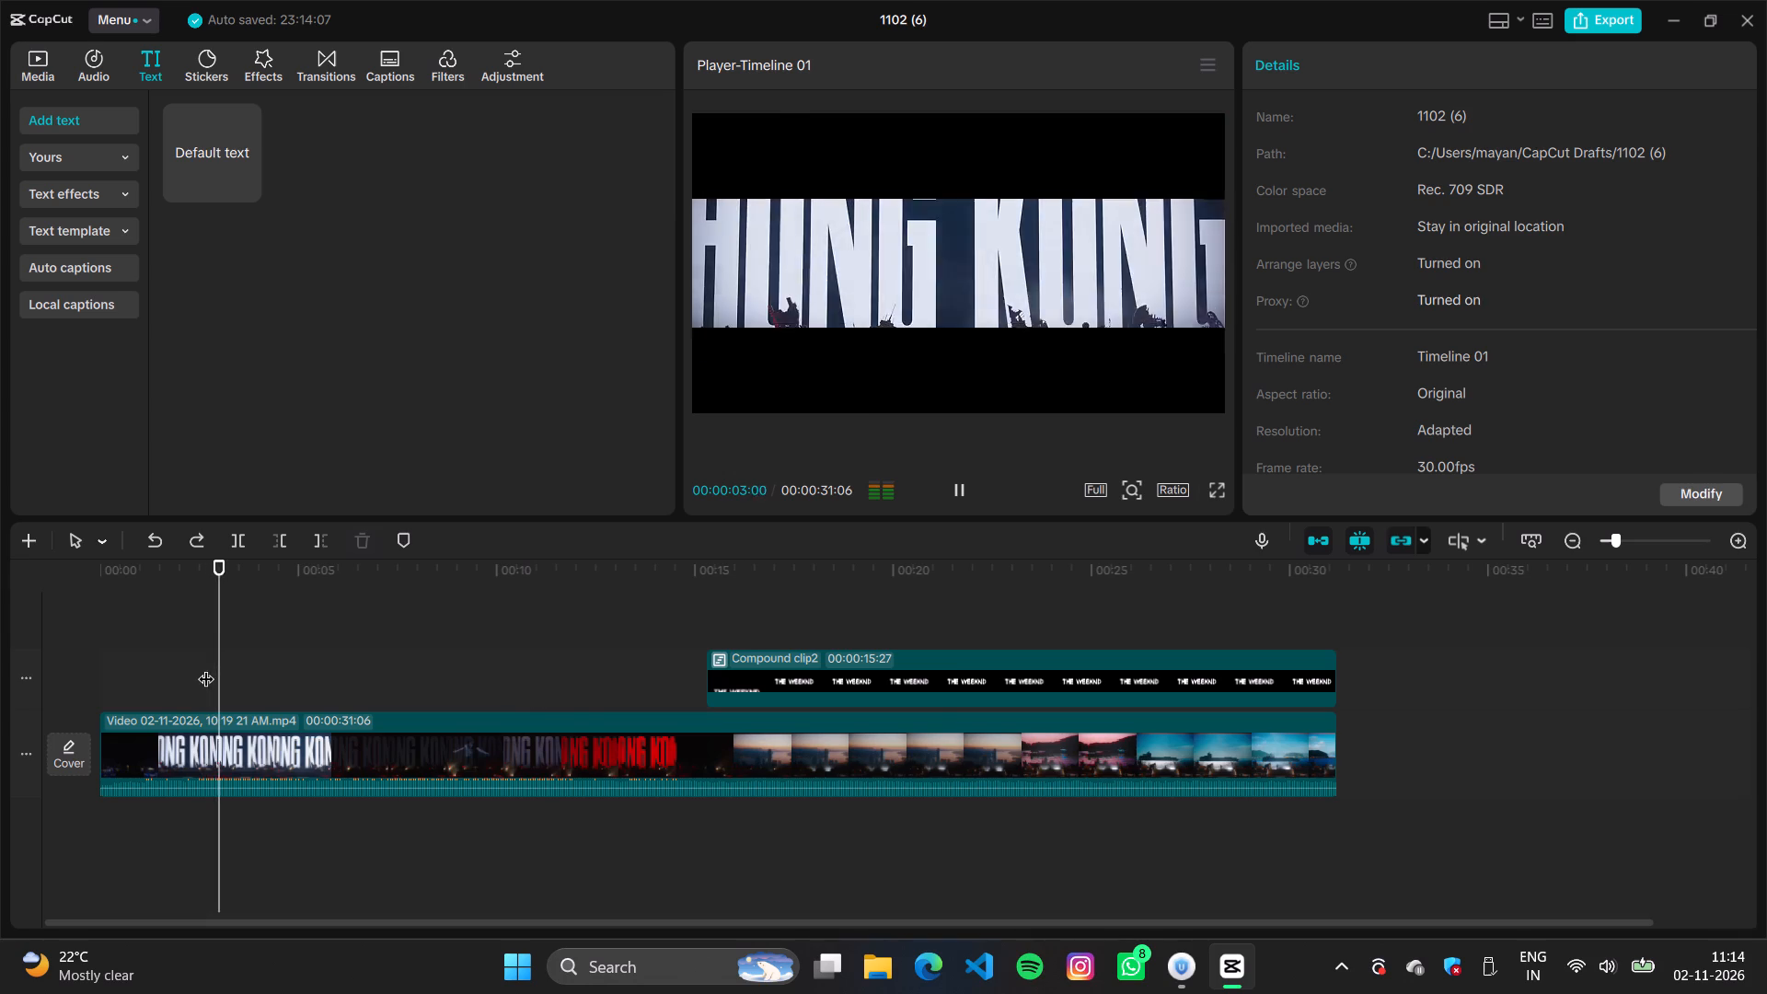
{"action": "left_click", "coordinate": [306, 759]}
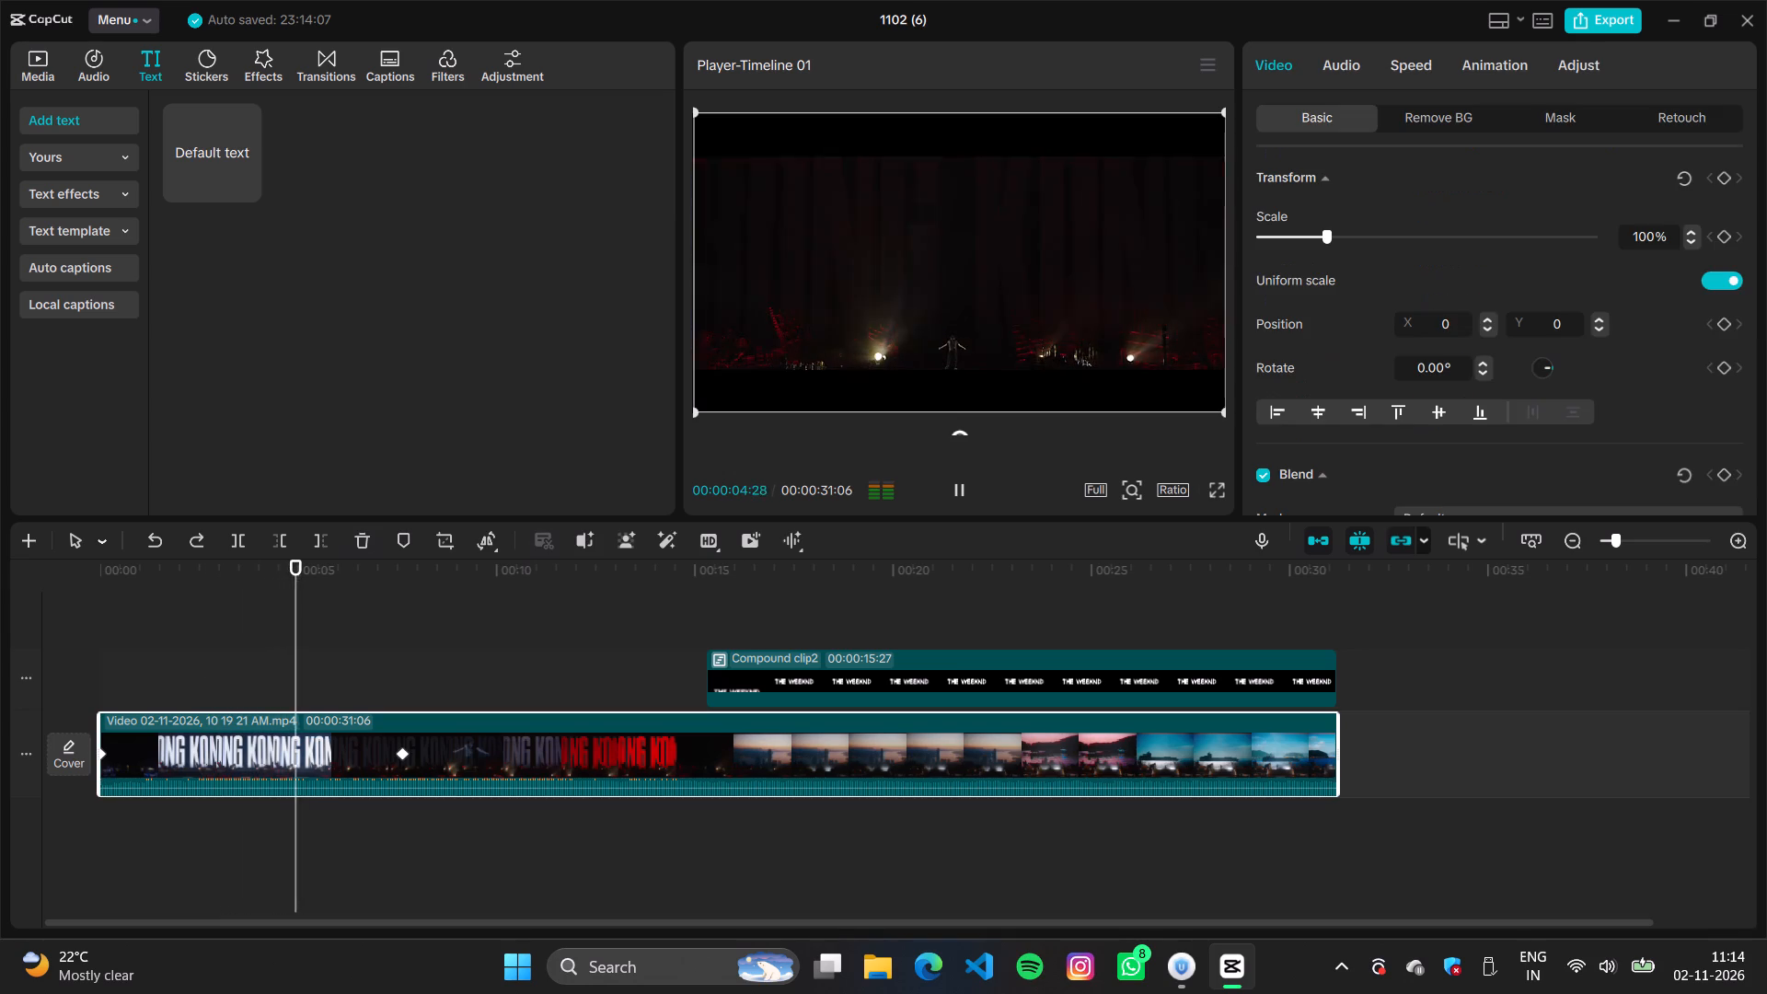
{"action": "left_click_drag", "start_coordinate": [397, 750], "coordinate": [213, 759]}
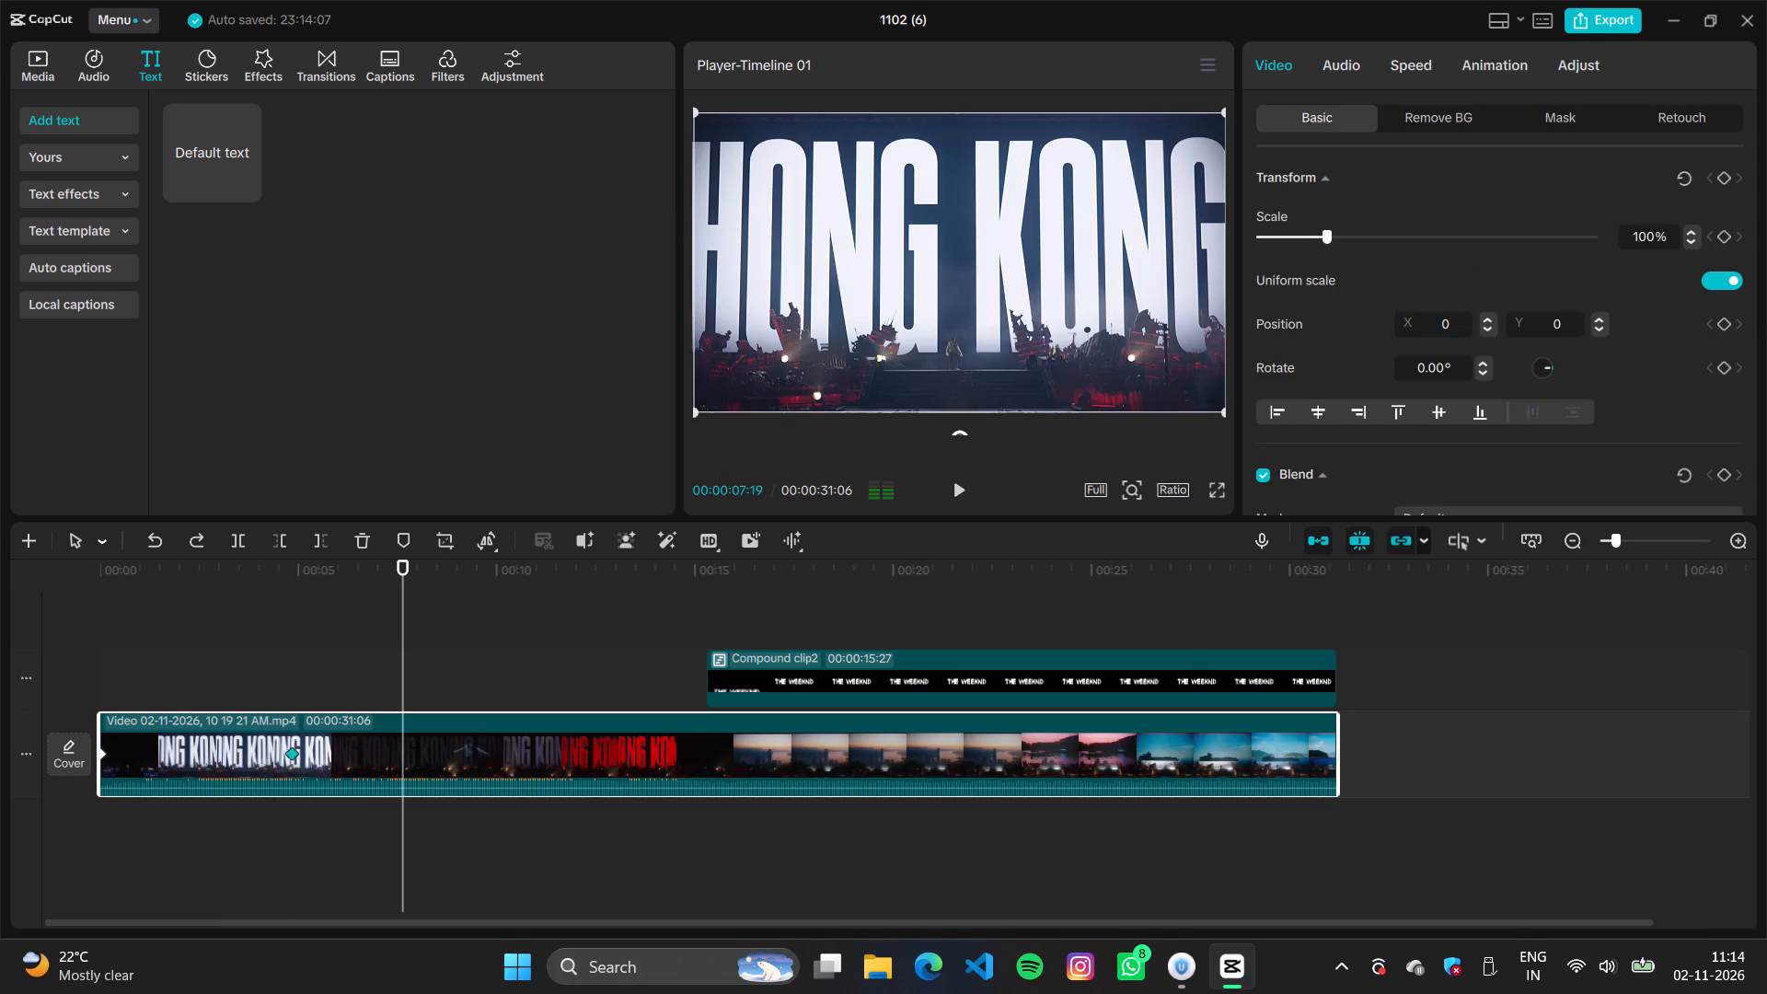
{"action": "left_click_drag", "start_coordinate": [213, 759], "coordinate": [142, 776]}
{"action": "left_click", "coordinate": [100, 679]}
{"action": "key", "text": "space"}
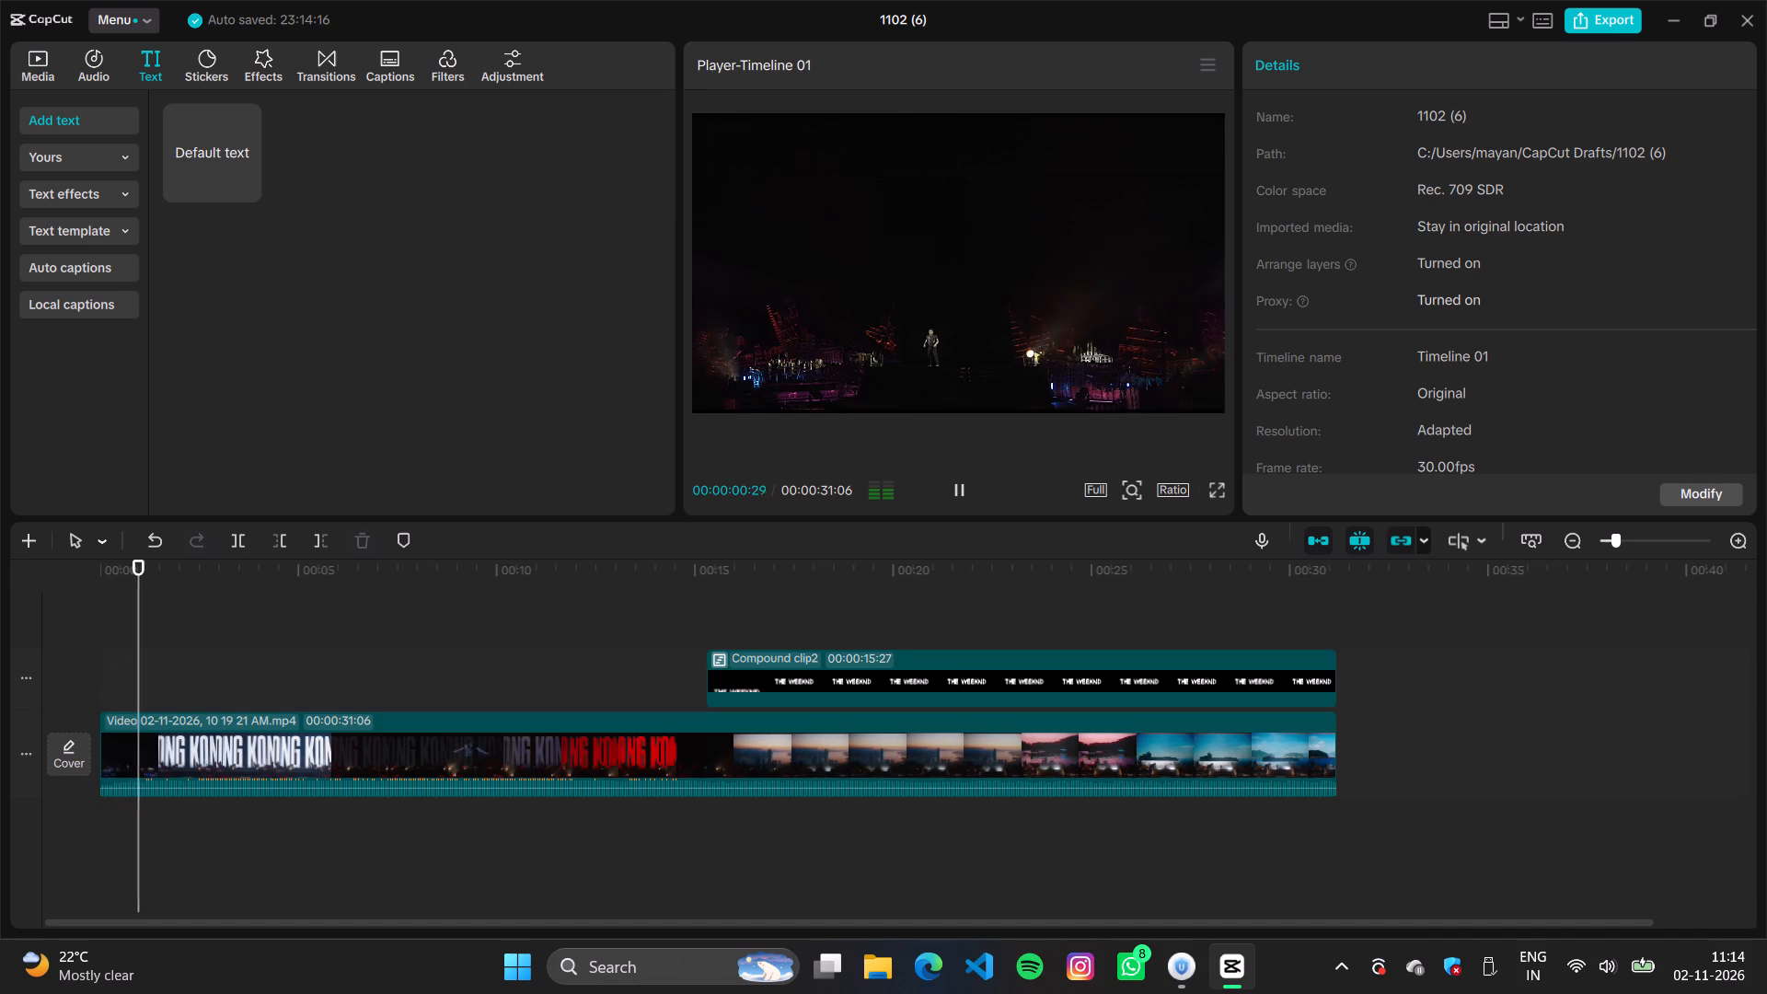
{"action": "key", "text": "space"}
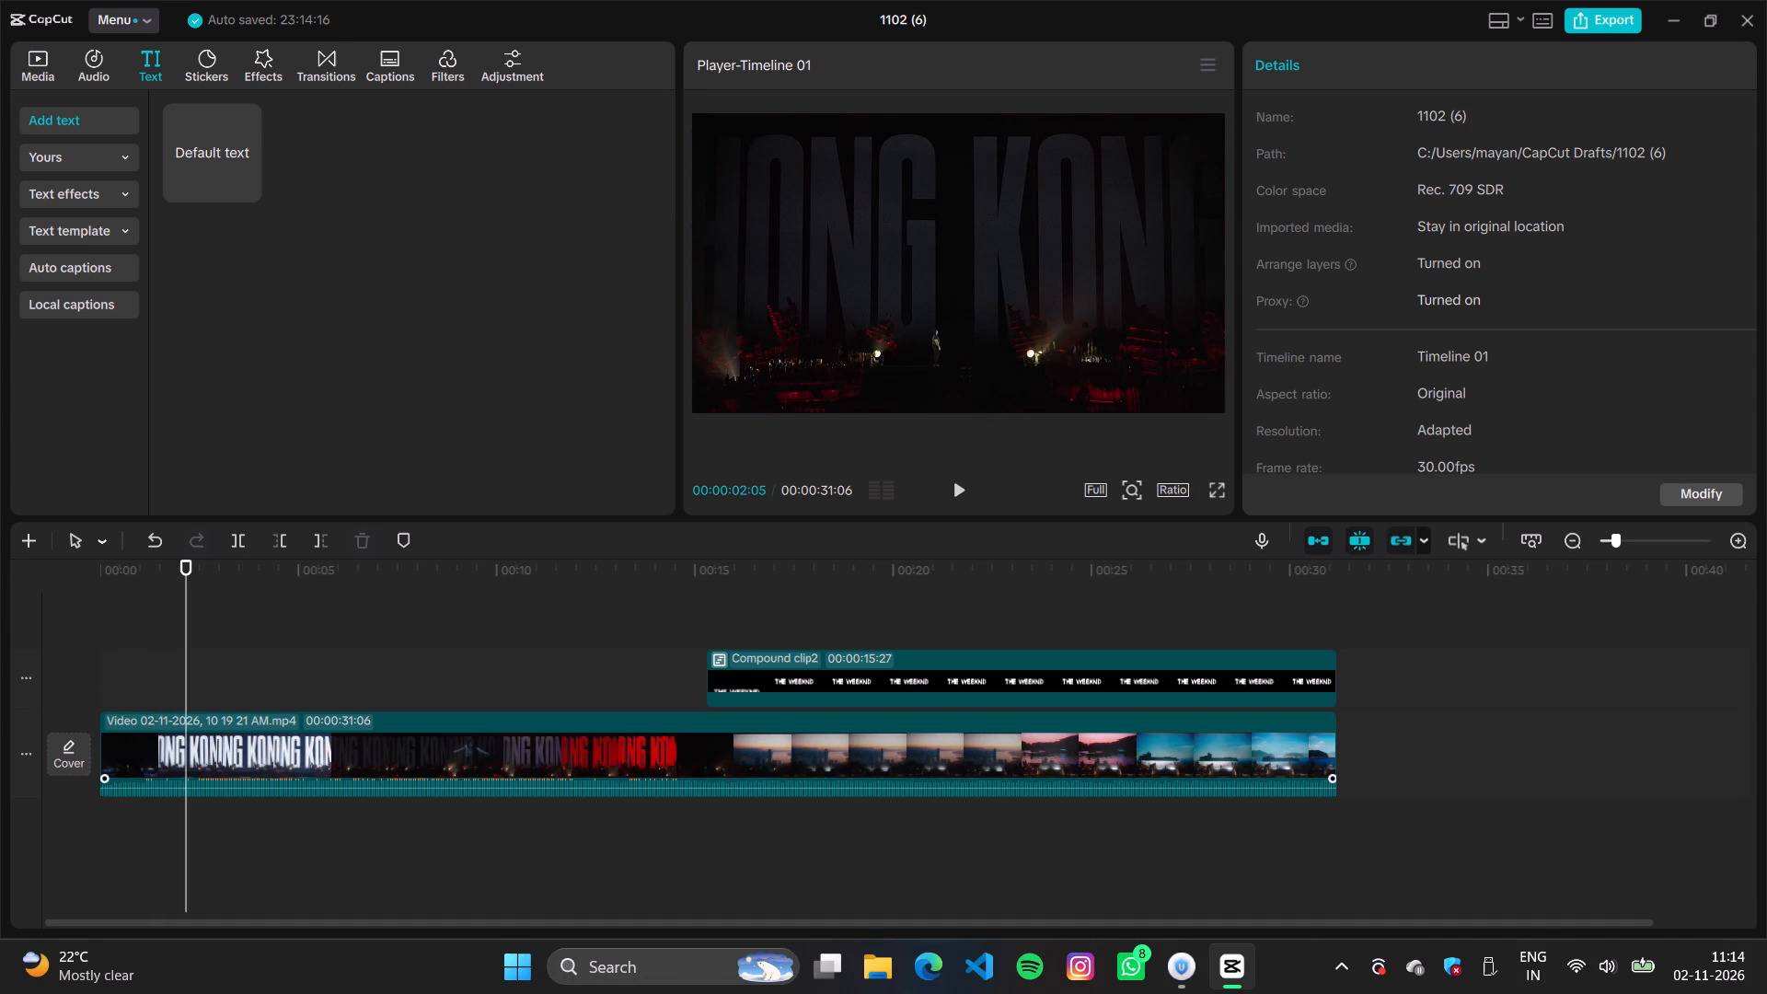
Move the main video clip's second keyframe to about 00:00:02:09 and play back the HONG KONG opening.
{"action": "left_click", "coordinate": [142, 750]}
{"action": "left_click_drag", "start_coordinate": [142, 750], "coordinate": [191, 757]}
{"action": "left_click", "coordinate": [122, 653]}
{"action": "key", "text": "space"}
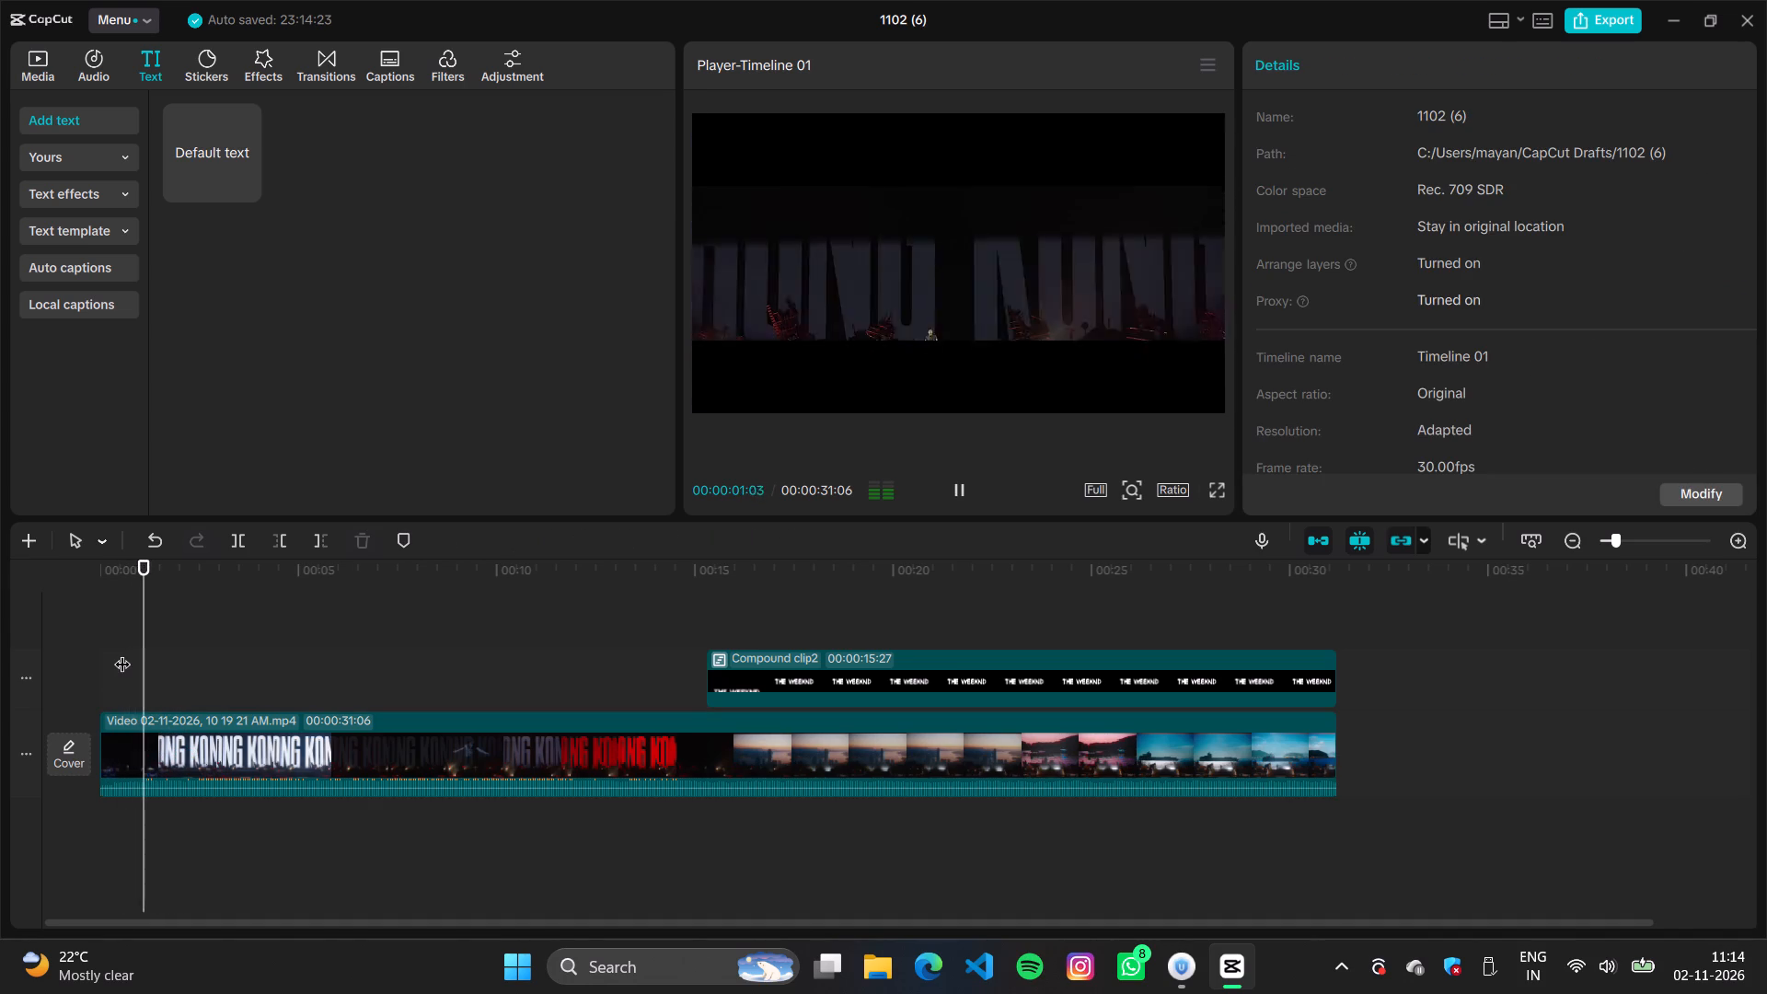
{"action": "key", "text": "space"}
{"action": "key", "text": "space"}
{"action": "key", "text": "space"}
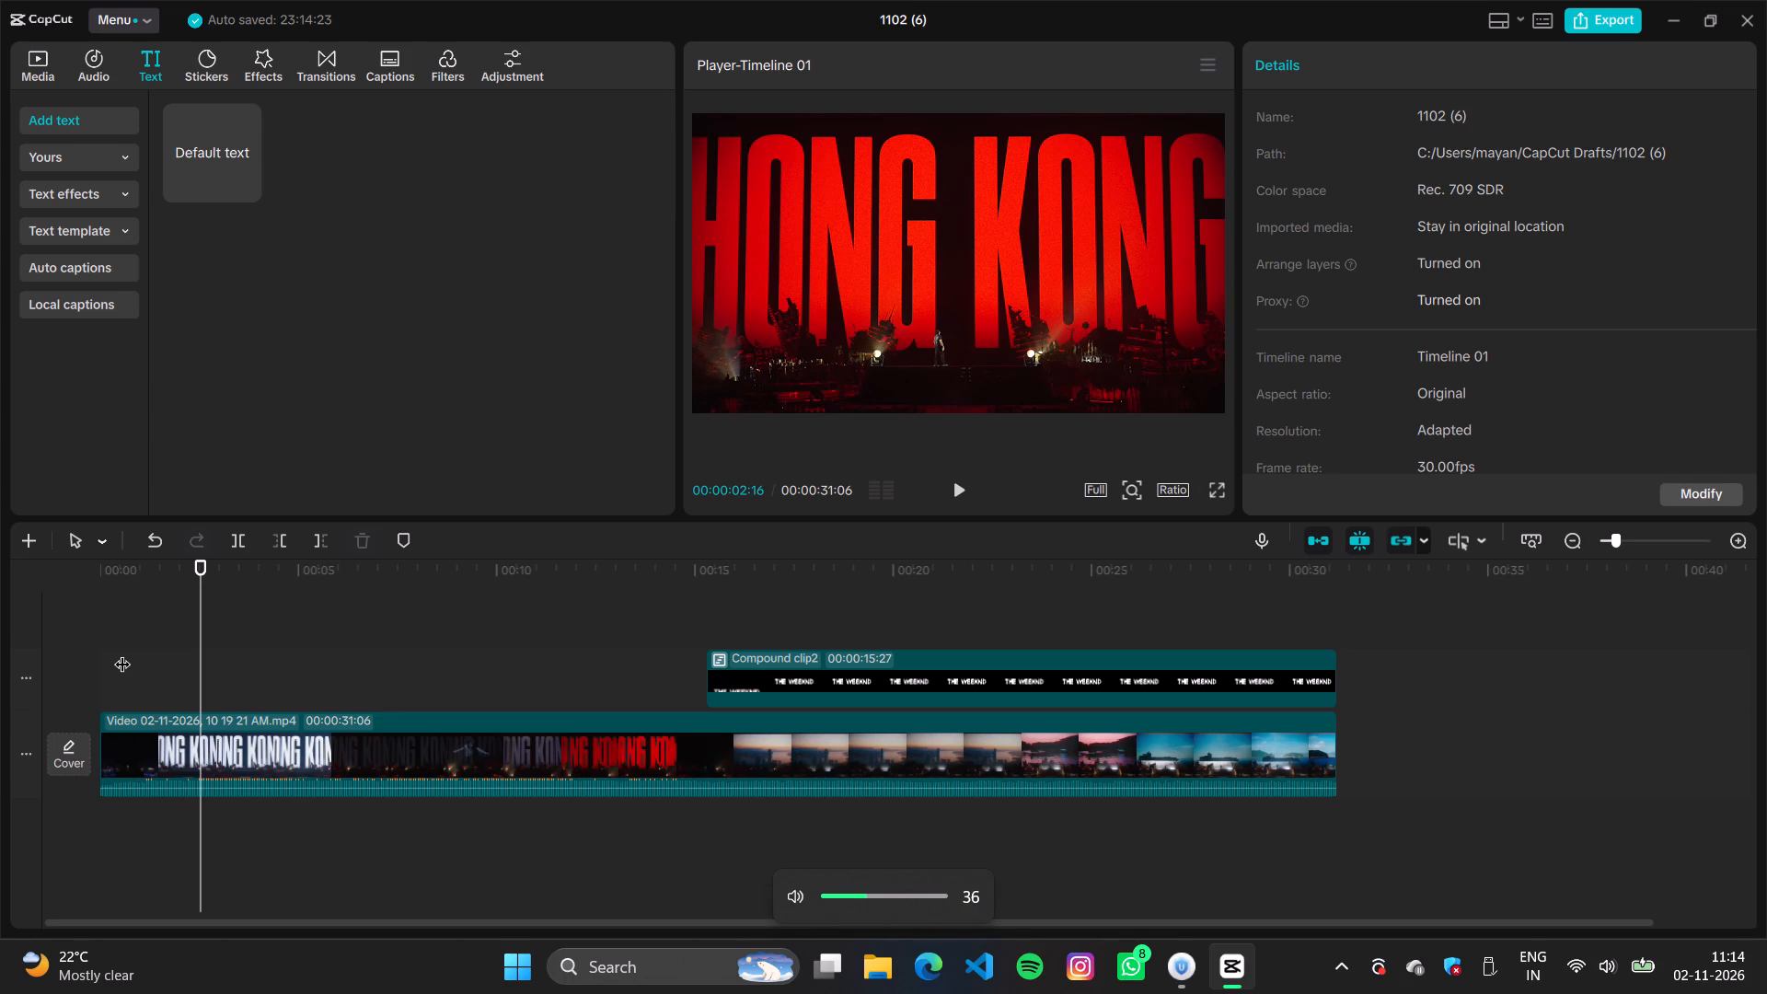
Review the THE WEEKND title from 00:00:15:09 and examine the mask opening within the first two seconds of the video.
{"action": "left_click", "coordinate": [713, 626]}
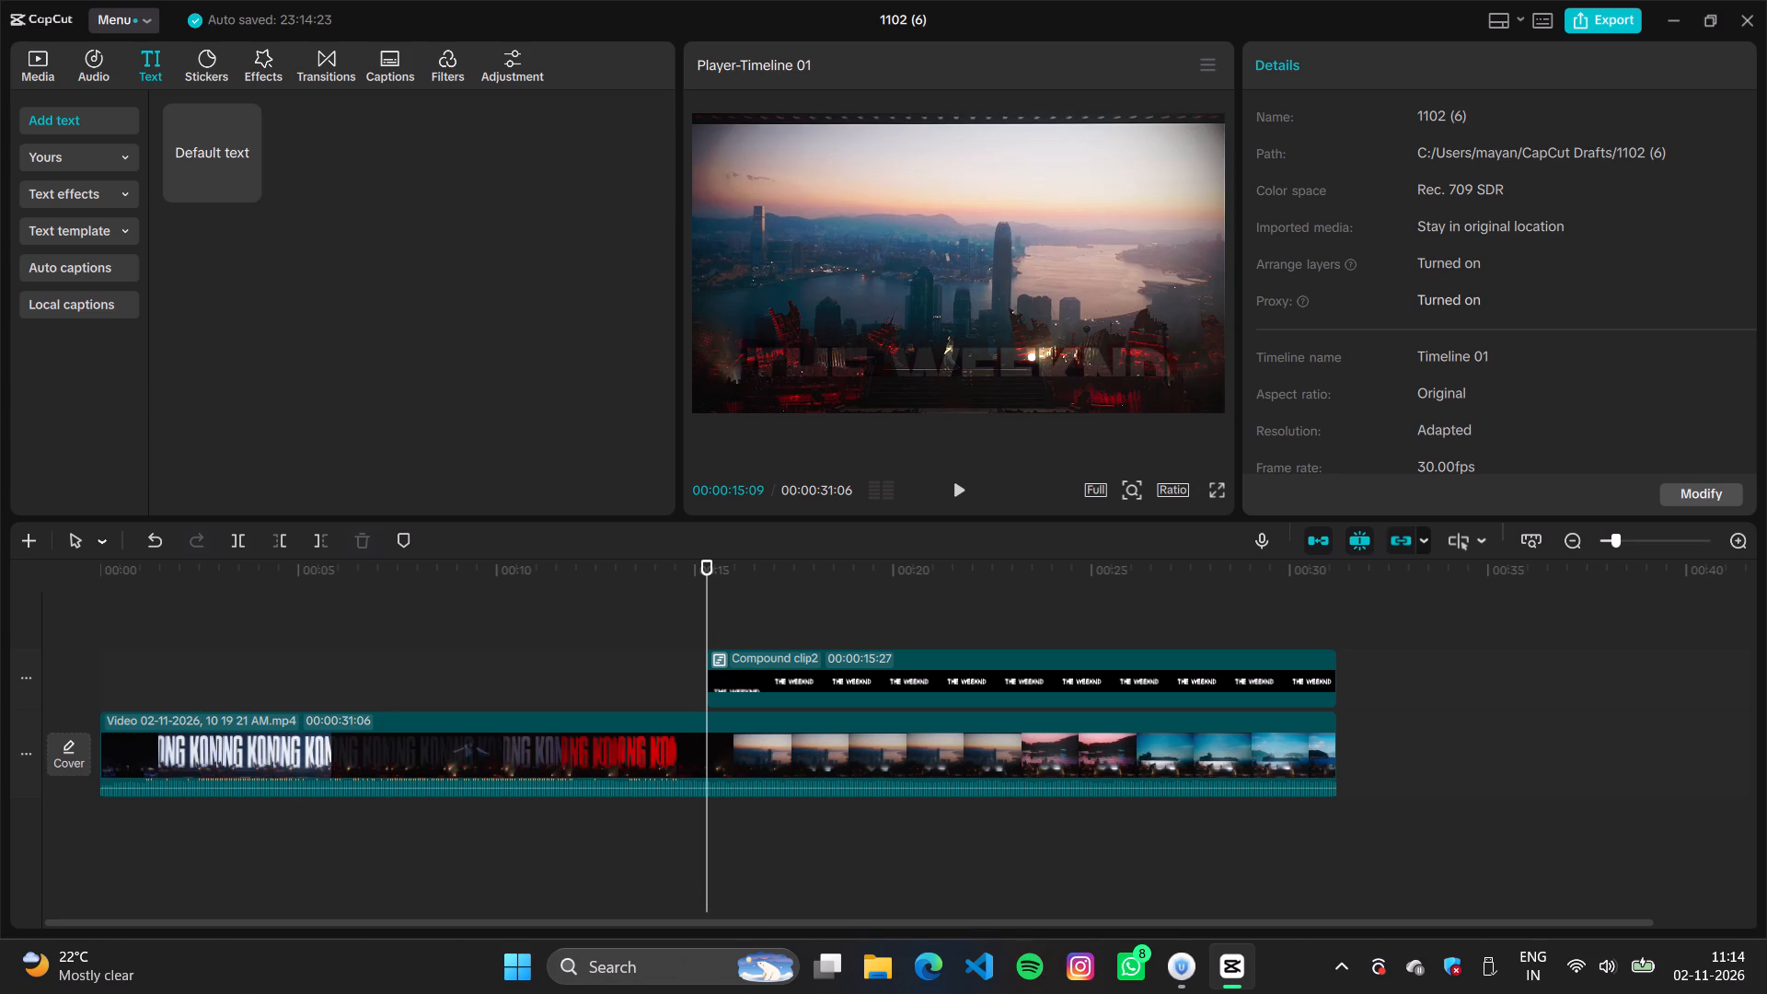
{"action": "key", "text": "space"}
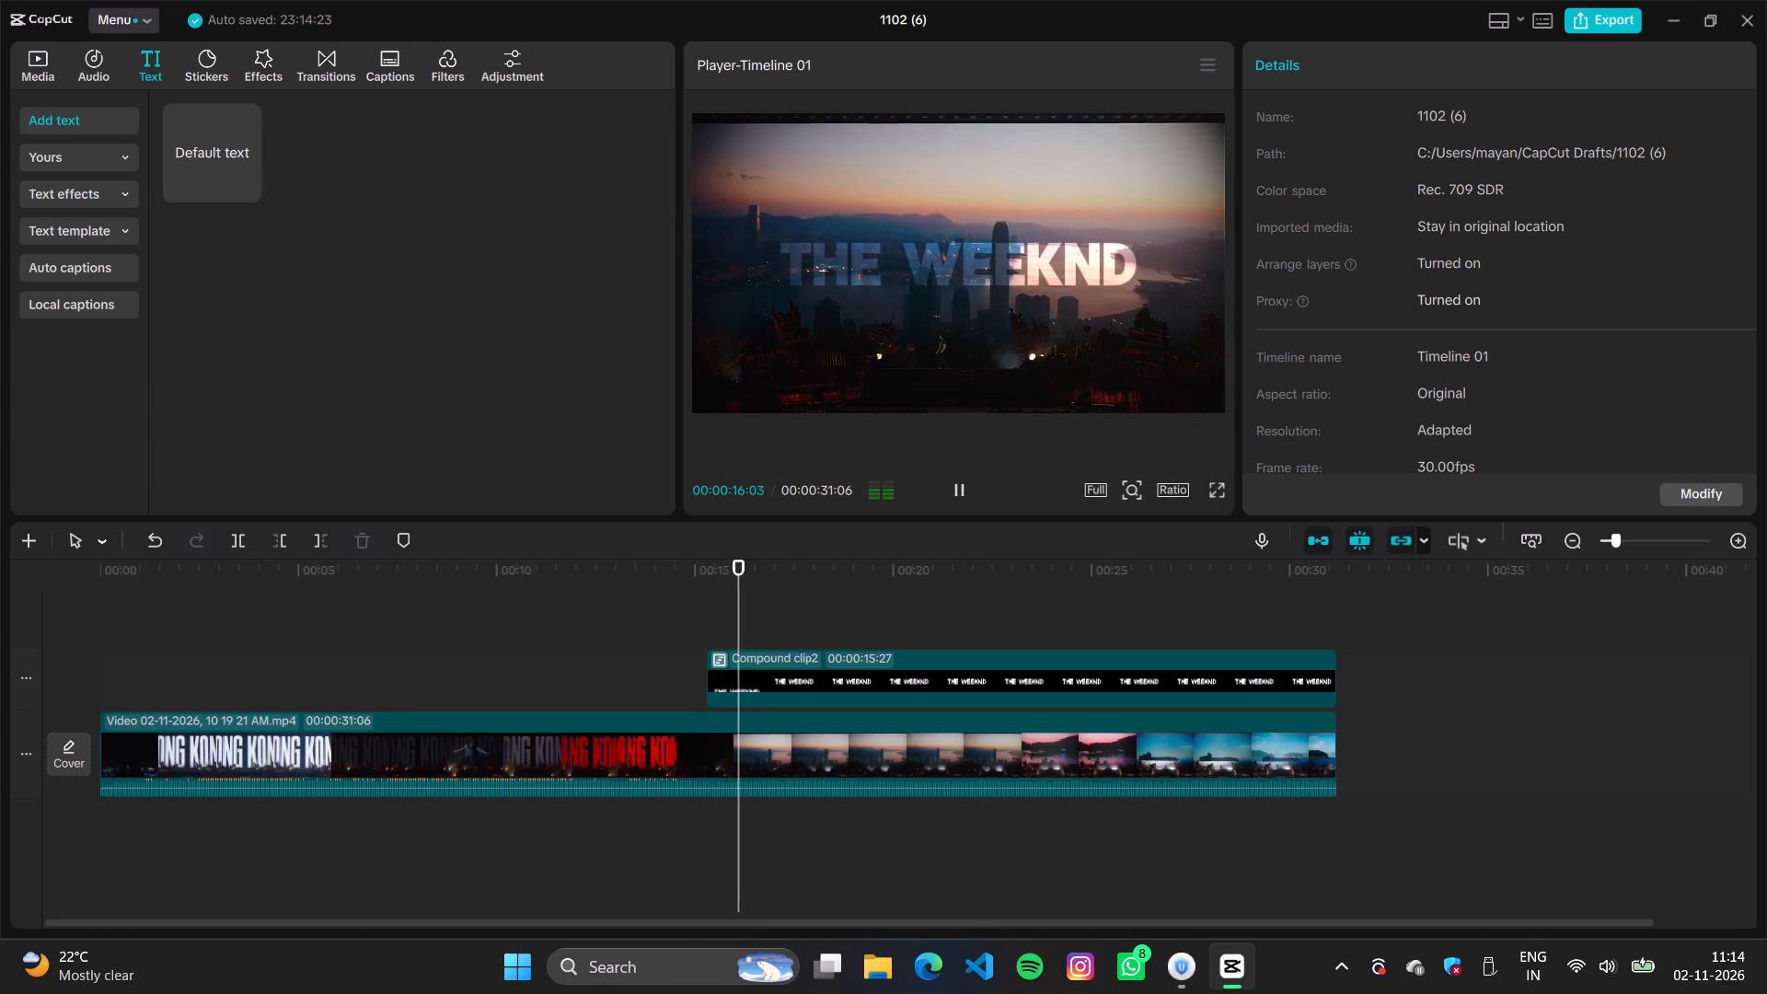
{"action": "key", "text": "space"}
{"action": "key", "text": "space"}
{"action": "key", "text": "space"}
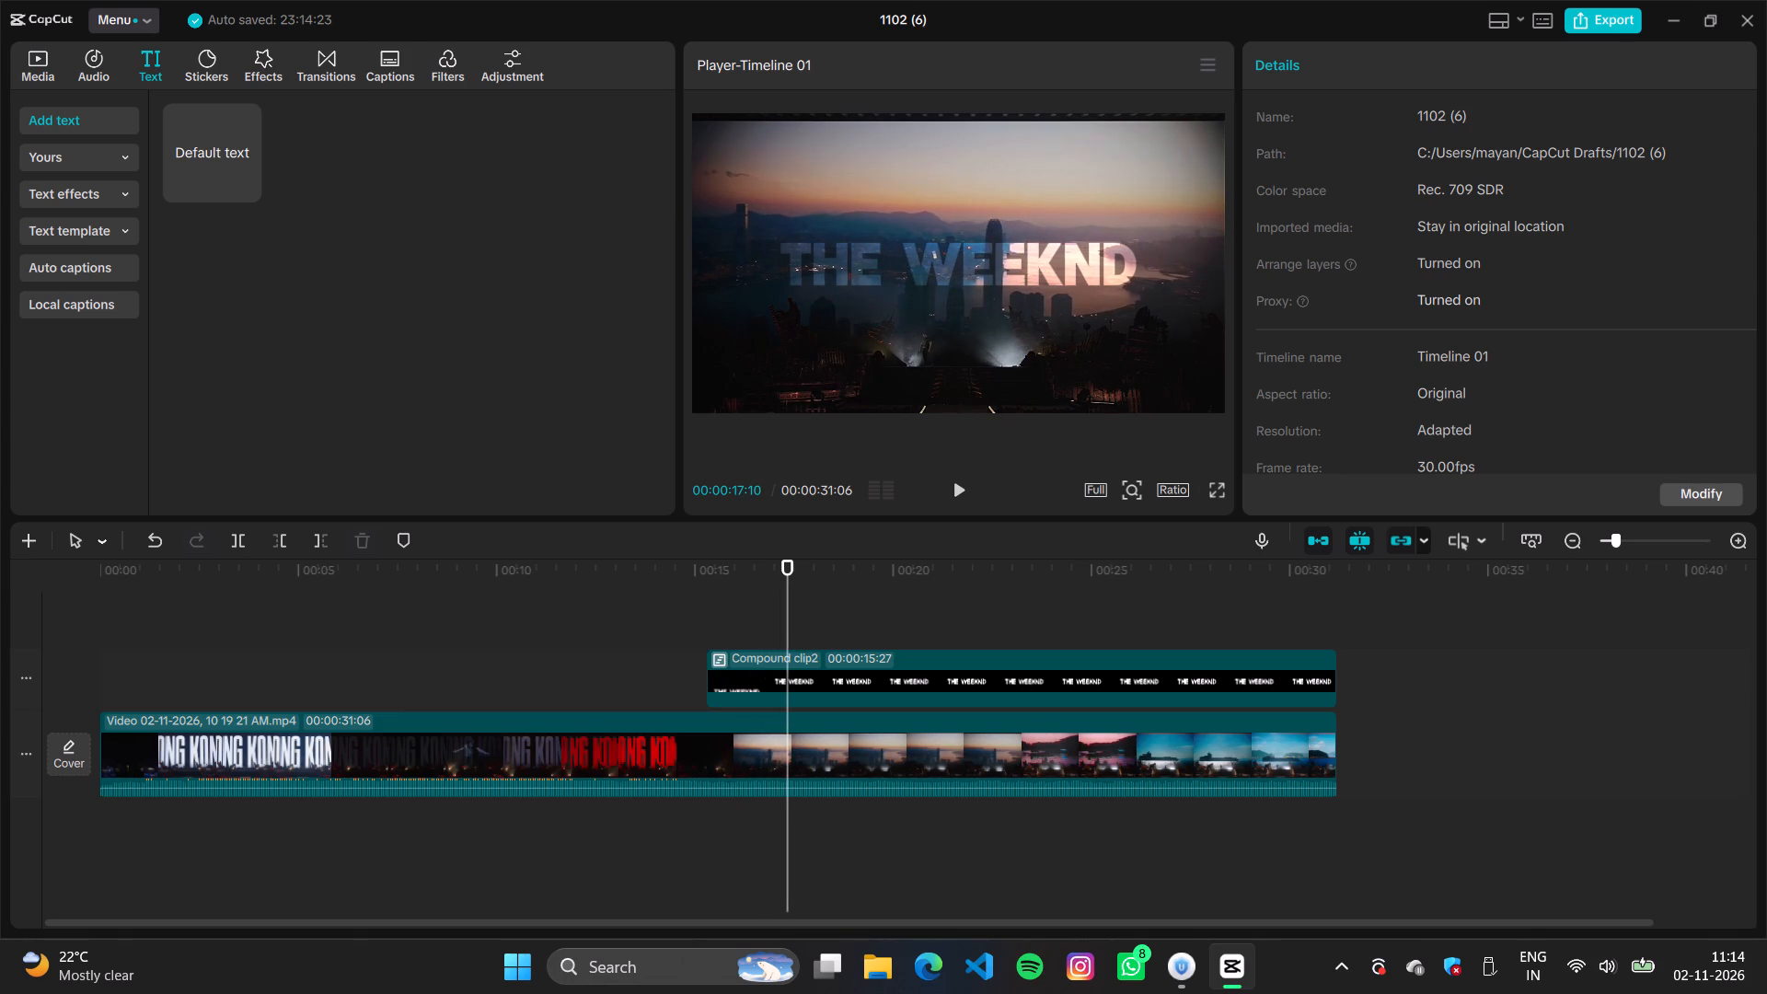
{"action": "left_click", "coordinate": [214, 683]}
{"action": "left_click", "coordinate": [164, 686]}
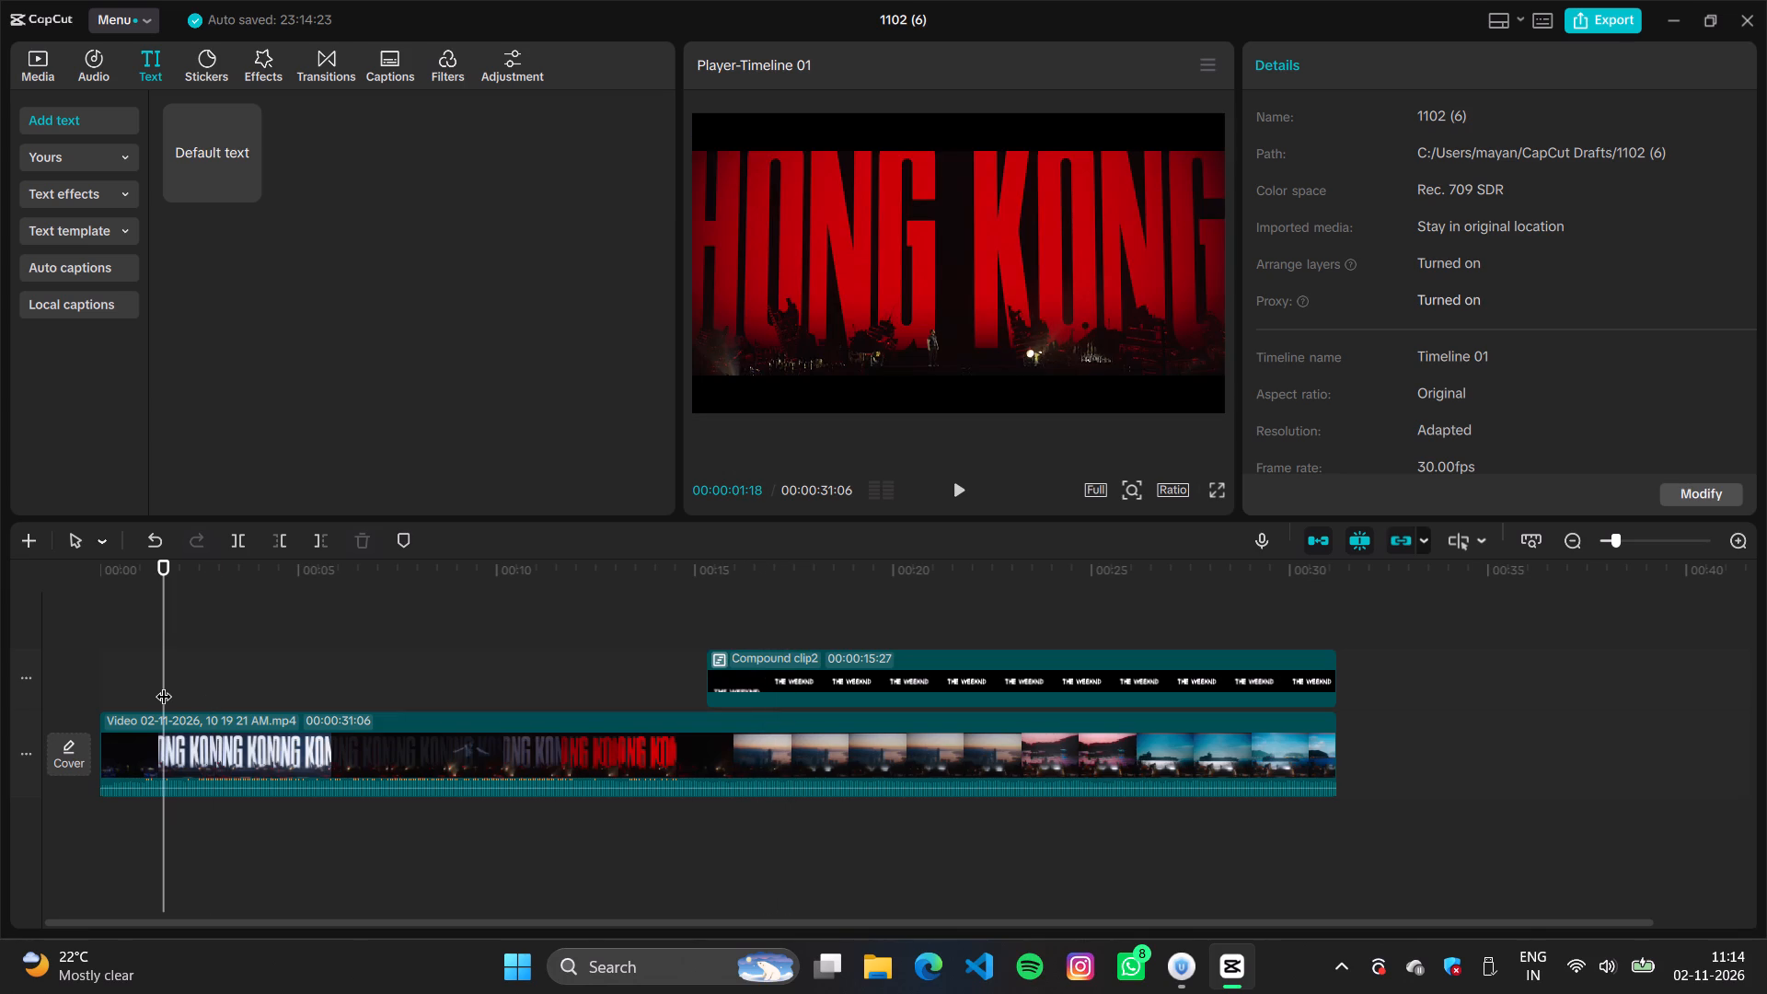
{"action": "left_click_drag", "start_coordinate": [164, 685], "coordinate": [134, 712]}
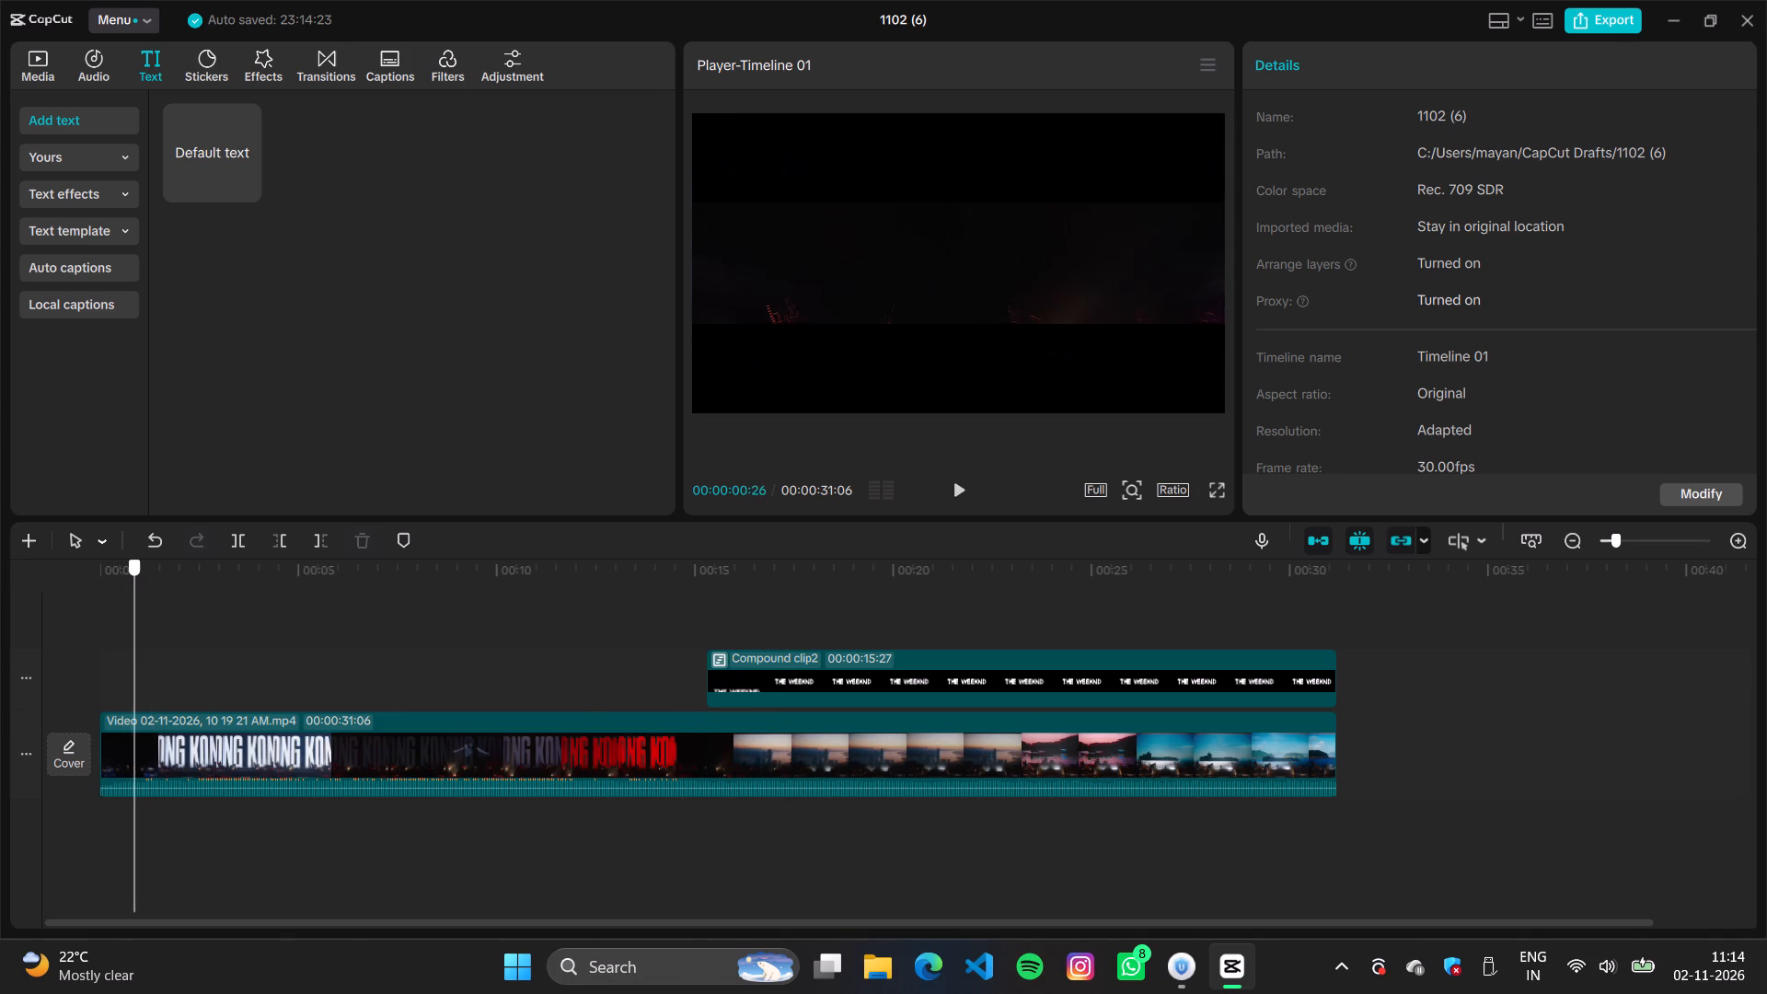
{"action": "left_click_drag", "start_coordinate": [134, 712], "coordinate": [178, 713]}
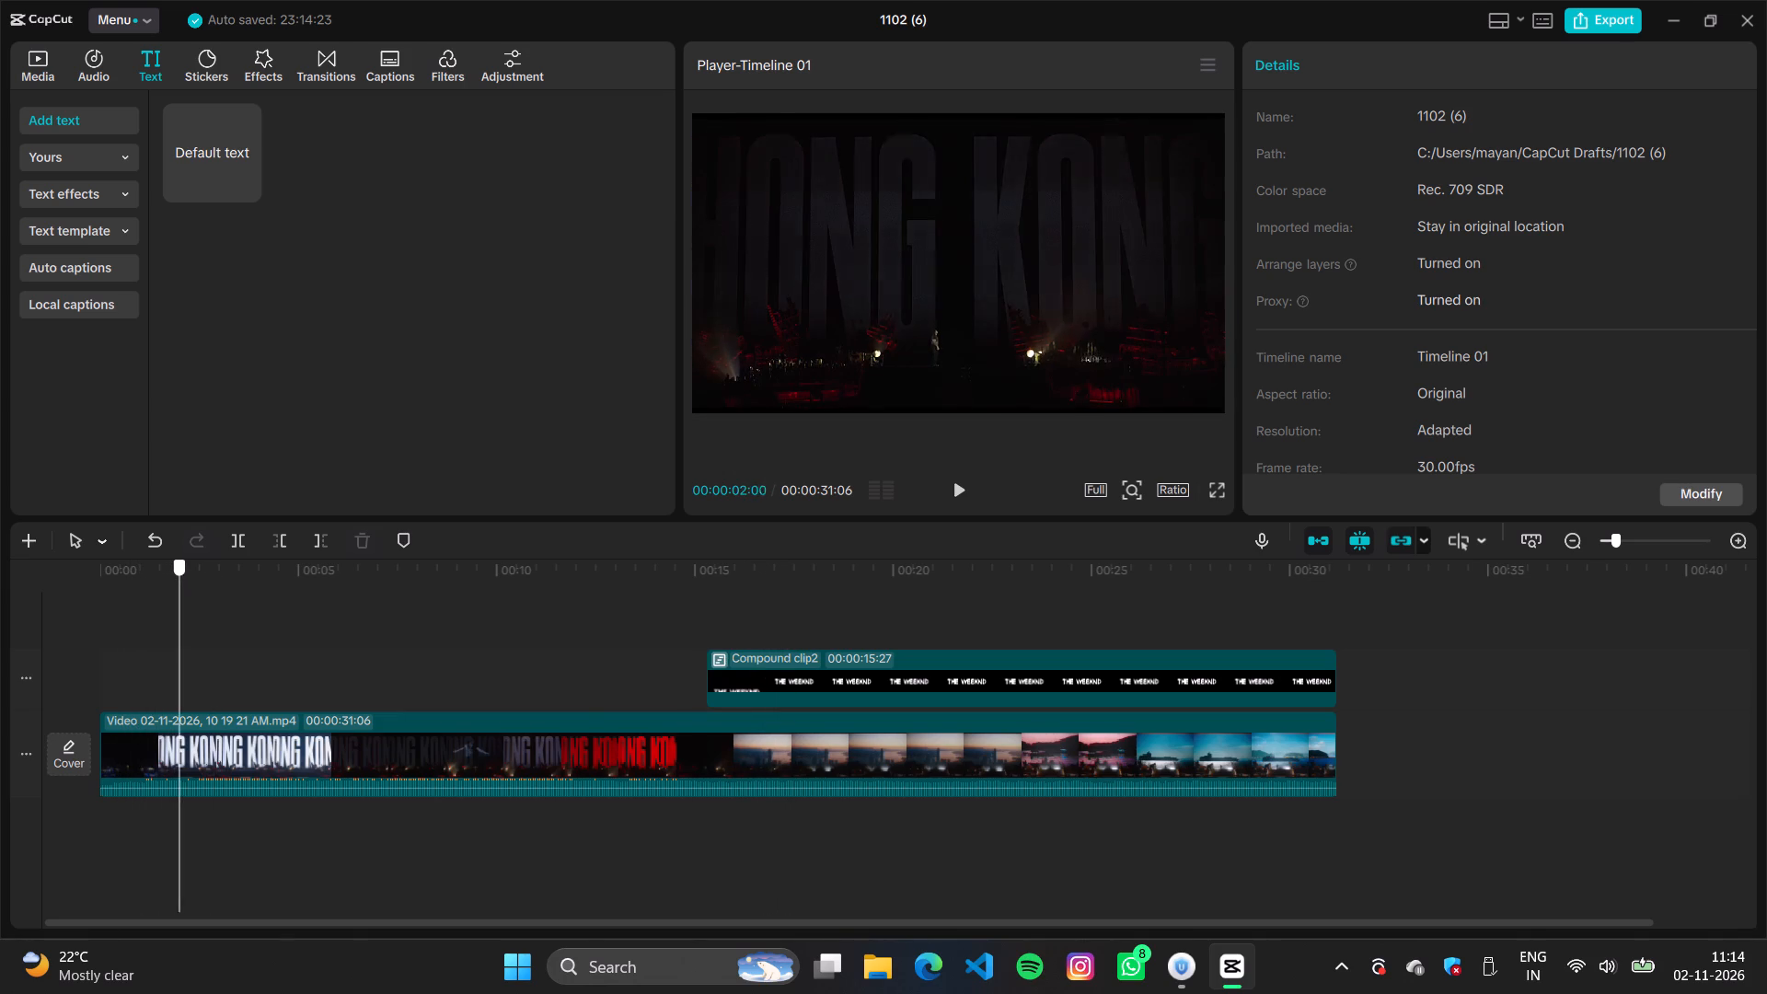
{"action": "left_click_drag", "start_coordinate": [178, 713], "coordinate": [120, 724]}
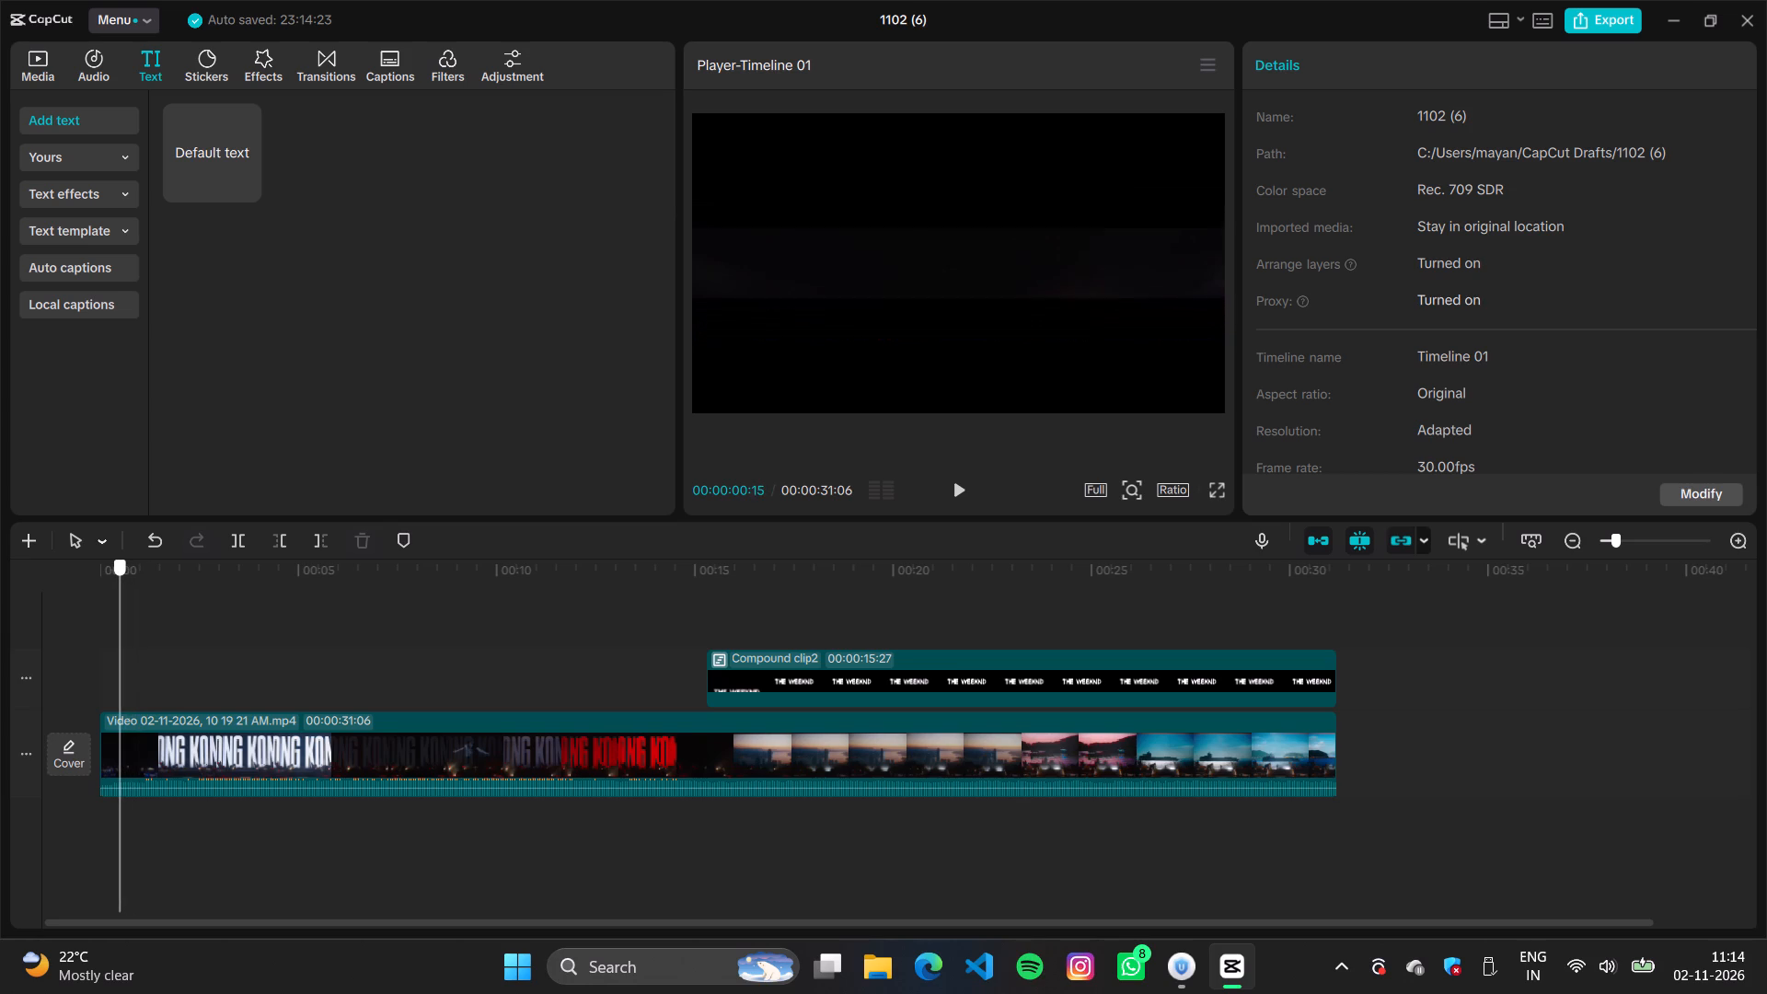
{"action": "left_click_drag", "start_coordinate": [120, 724], "coordinate": [104, 732]}
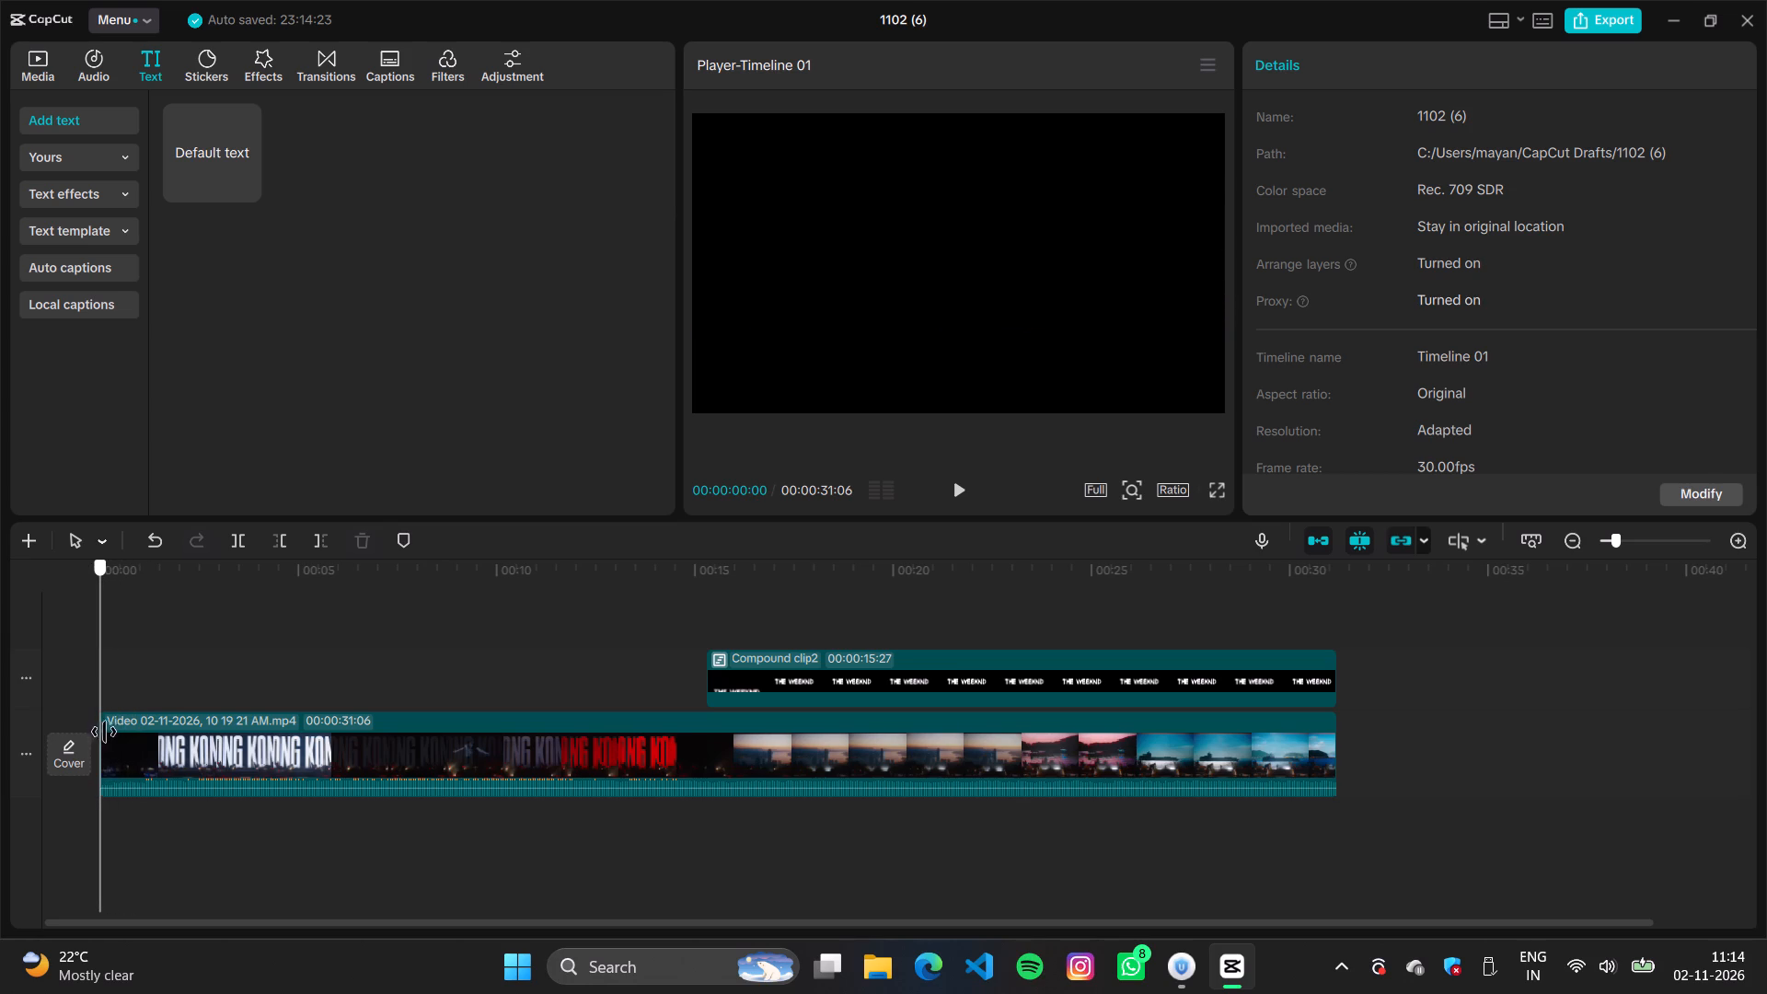
{"action": "left_click_drag", "start_coordinate": [104, 732], "coordinate": [120, 734]}
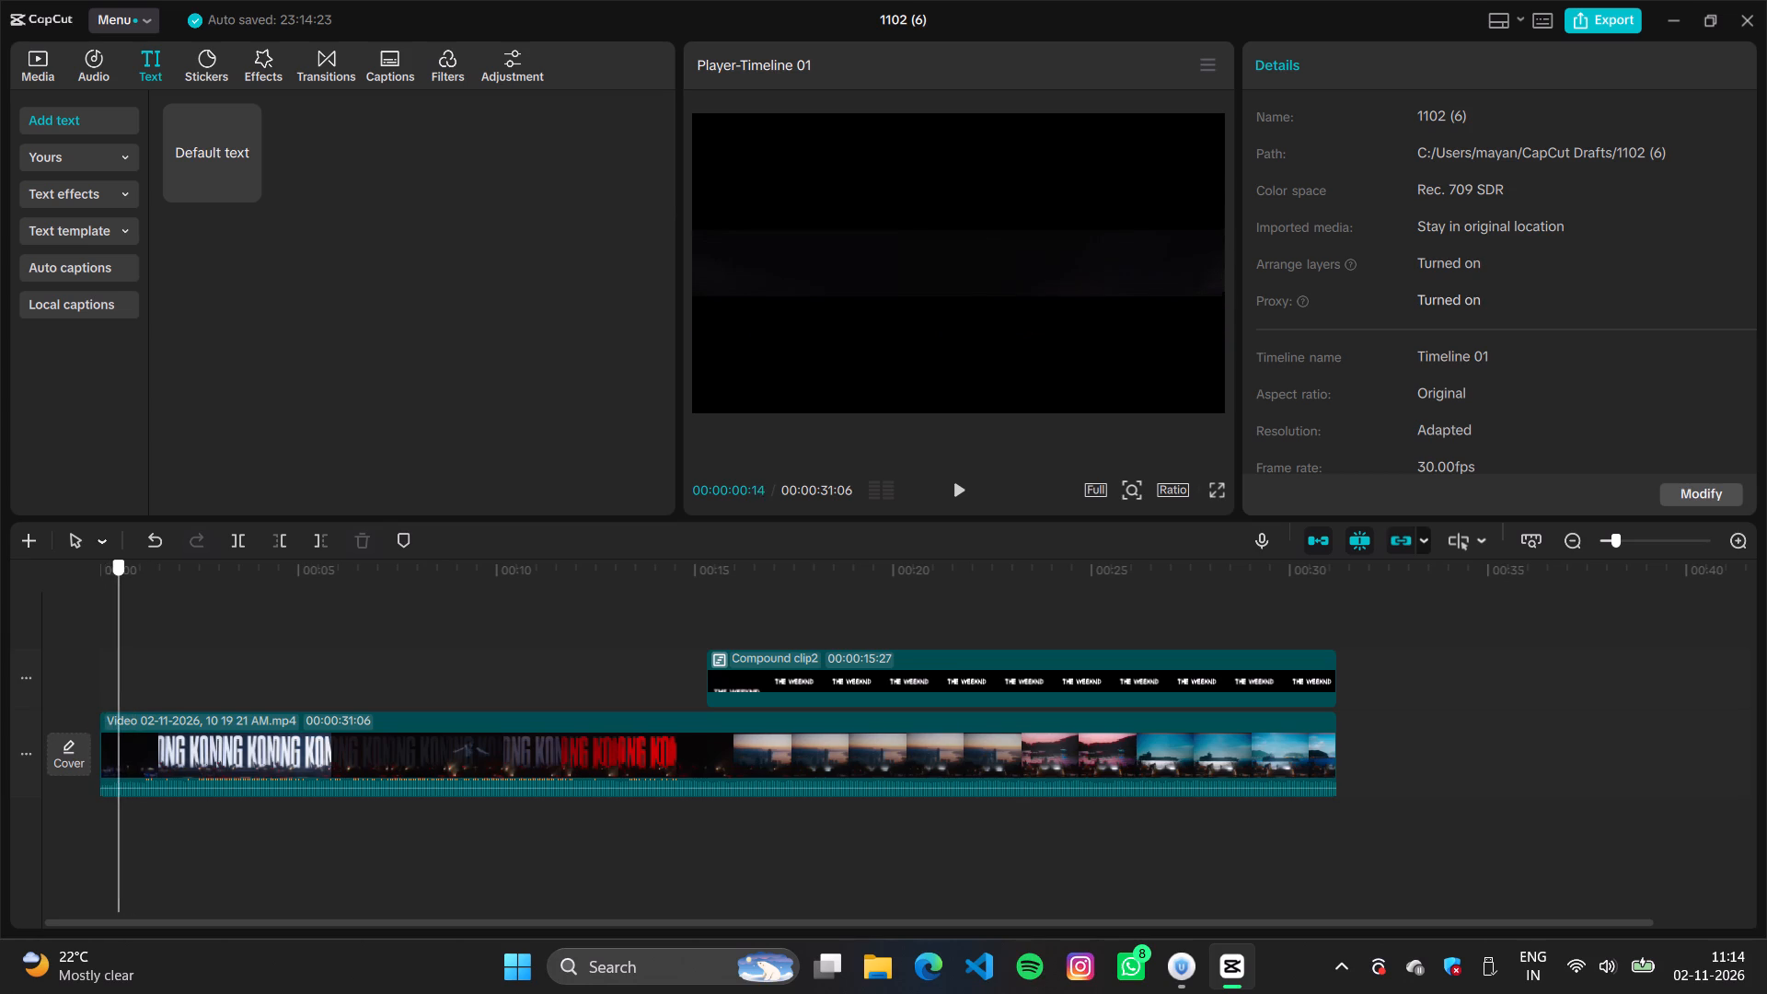
{"action": "left_click_drag", "start_coordinate": [120, 734], "coordinate": [141, 735]}
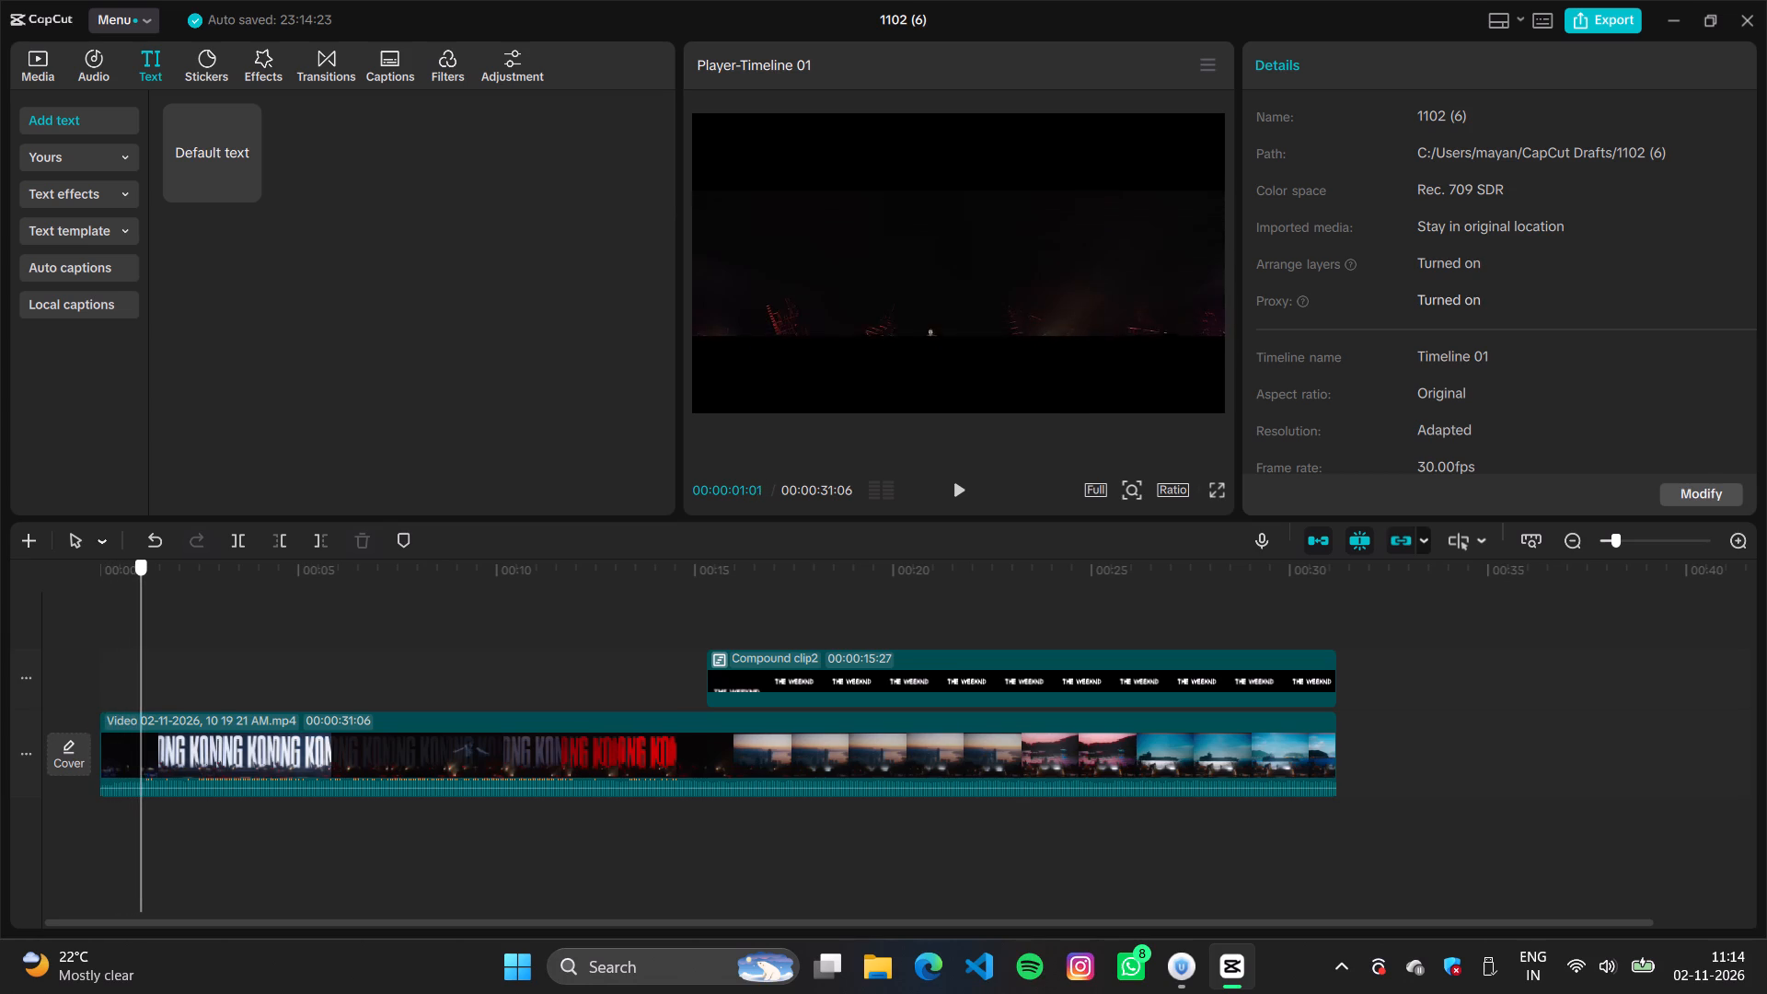
{"action": "left_click_drag", "start_coordinate": [141, 735], "coordinate": [166, 737]}
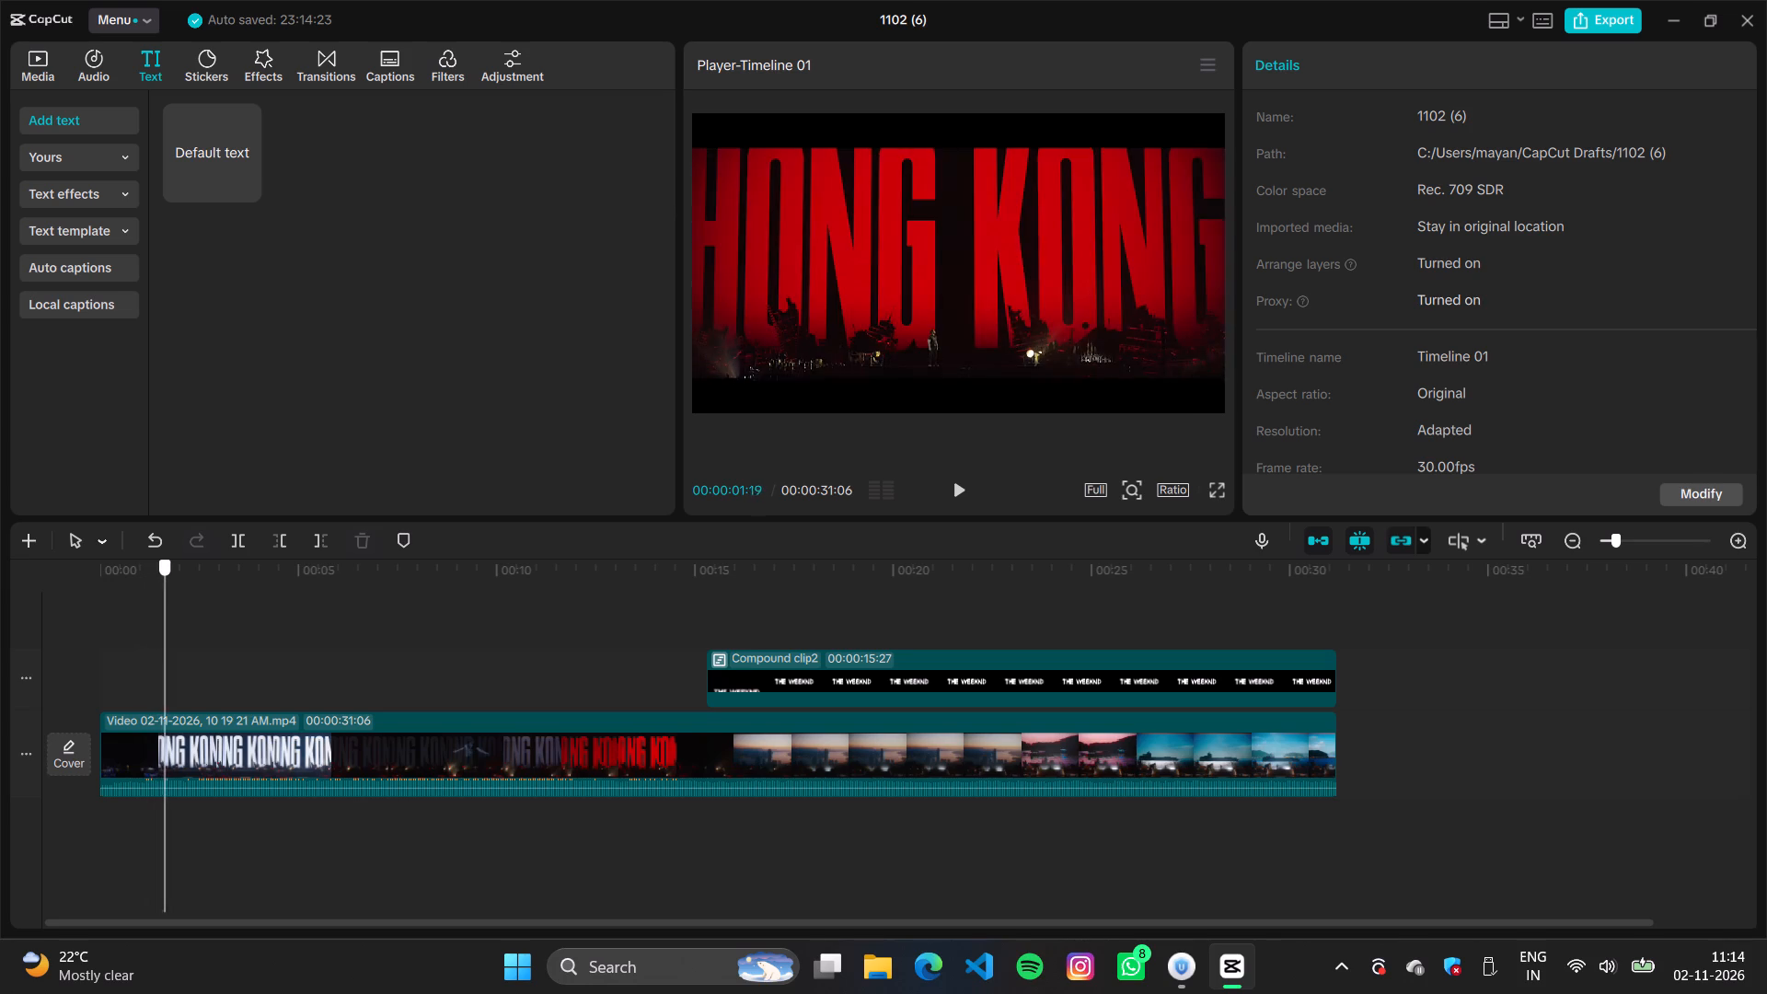
{"action": "left_click_drag", "start_coordinate": [166, 737], "coordinate": [124, 743]}
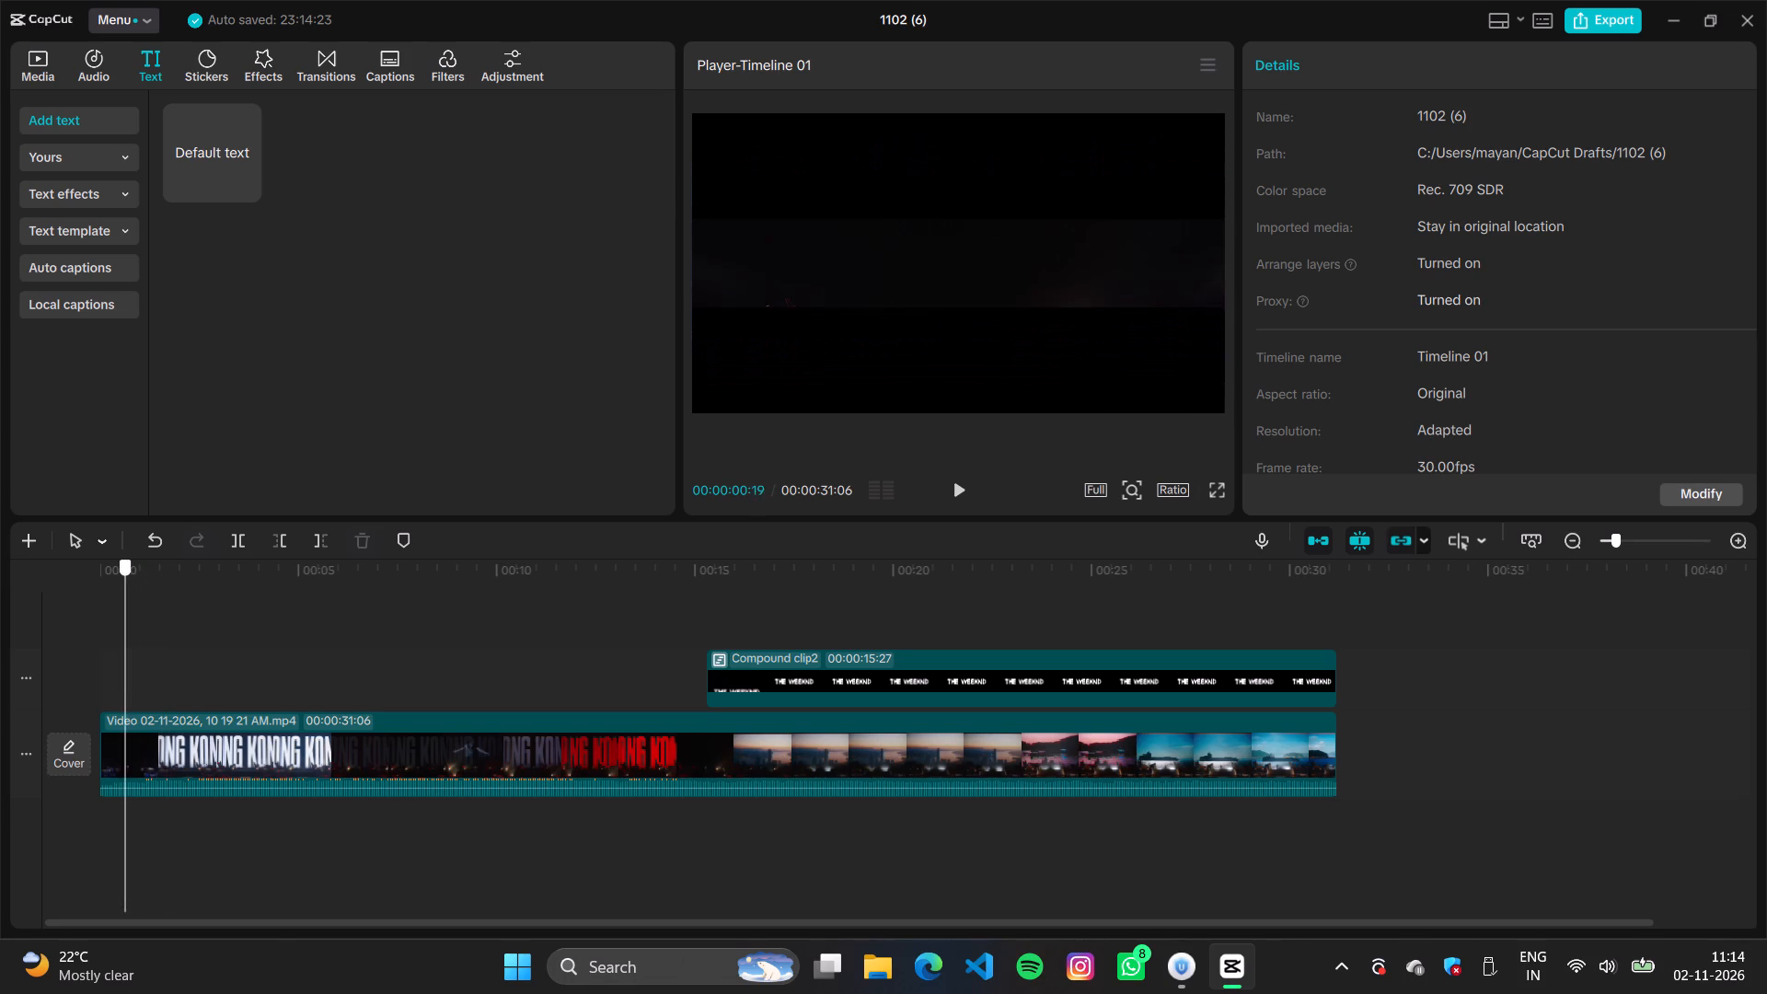
{"action": "left_click_drag", "start_coordinate": [124, 743], "coordinate": [120, 743]}
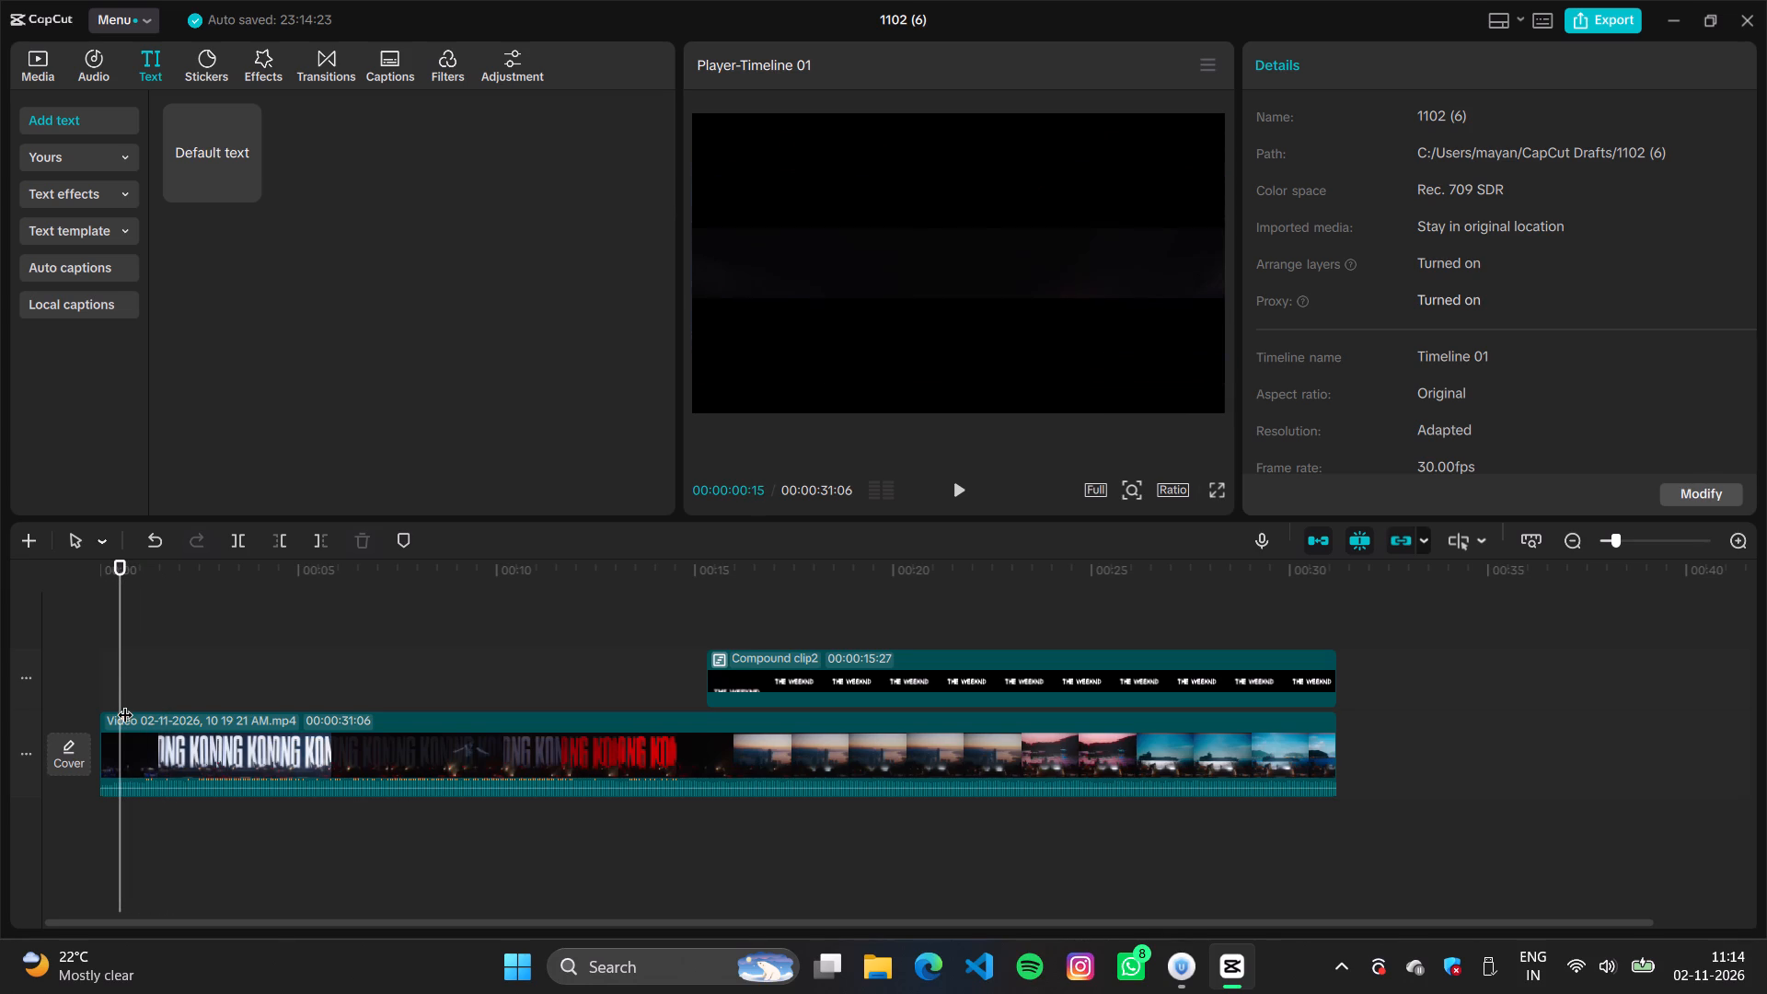
Change the main video clip's mask from Filmstrip to Text and set its text to THE WEEKND.
{"action": "left_click", "coordinate": [139, 744]}
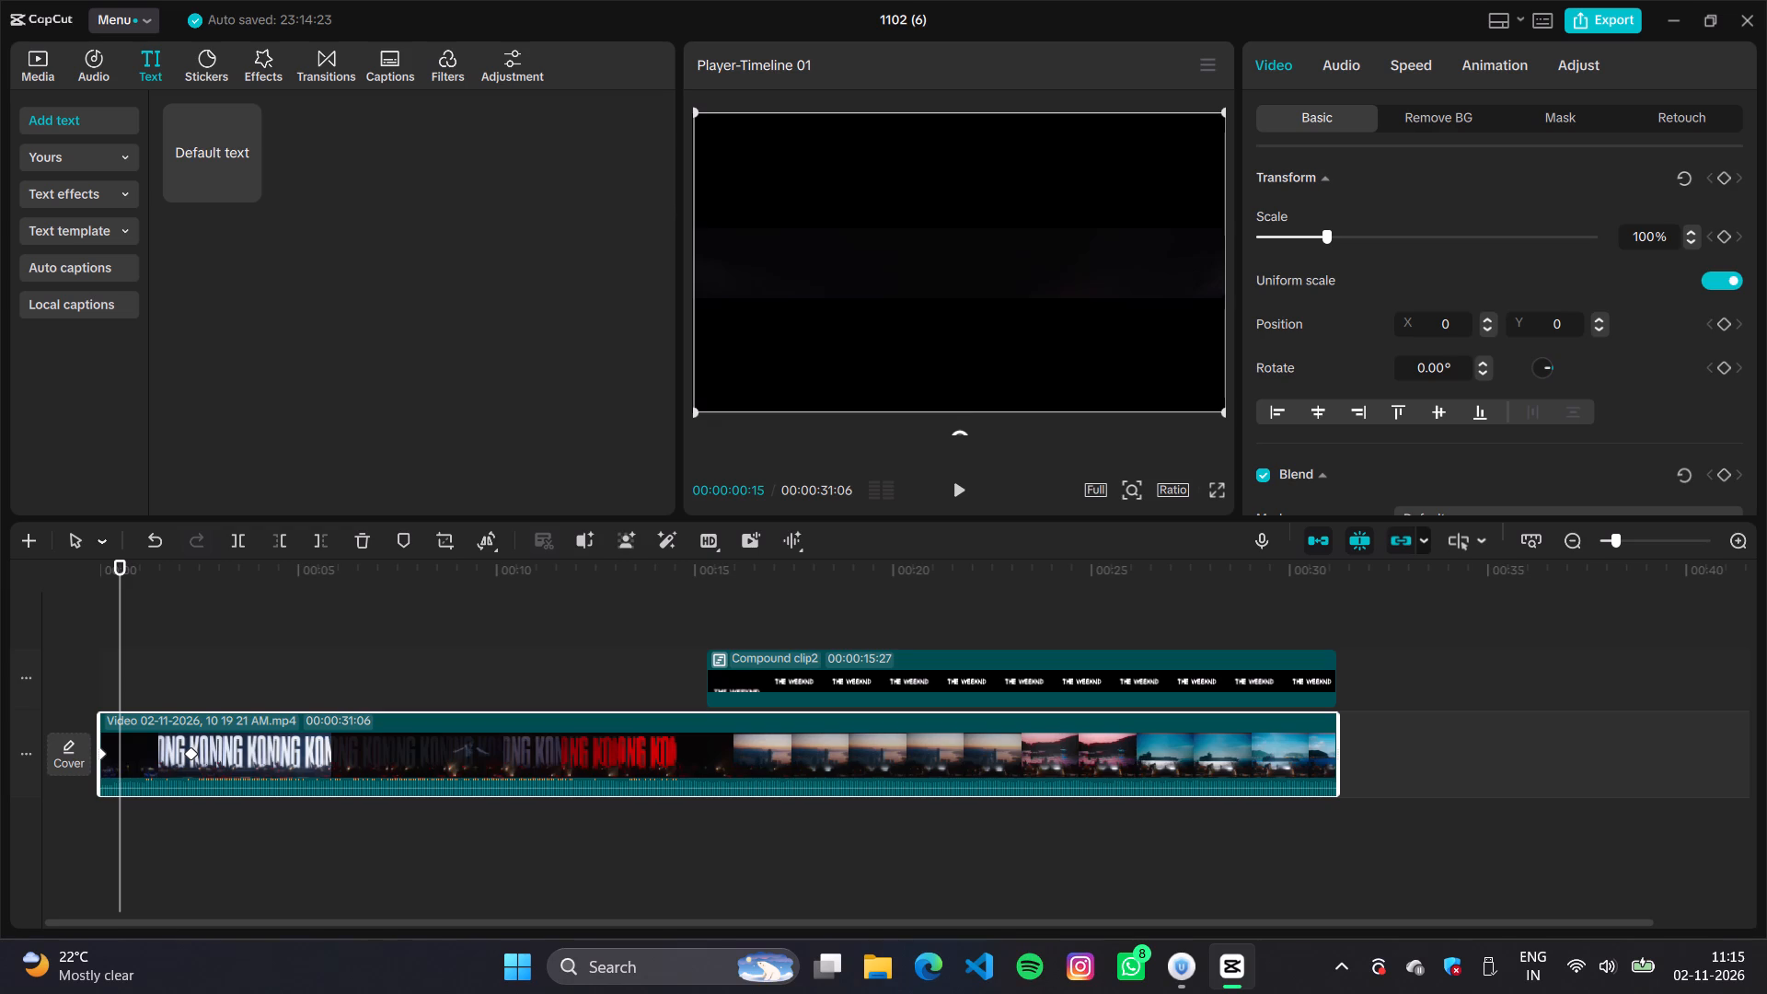
{"action": "left_click", "coordinate": [121, 641]}
{"action": "left_click", "coordinate": [1560, 120]}
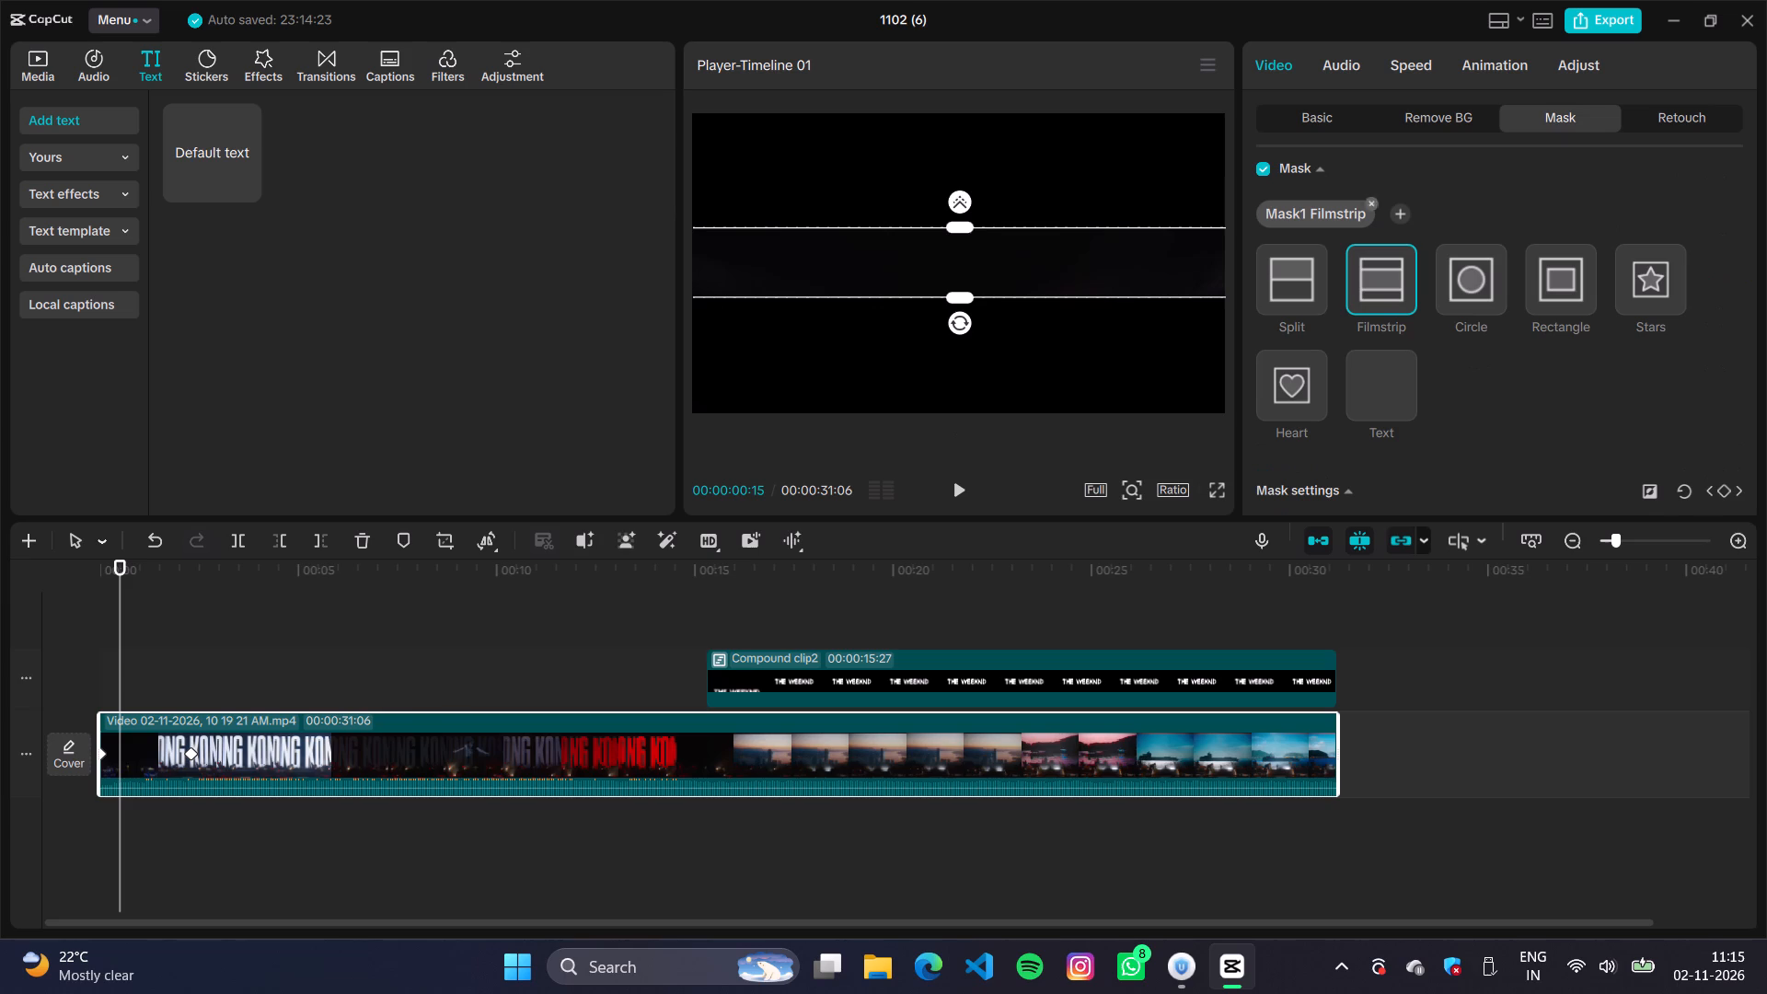
{"action": "left_click", "coordinate": [1384, 388]}
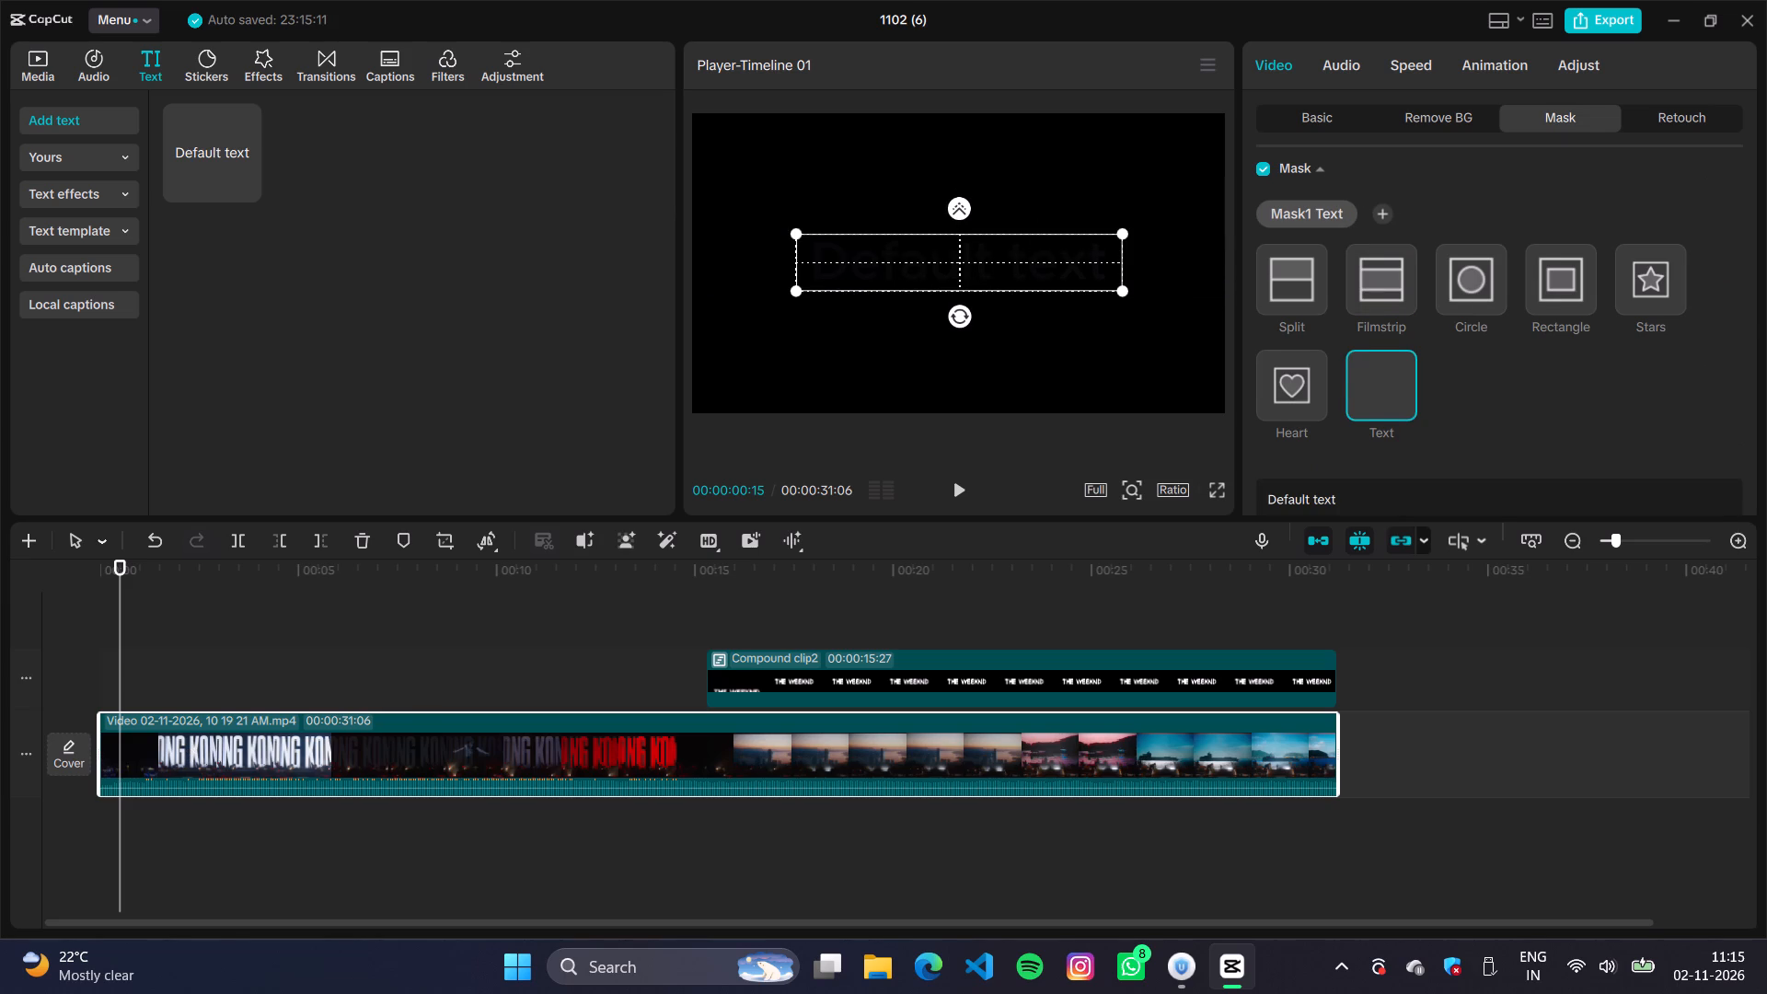
{"action": "scroll", "coordinate": [1383, 407], "scroll_direction": "down", "scroll_amount": 1}
{"action": "left_click_drag", "start_coordinate": [1363, 410], "coordinate": [1224, 416]}
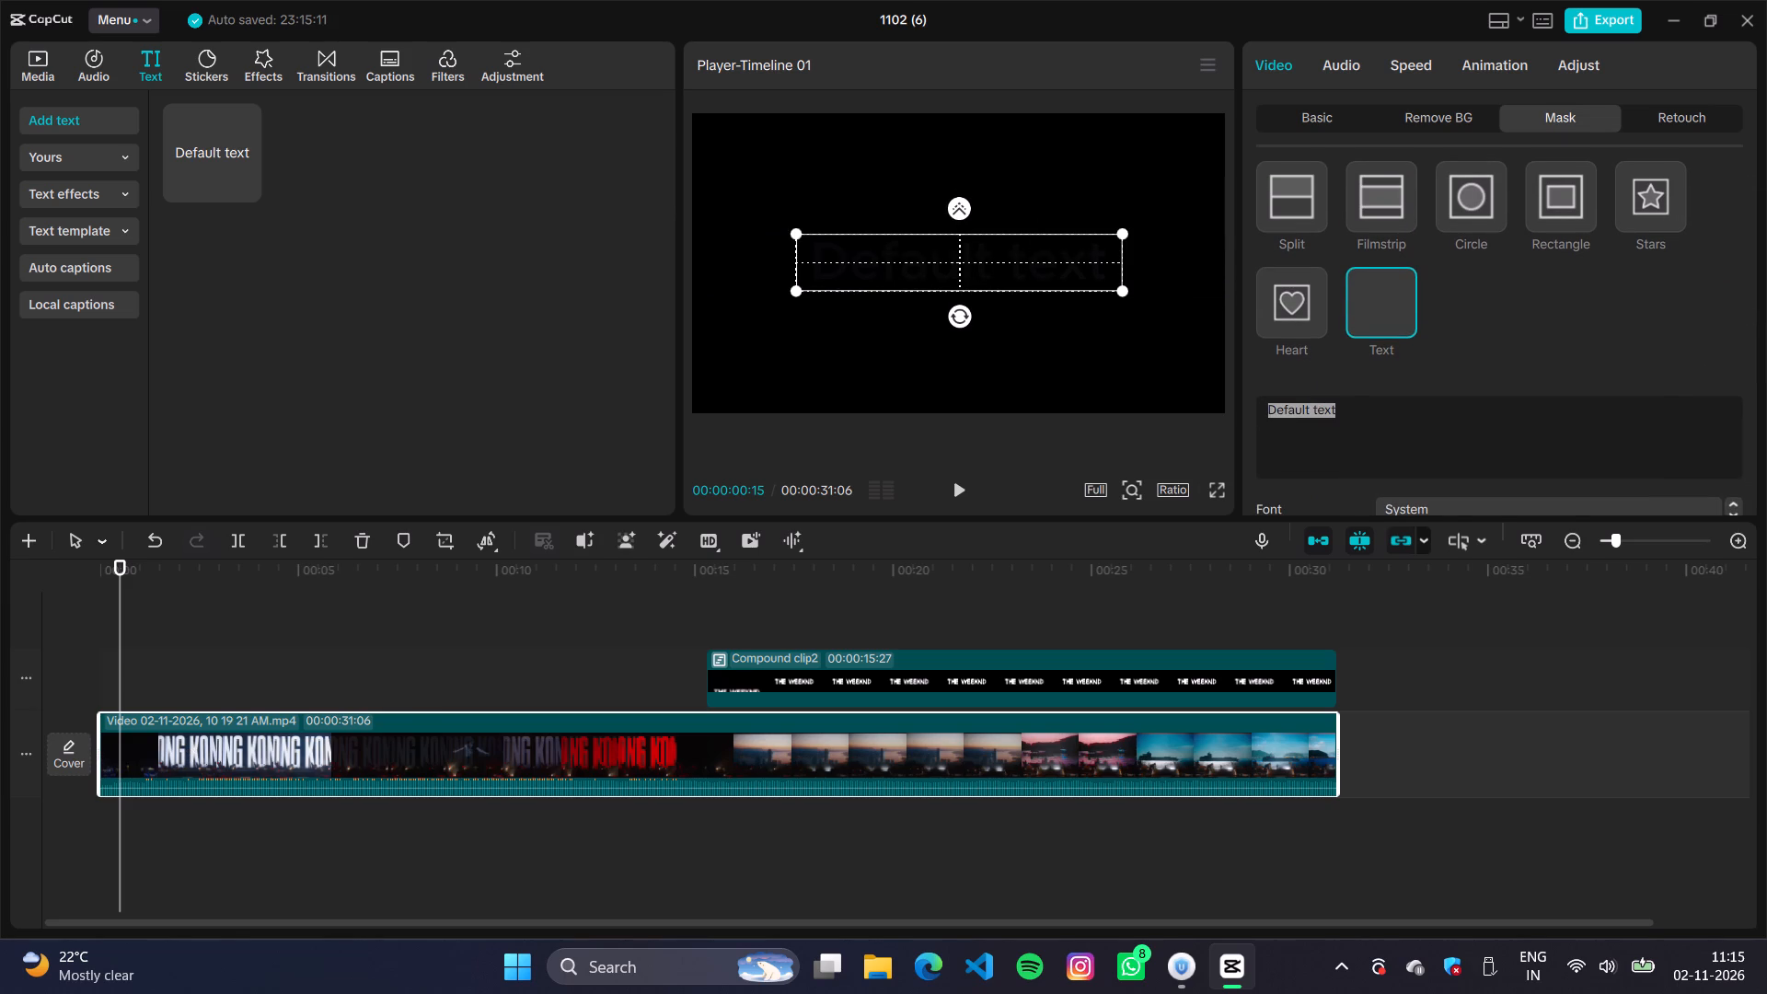
{"action": "key", "text": "BackSpace"}
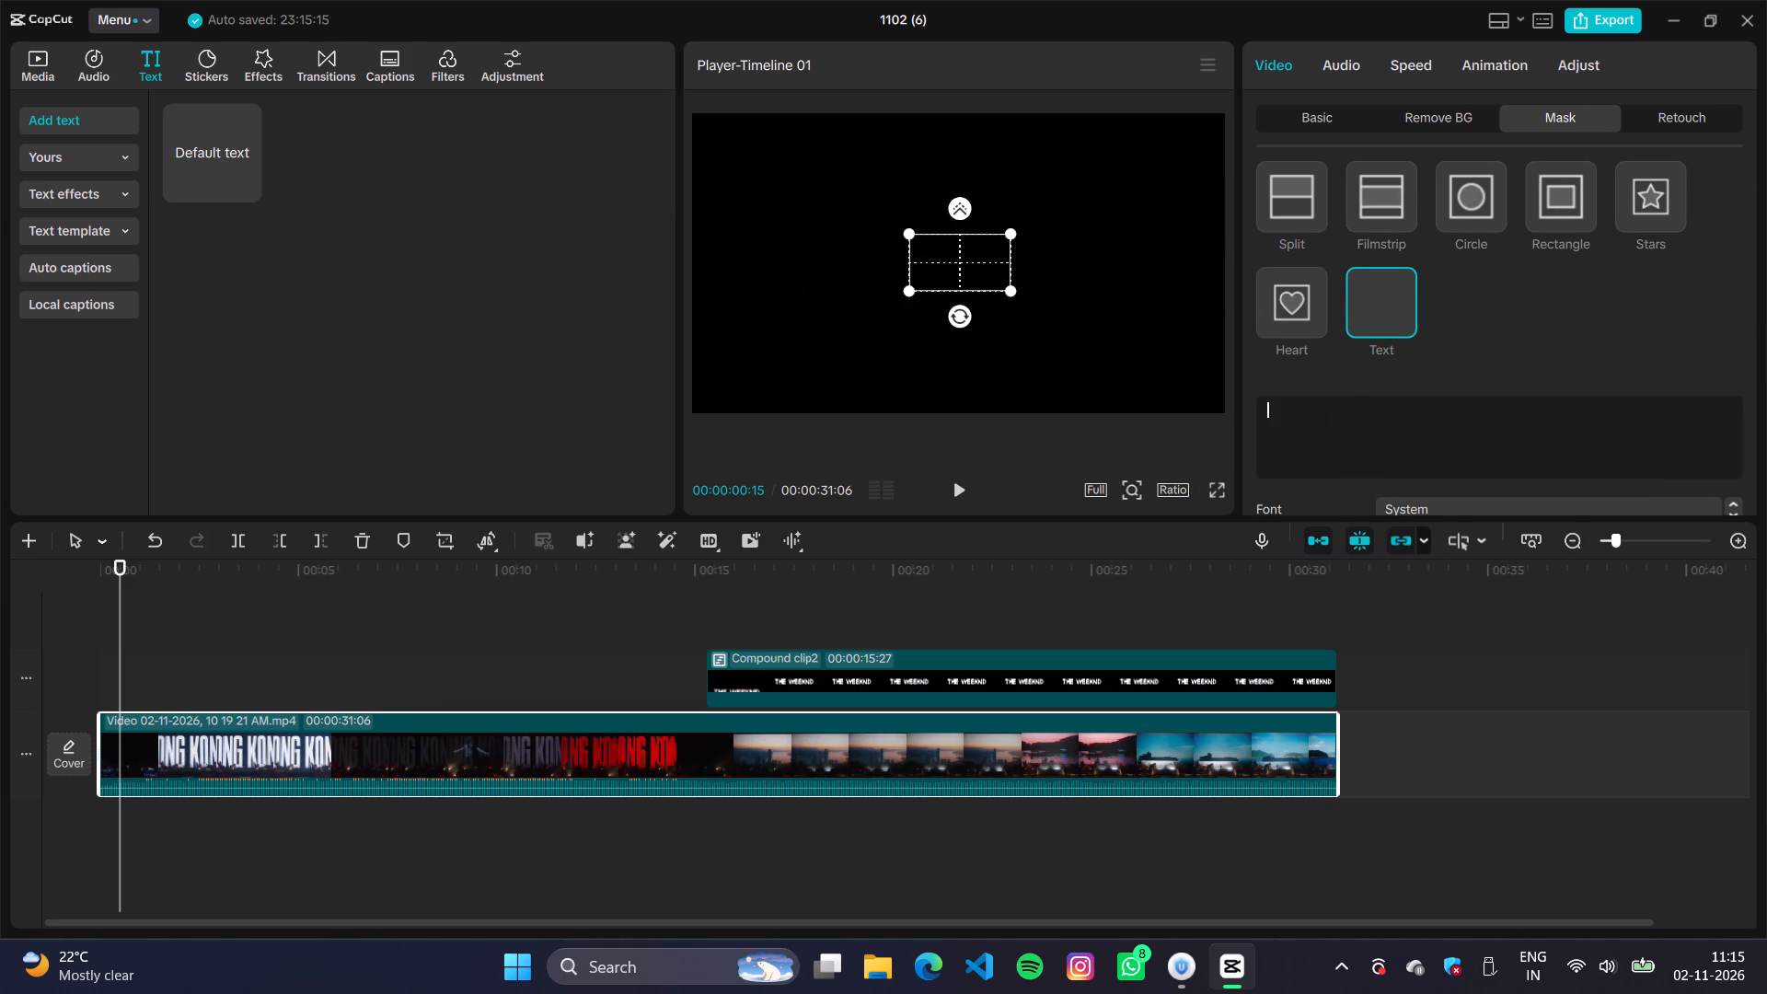
{"action": "type", "text": "THE"}
{"action": "key", "text": "space"}
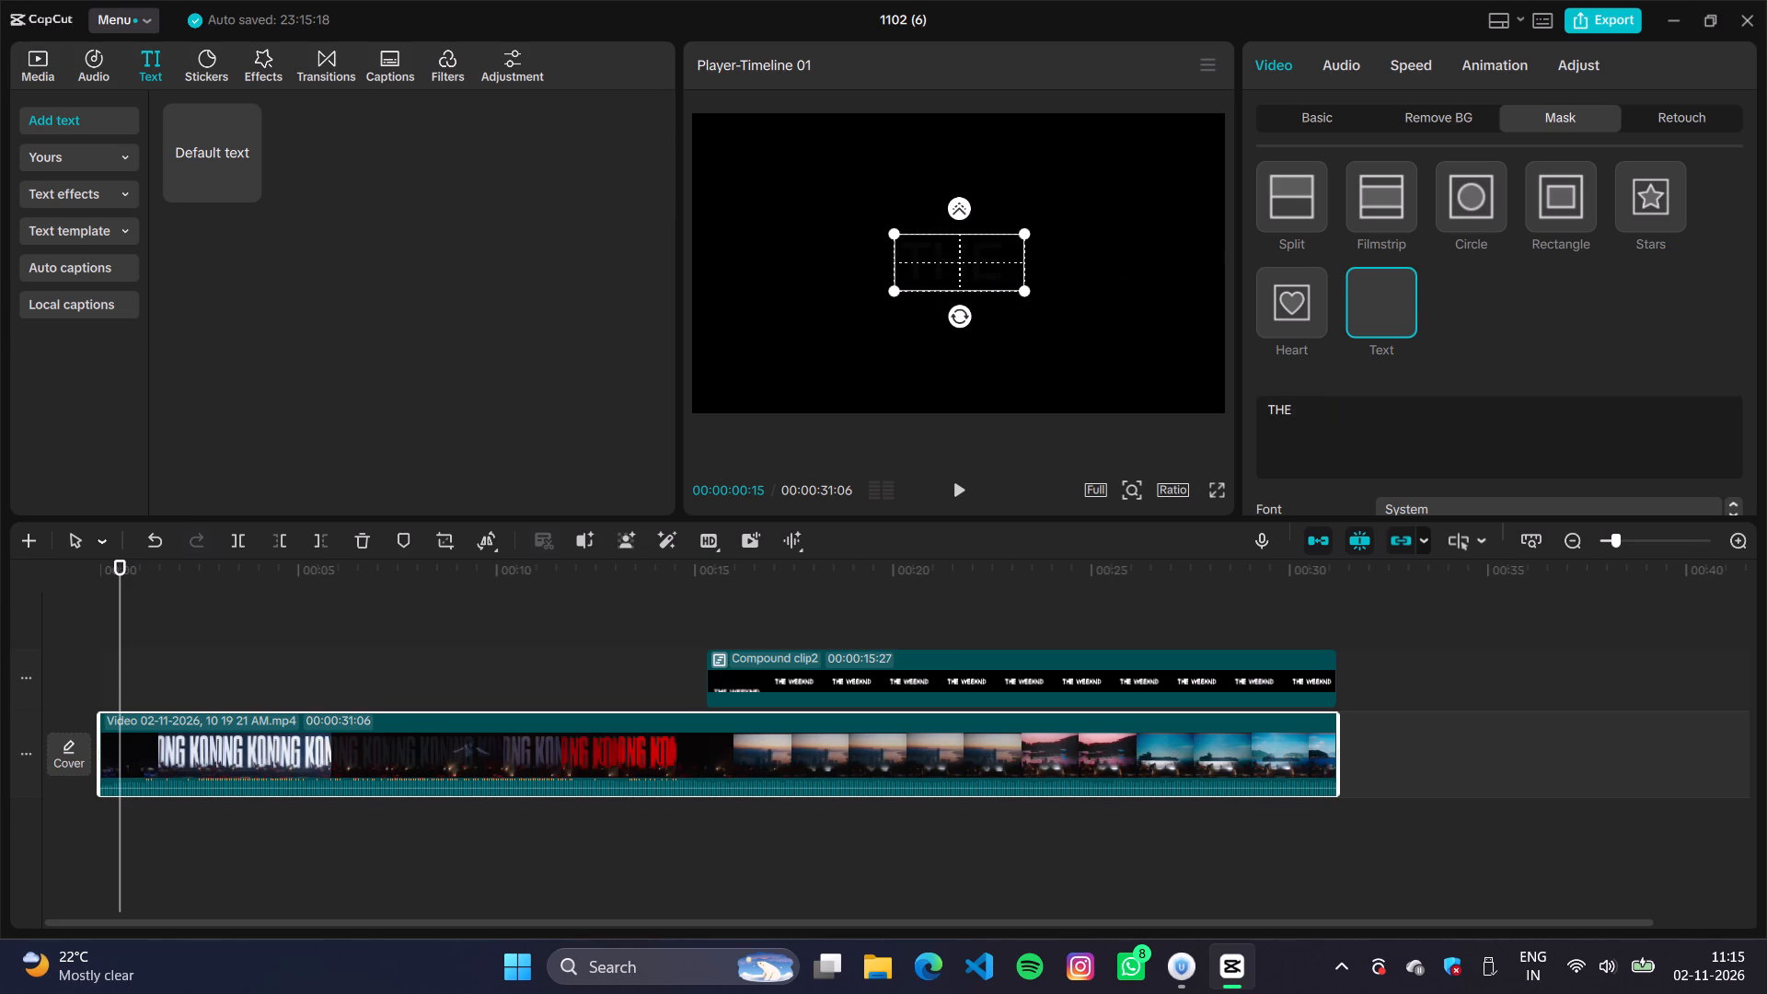
{"action": "type", "text": "WEEKND"}
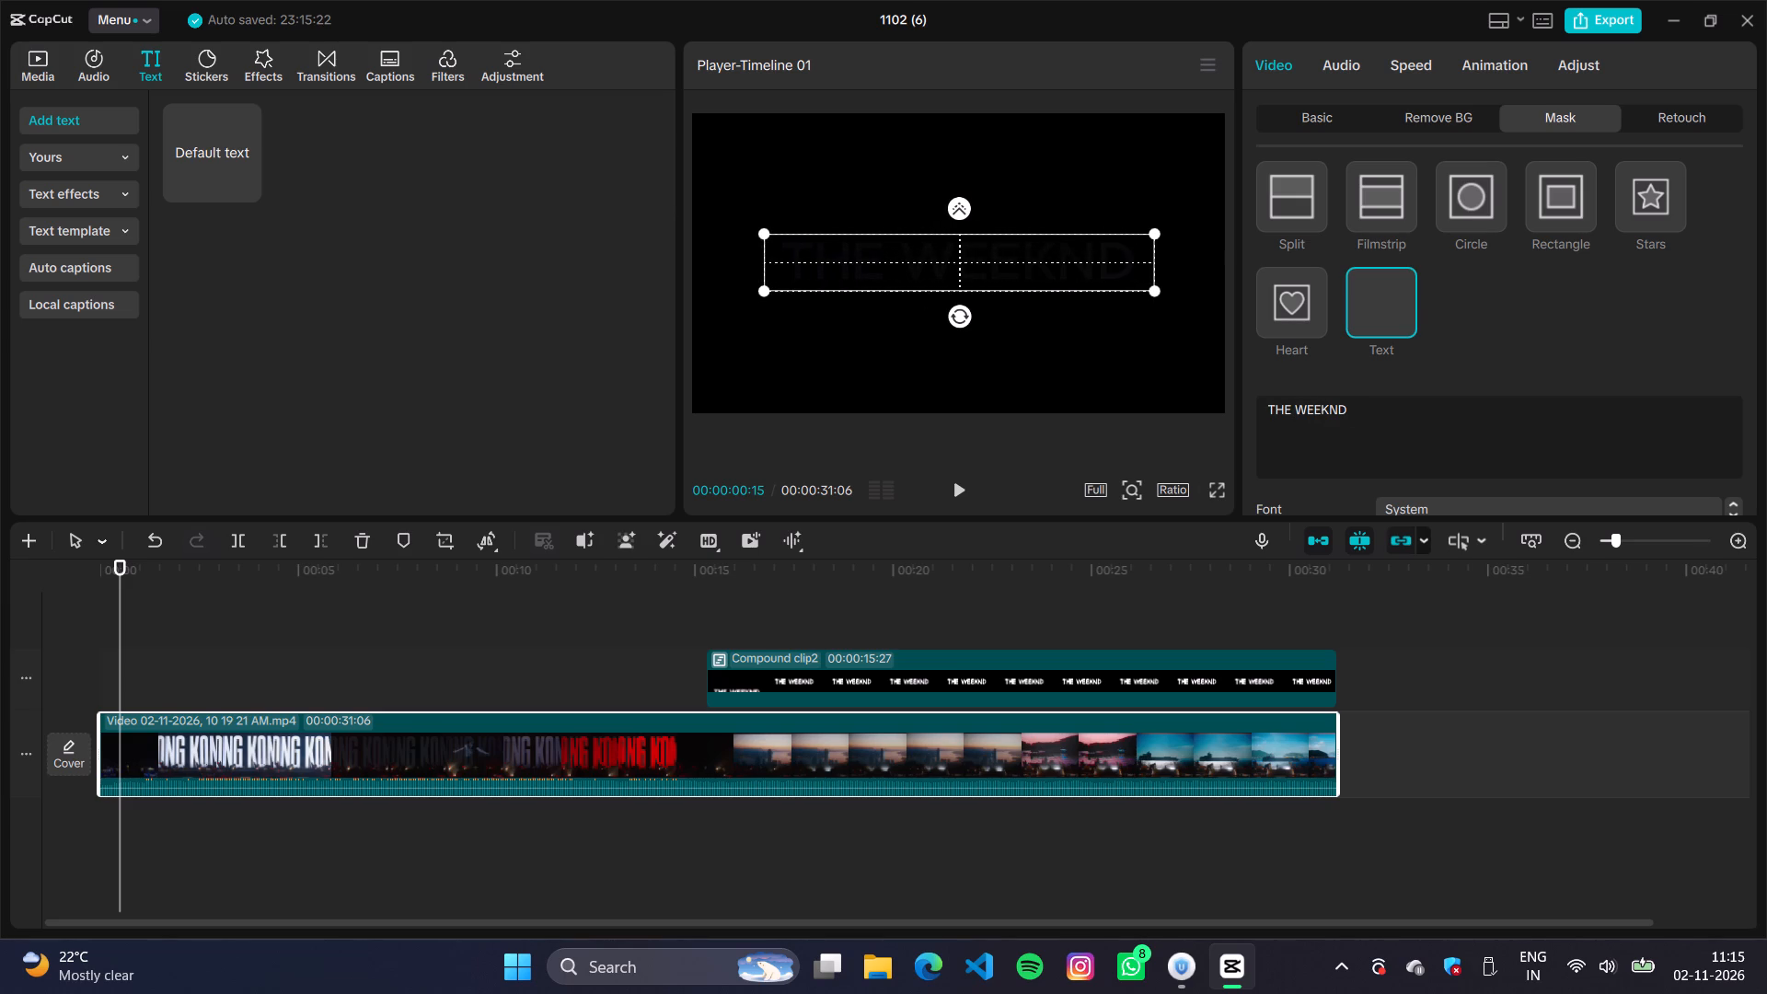
{"action": "key", "text": "space"}
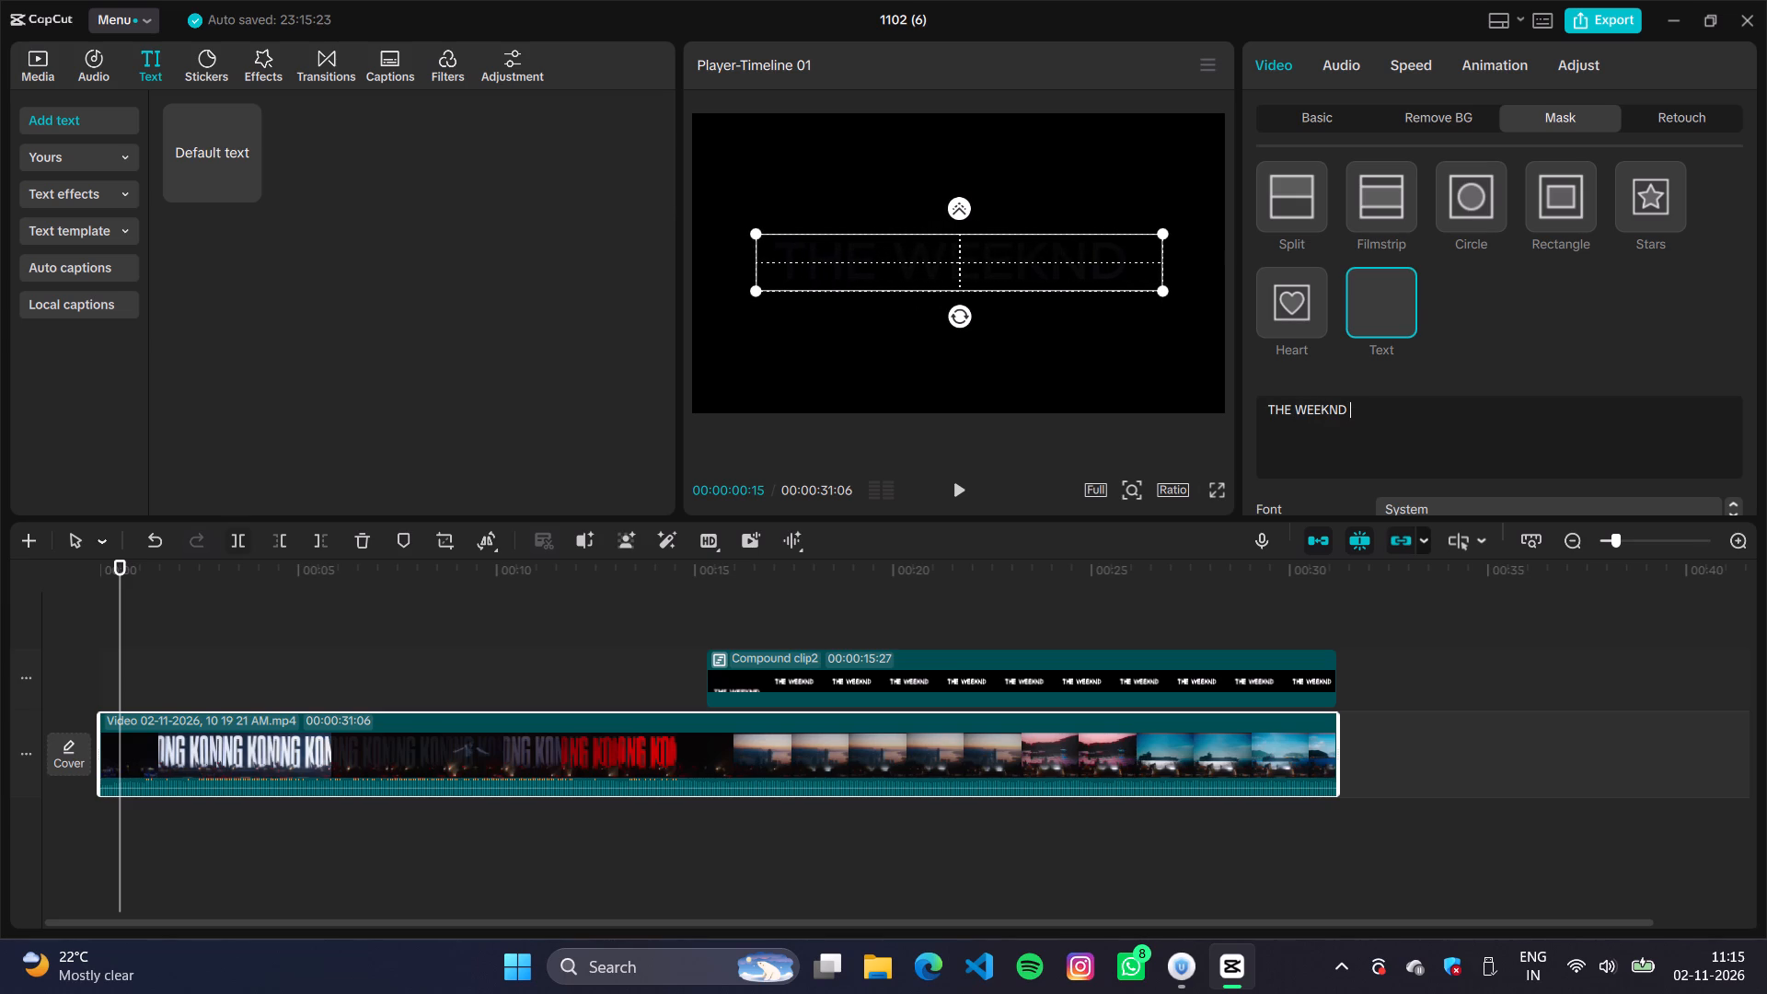
Play back the opening to examine how the THE WEEKND text mask looks over the main video clip.
{"action": "left_click", "coordinate": [117, 684]}
{"action": "key", "text": "space"}
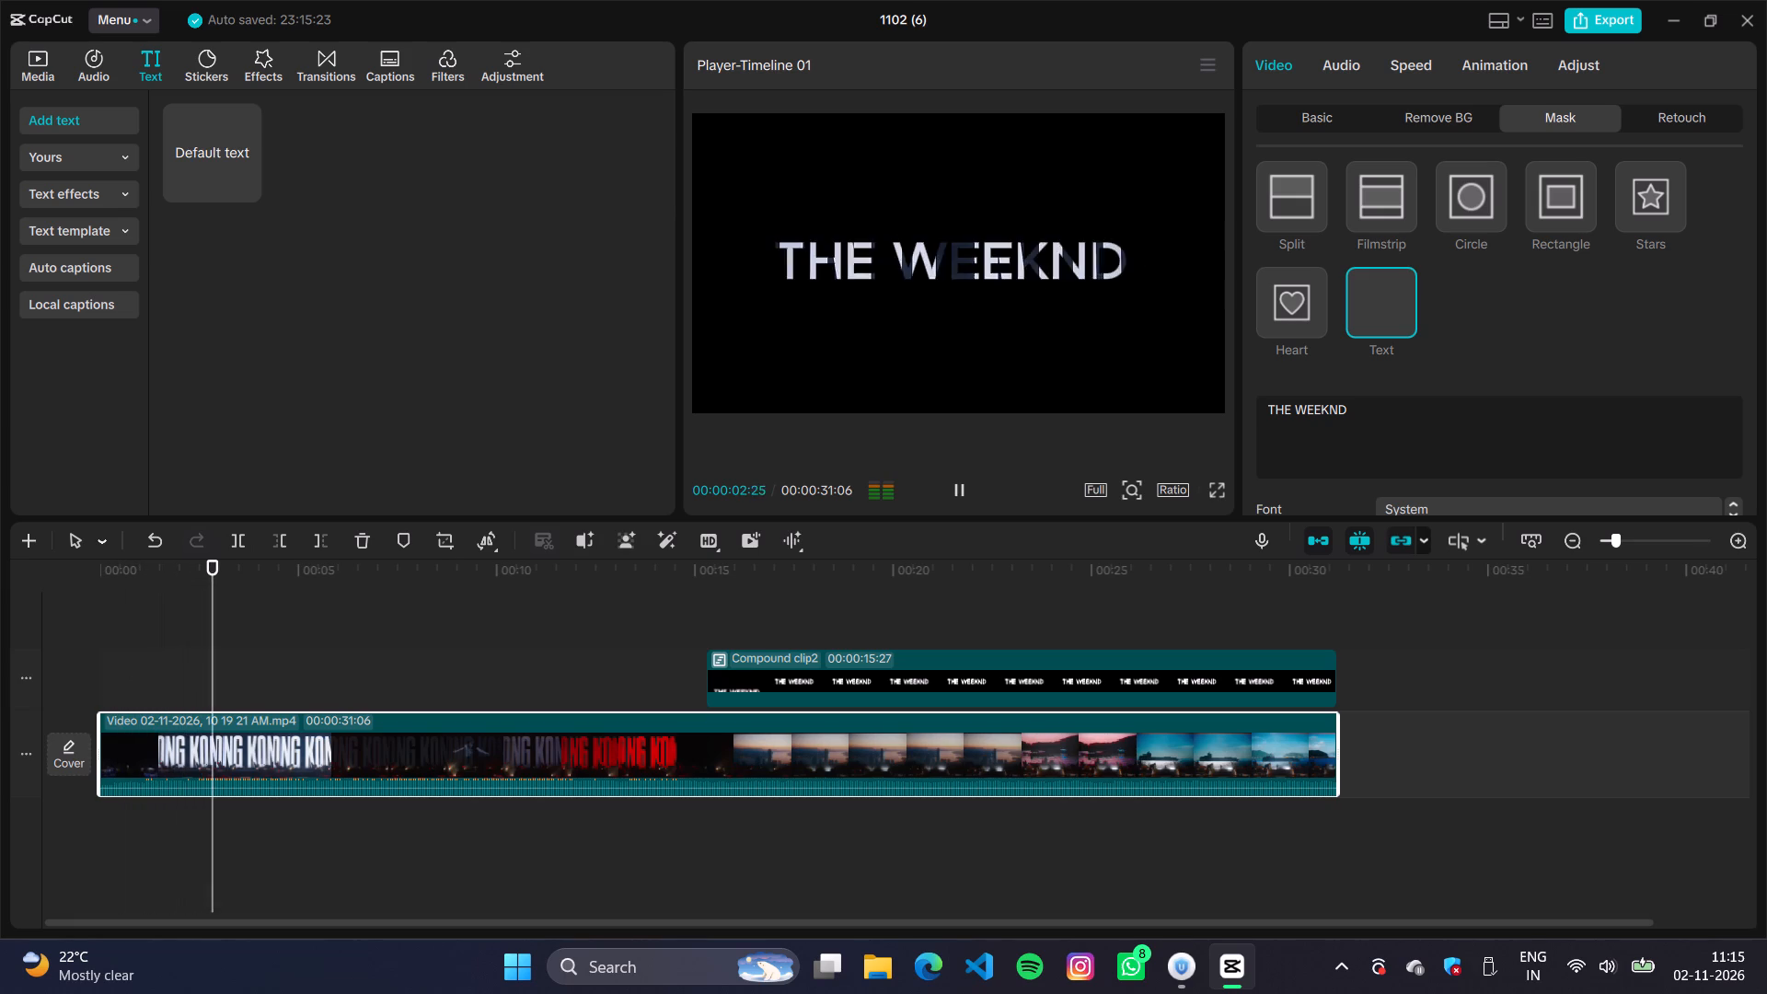
{"action": "key", "text": "space"}
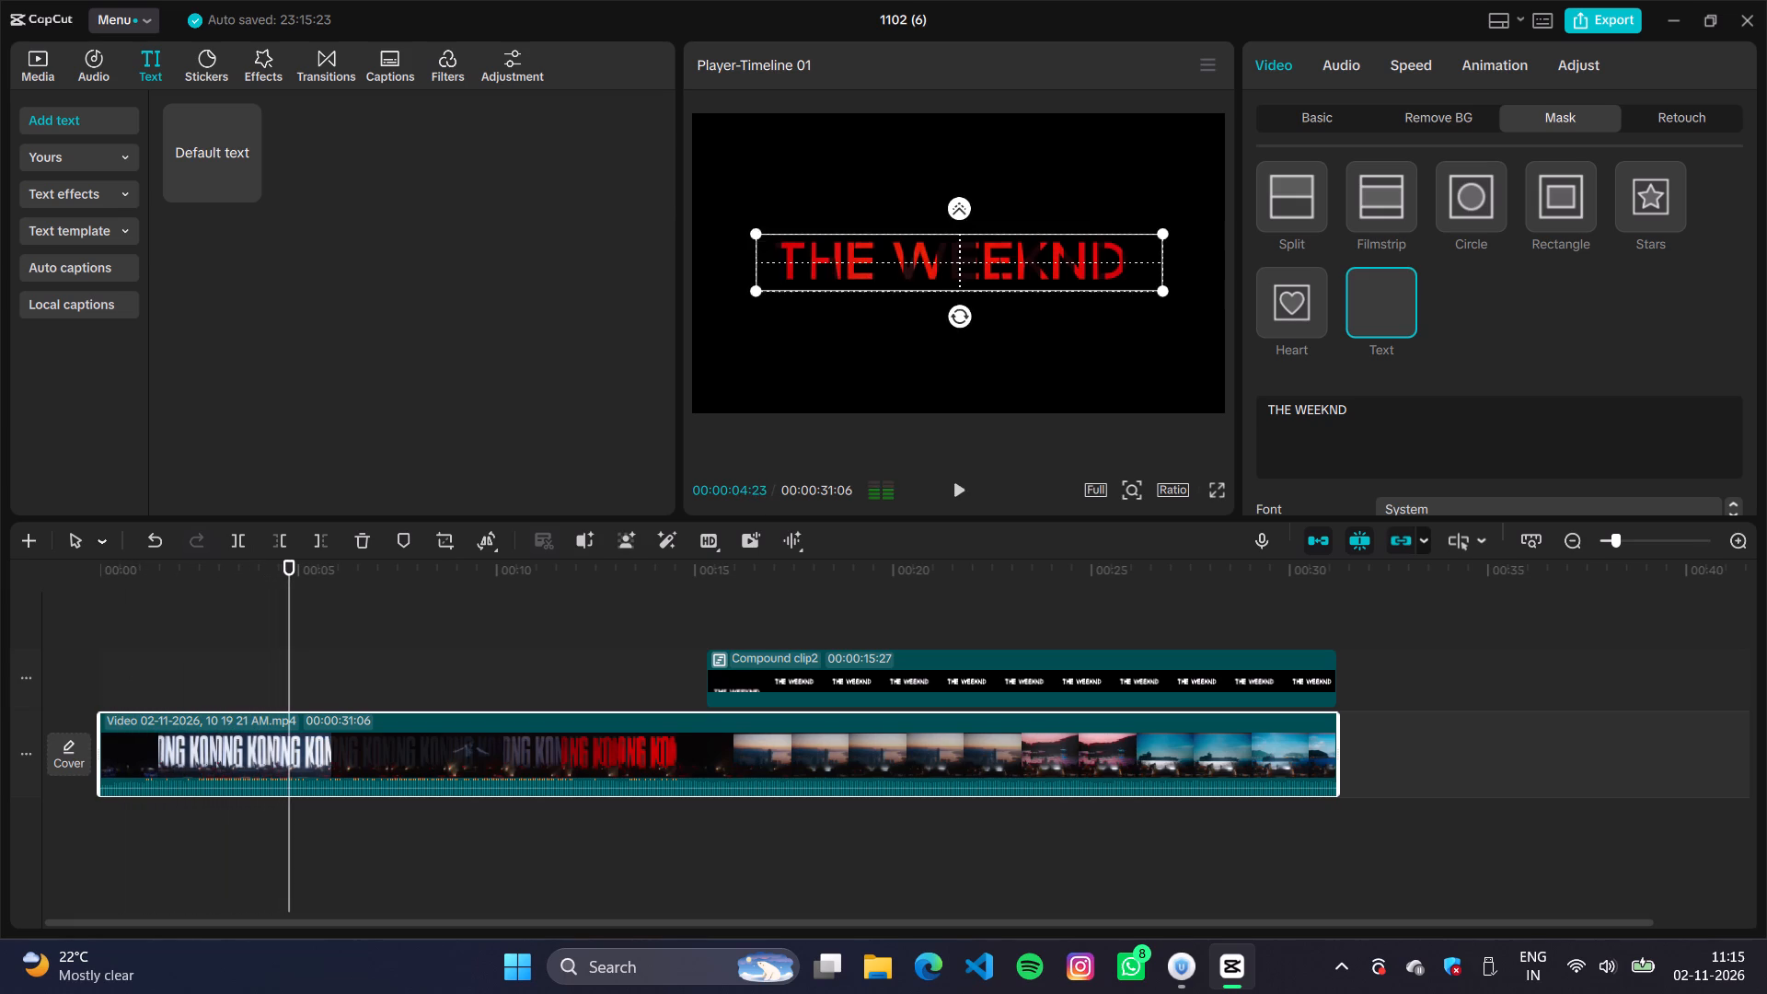
{"action": "key", "text": "space"}
{"action": "key", "text": "space"}
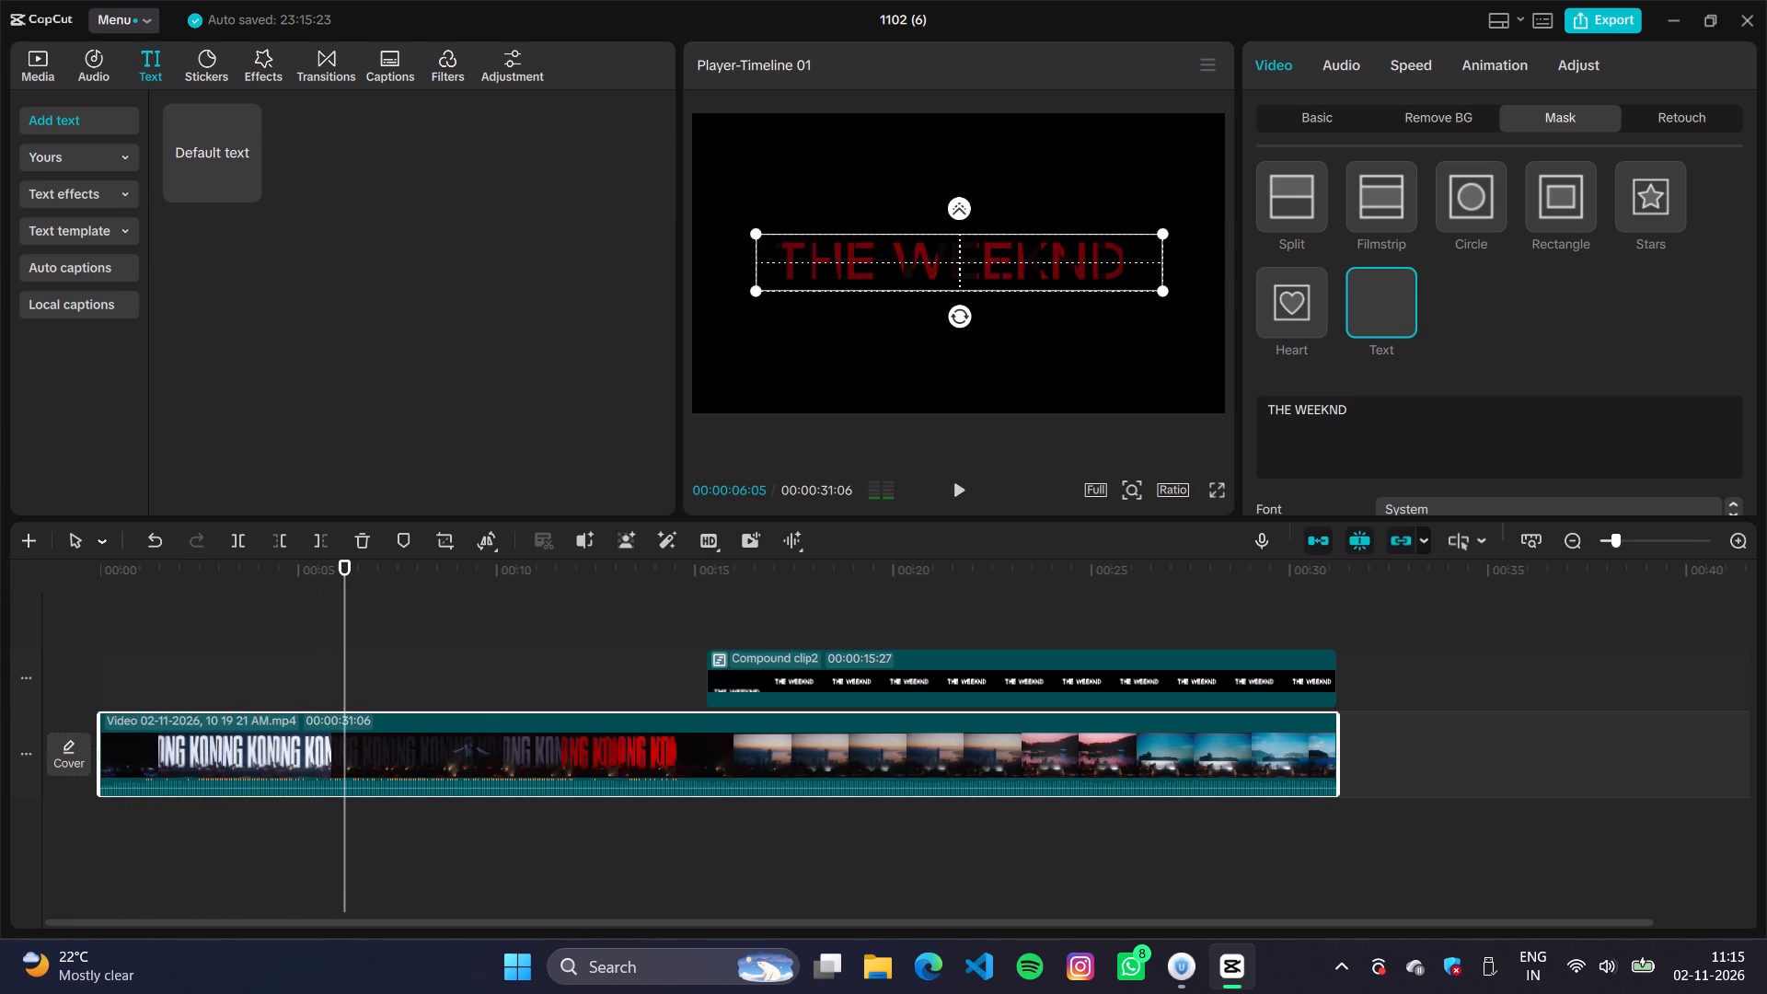
{"action": "left_click_drag", "start_coordinate": [346, 670], "coordinate": [152, 688]}
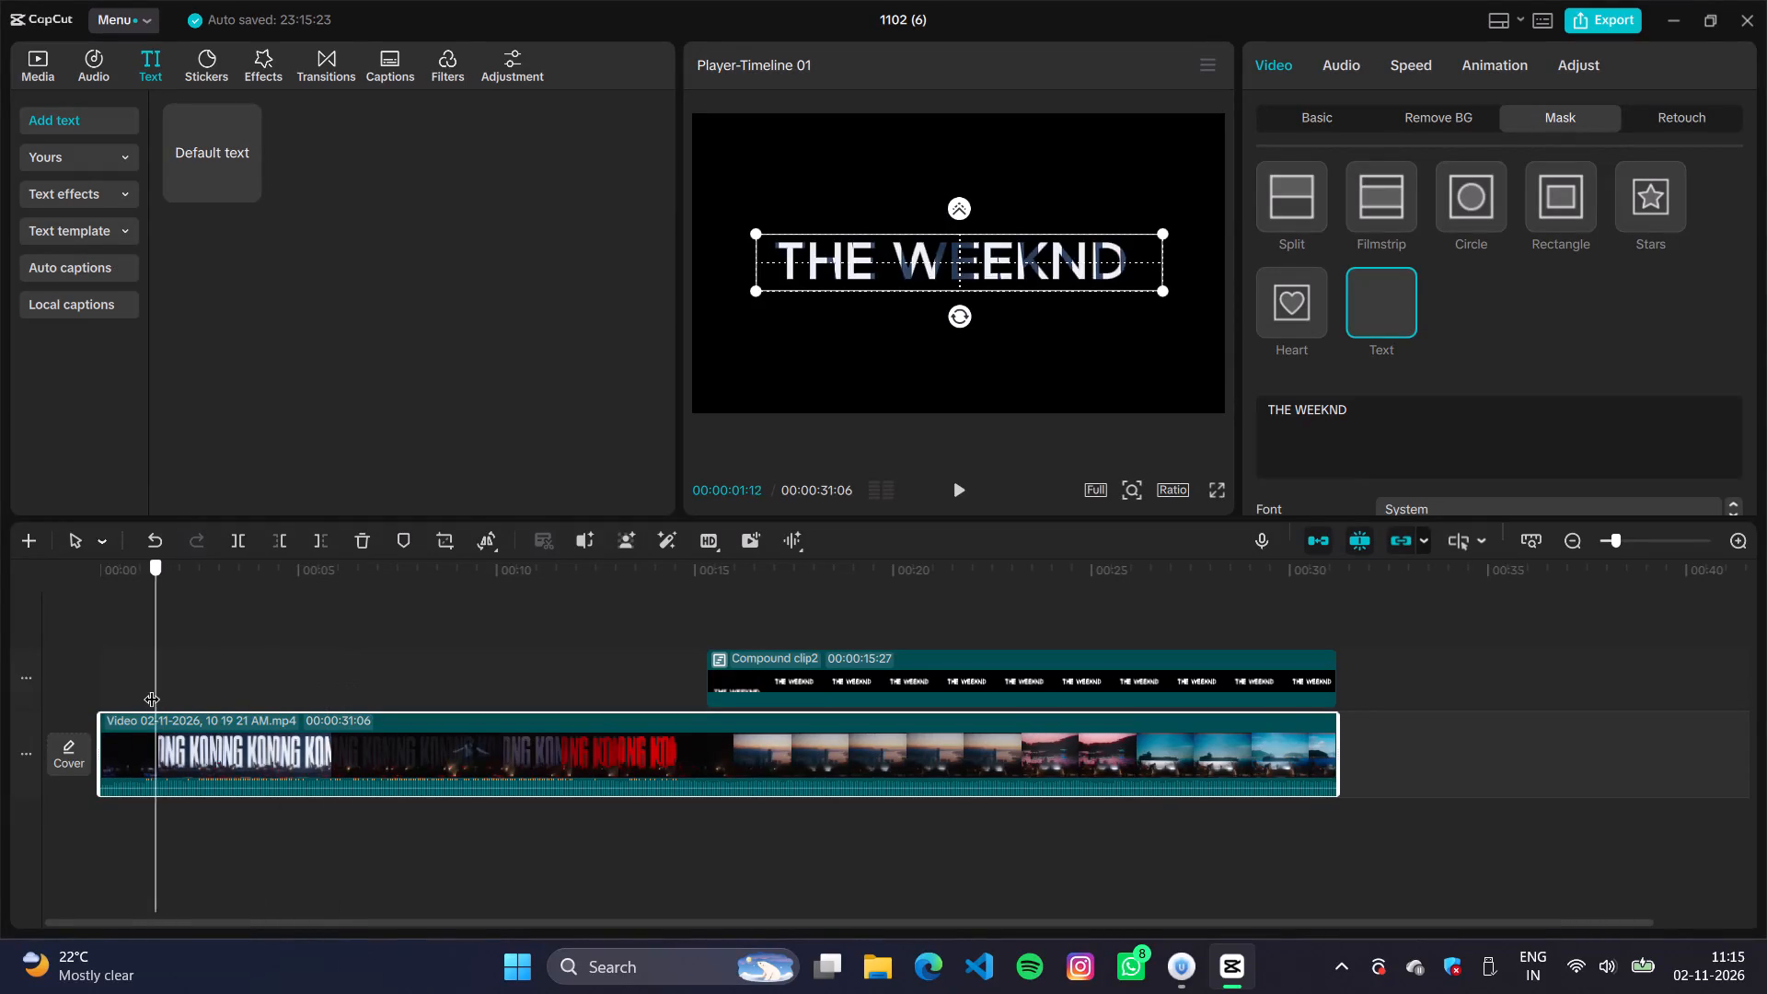
{"action": "left_click_drag", "start_coordinate": [152, 688], "coordinate": [100, 693]}
{"action": "left_click", "coordinate": [136, 748]}
{"action": "left_click", "coordinate": [177, 754]}
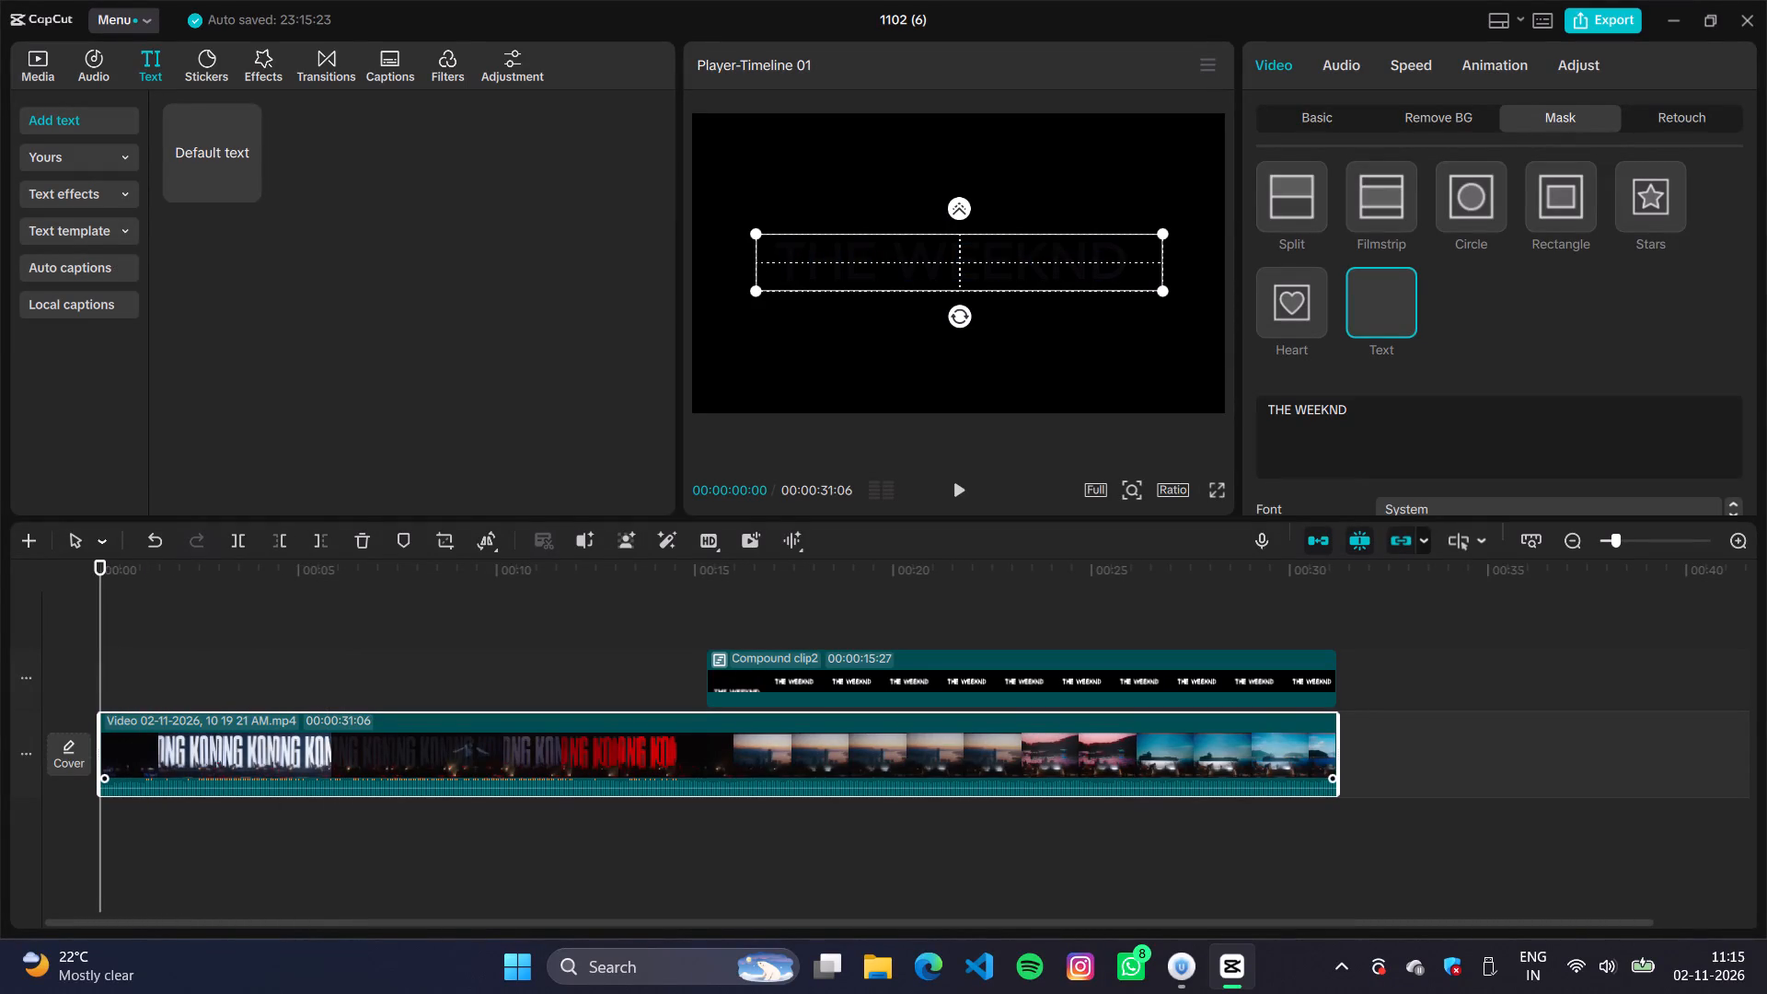
Undo the THE WEEKND text mask edits until the main video clip has its keyframed Filmstrip mask again.
{"action": "left_click", "coordinate": [144, 539]}
{"action": "triple_click", "coordinate": [138, 543]}
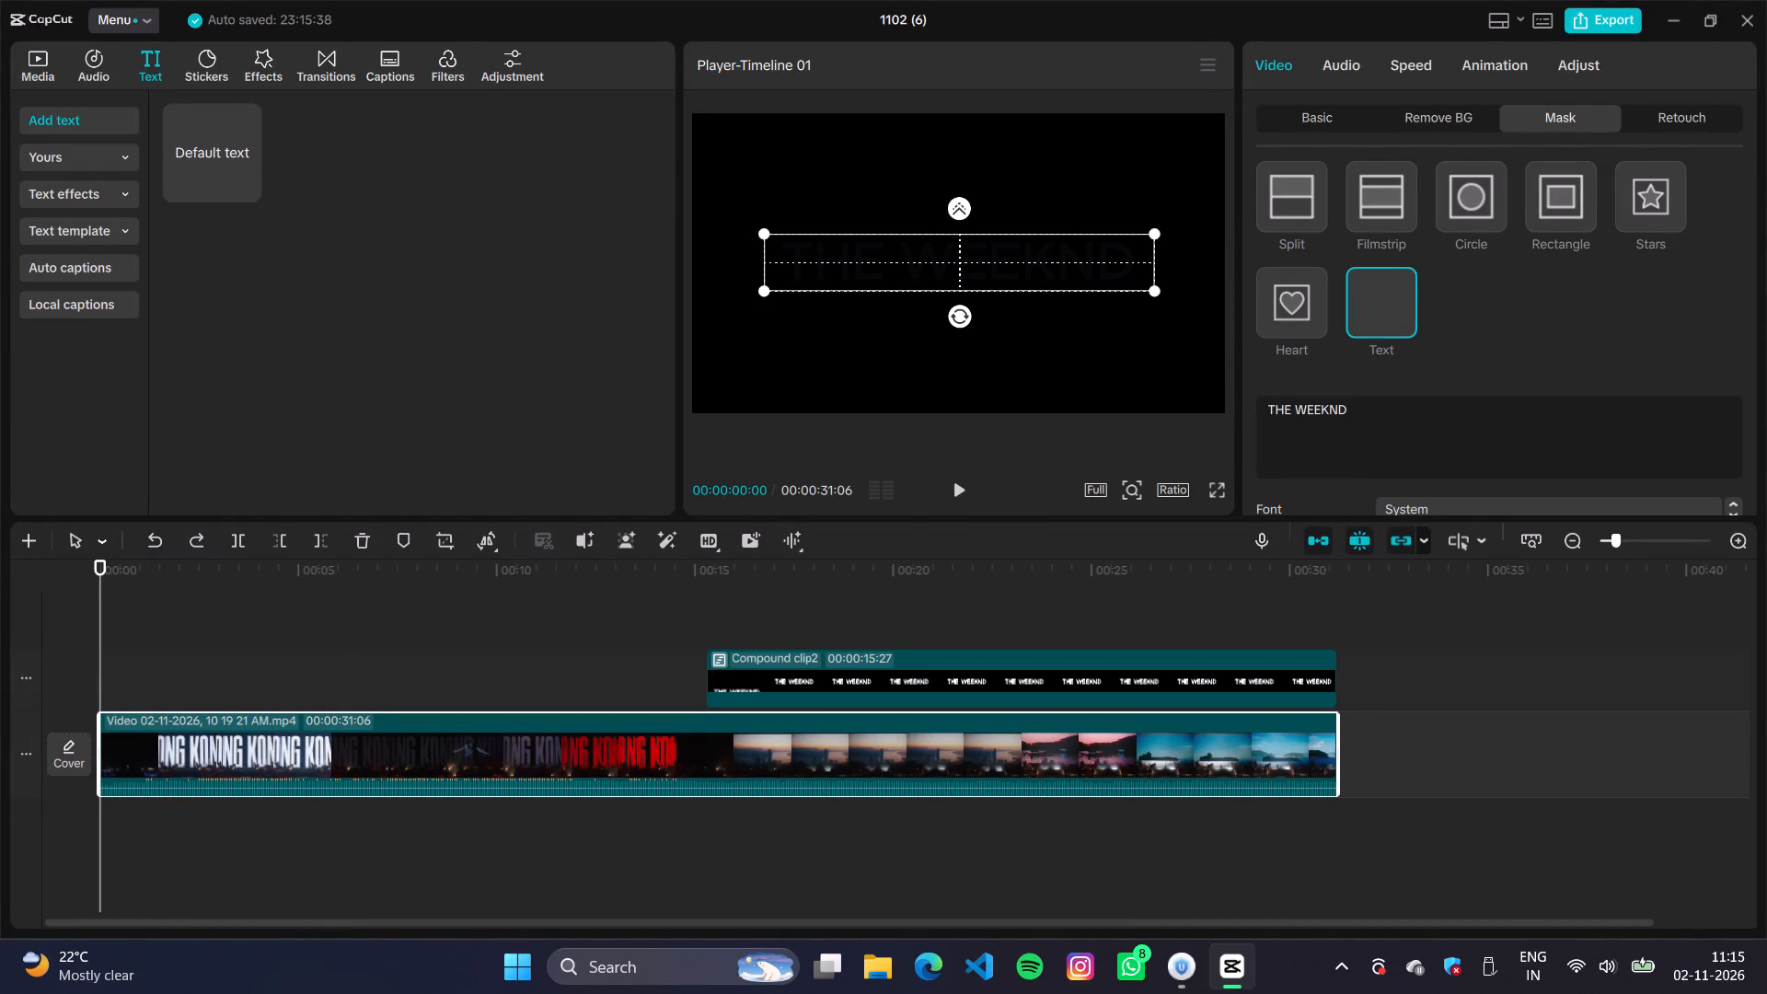
{"action": "triple_click", "coordinate": [138, 544]}
{"action": "triple_click", "coordinate": [148, 544]}
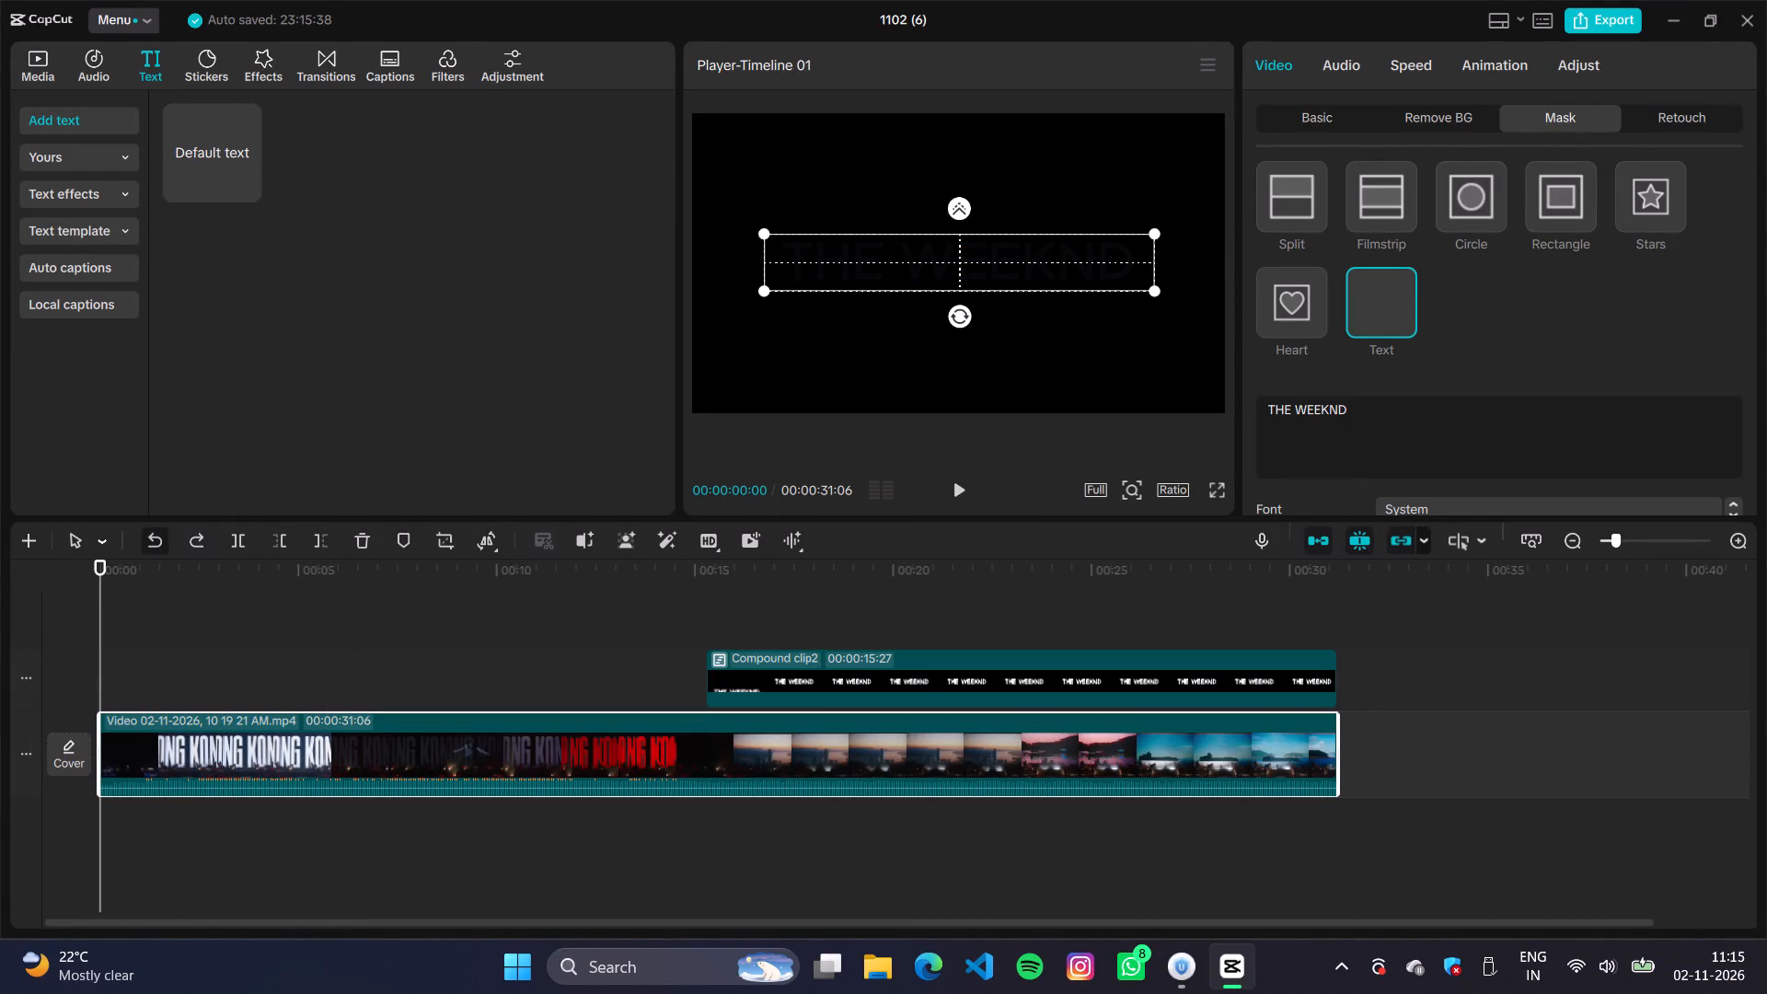
{"action": "triple_click", "coordinate": [148, 544]}
{"action": "triple_click", "coordinate": [148, 544]}
{"action": "triple_click", "coordinate": [148, 544]}
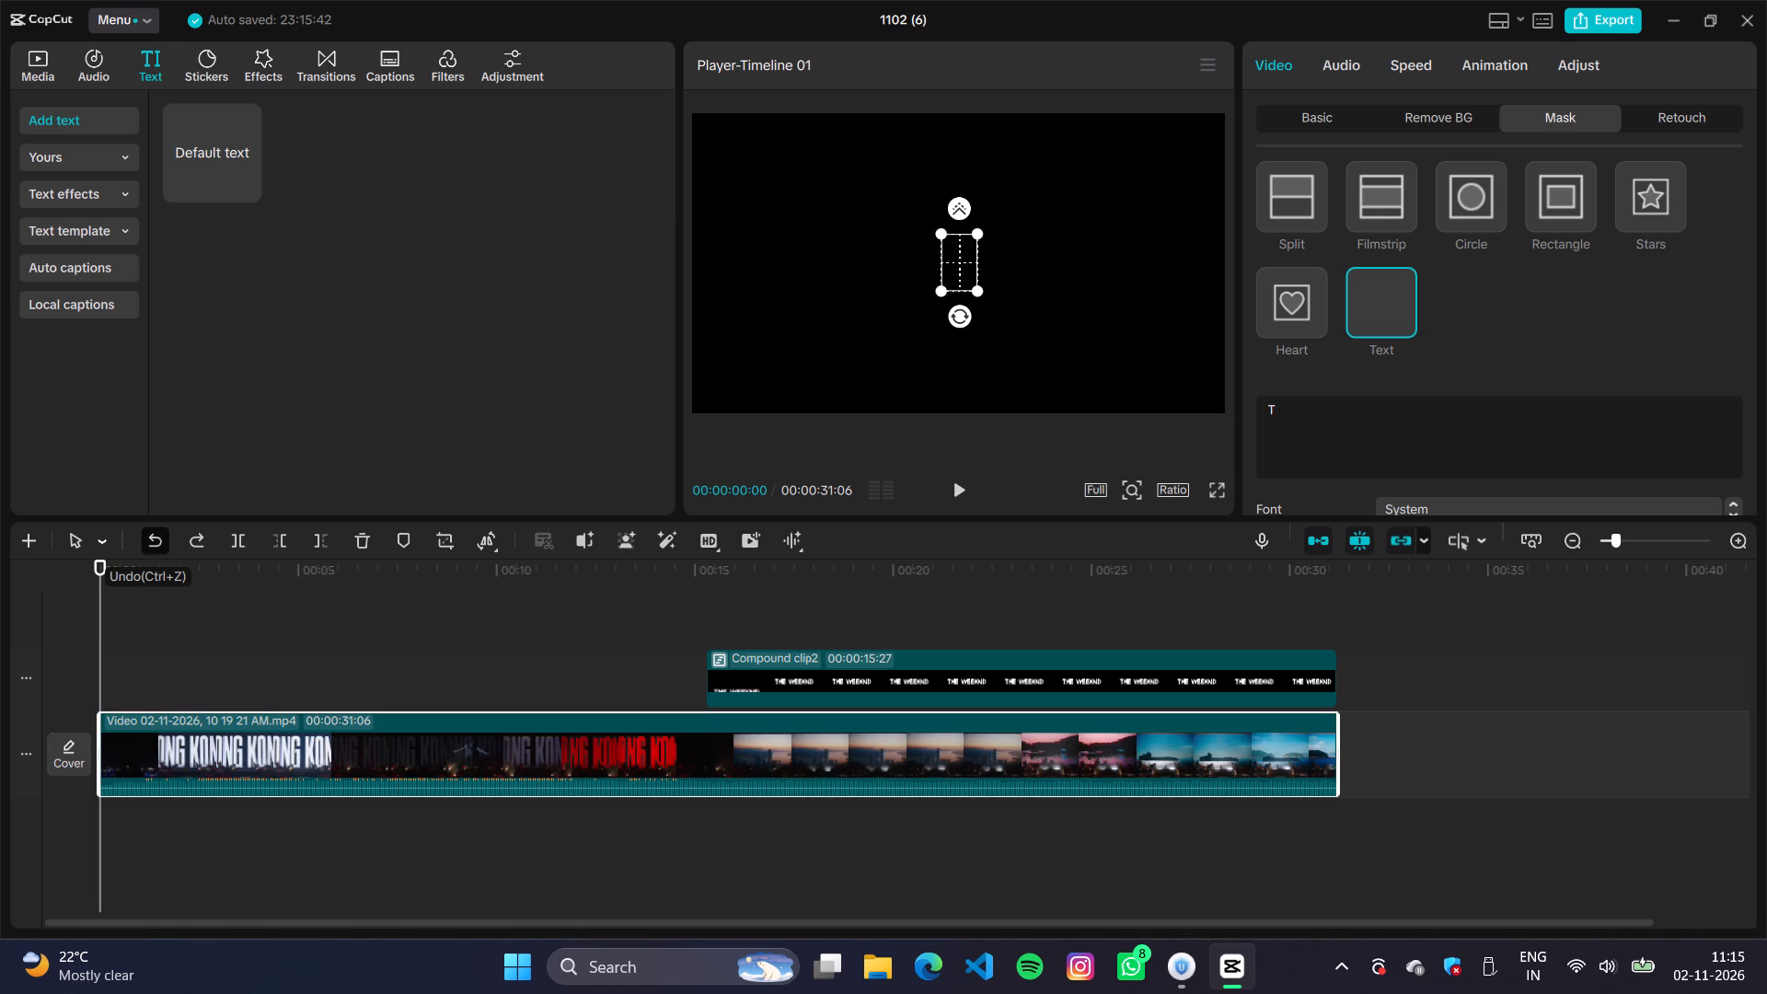
{"action": "left_click", "coordinate": [148, 544]}
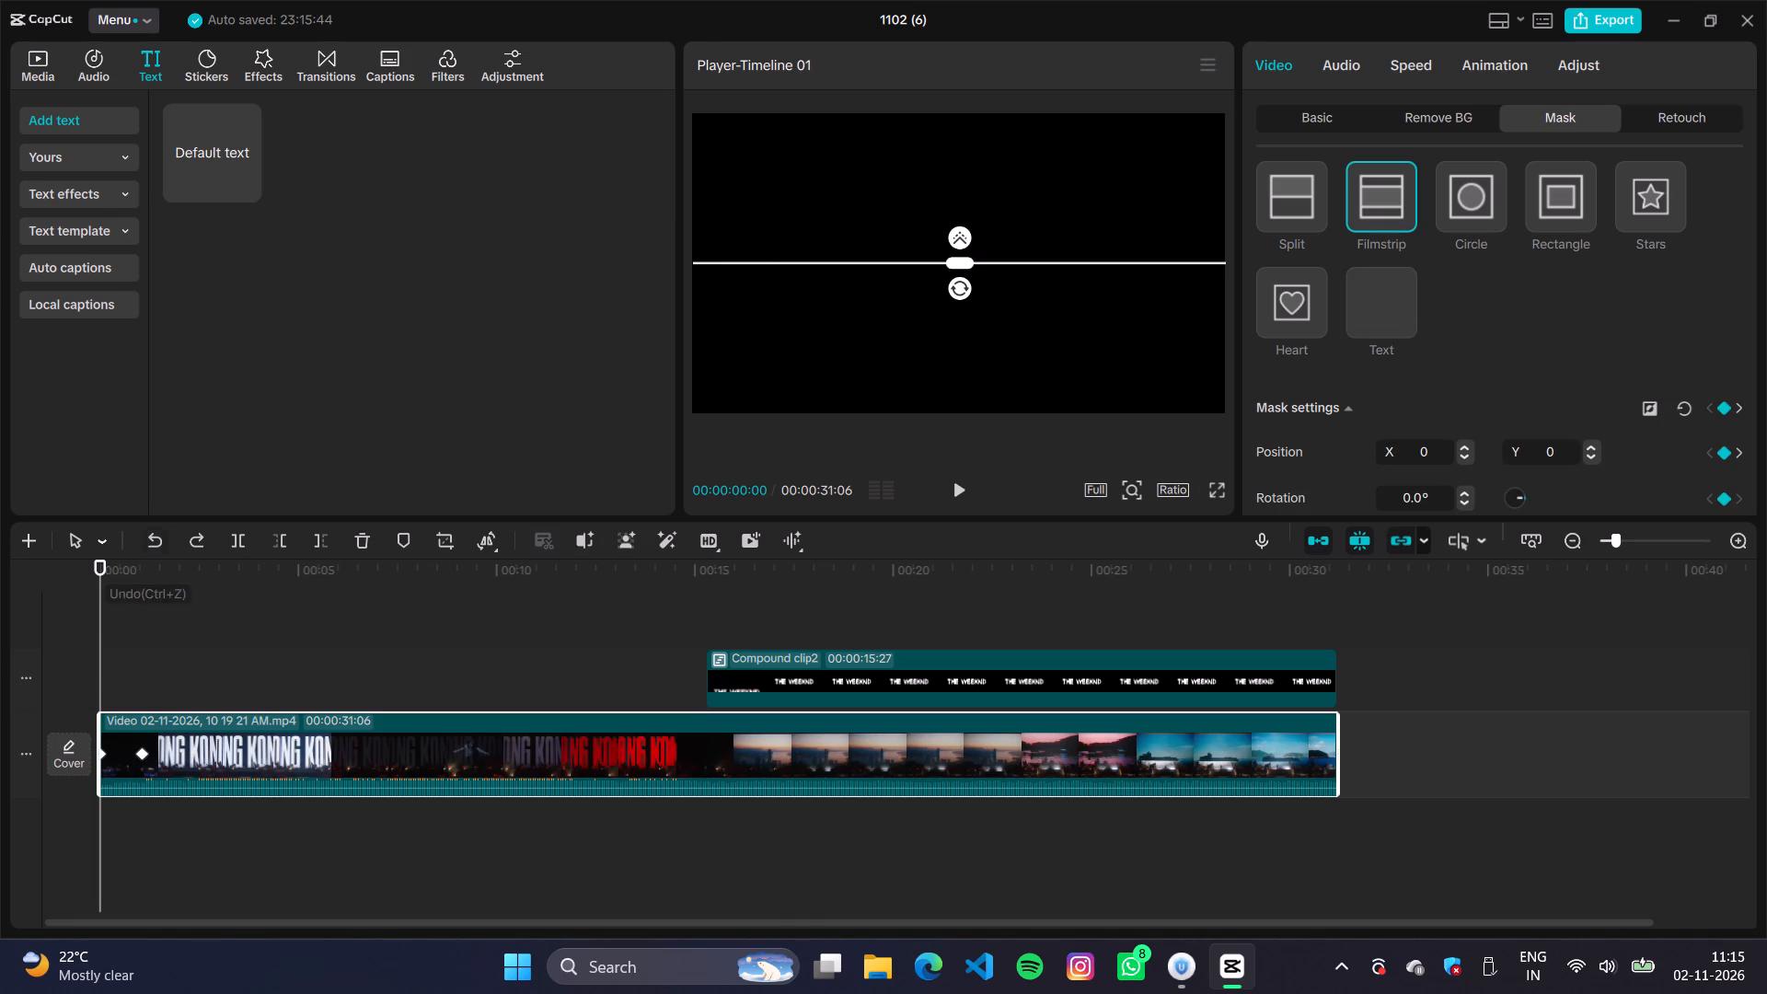
Review the THE WEEKND title from about 00:00:15:09 and the HONG KONG footage from about 00:00:05.
{"action": "left_click", "coordinate": [124, 651]}
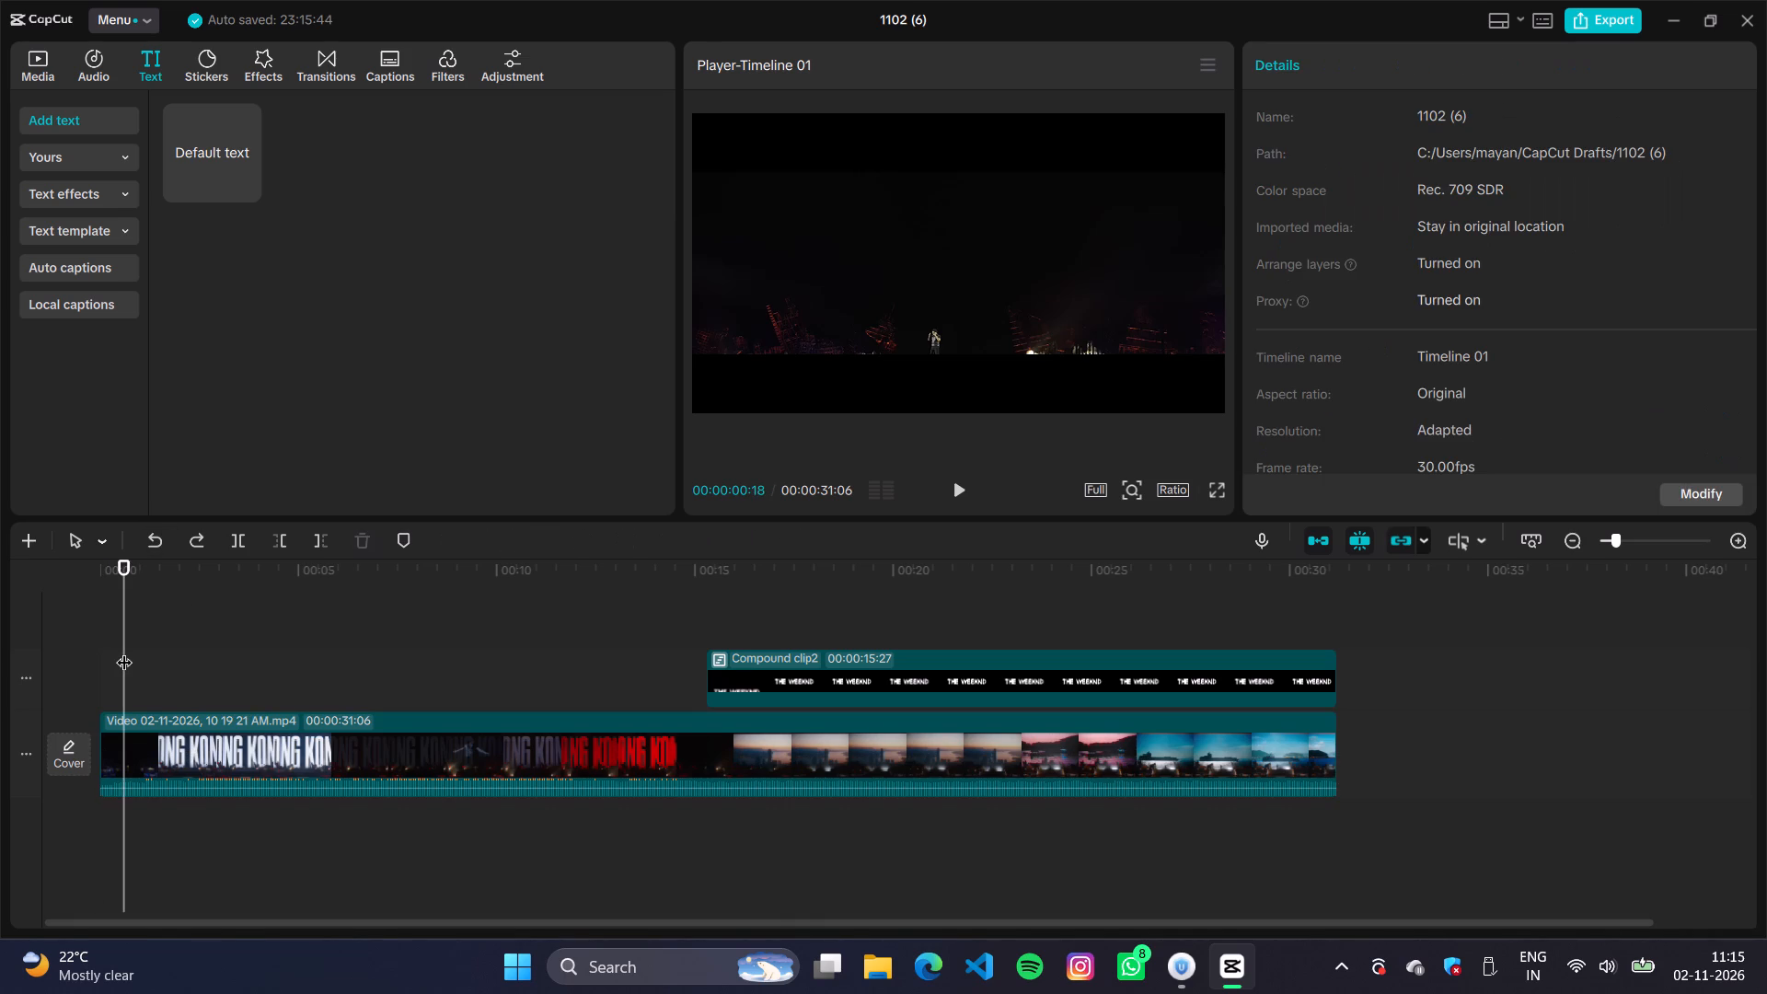
{"action": "left_click", "coordinate": [708, 601]}
{"action": "key", "text": "space"}
{"action": "key", "text": "space"}
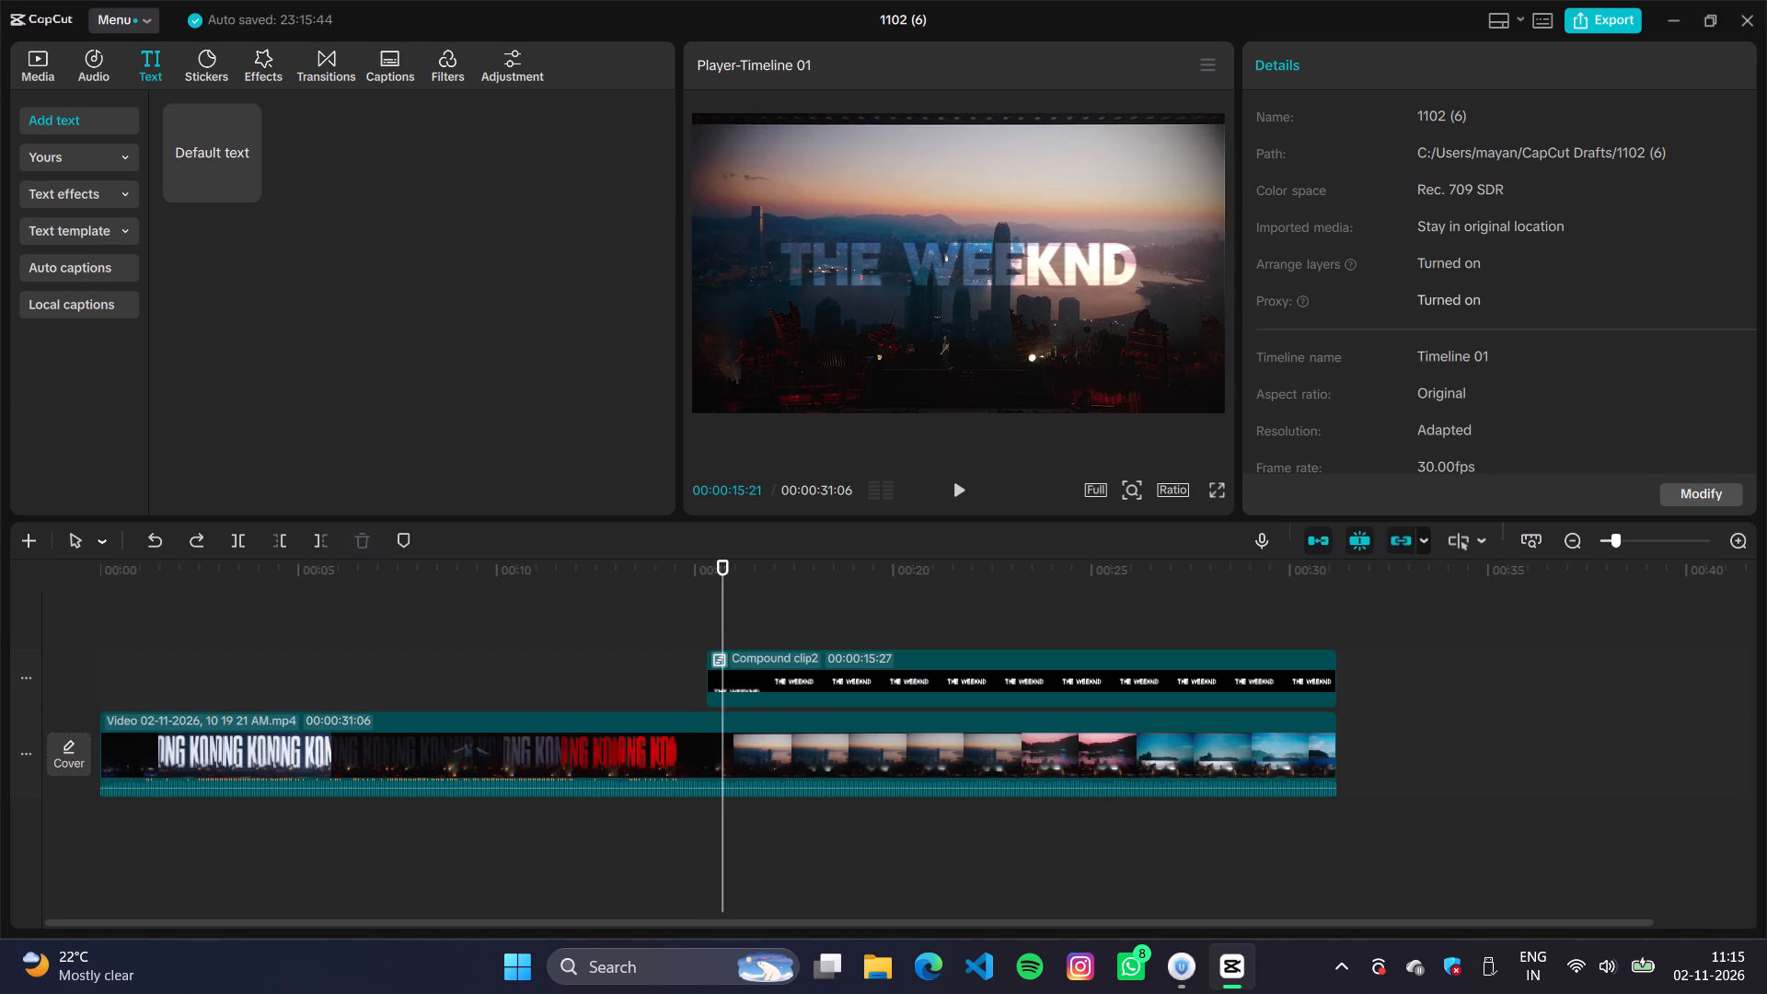
{"action": "left_click", "coordinate": [520, 672]}
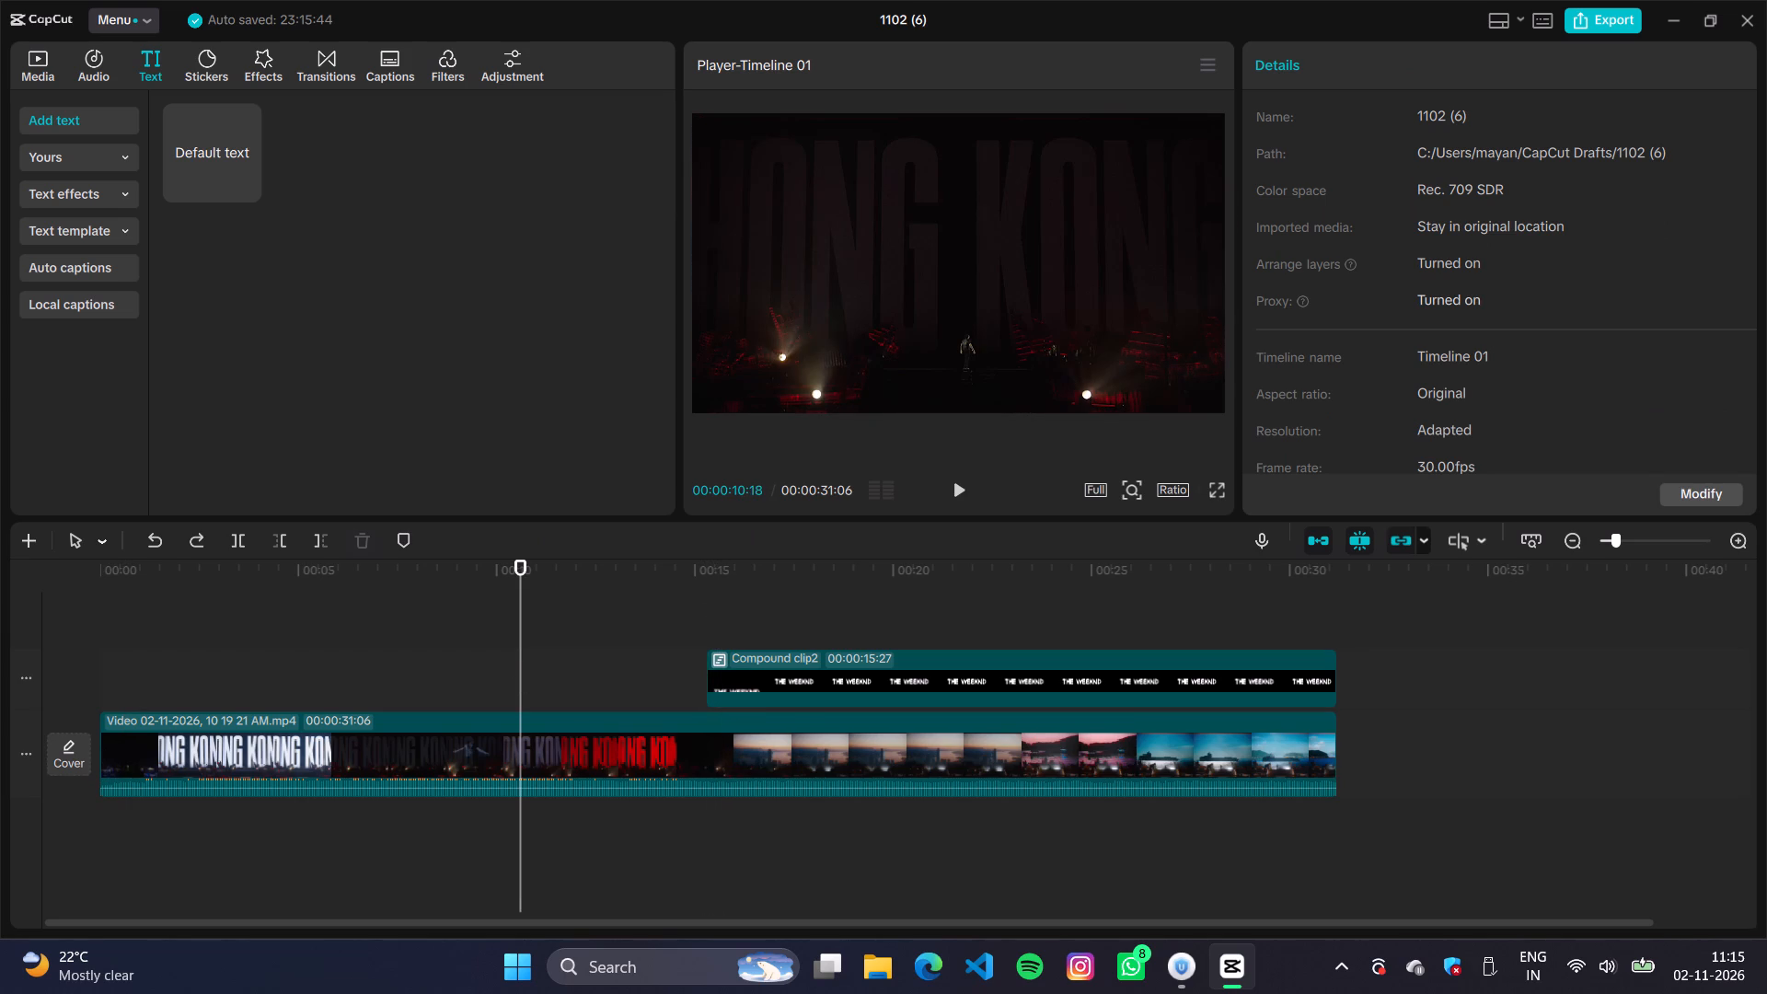
{"action": "left_click_drag", "start_coordinate": [524, 668], "coordinate": [311, 711]}
{"action": "key", "text": "space"}
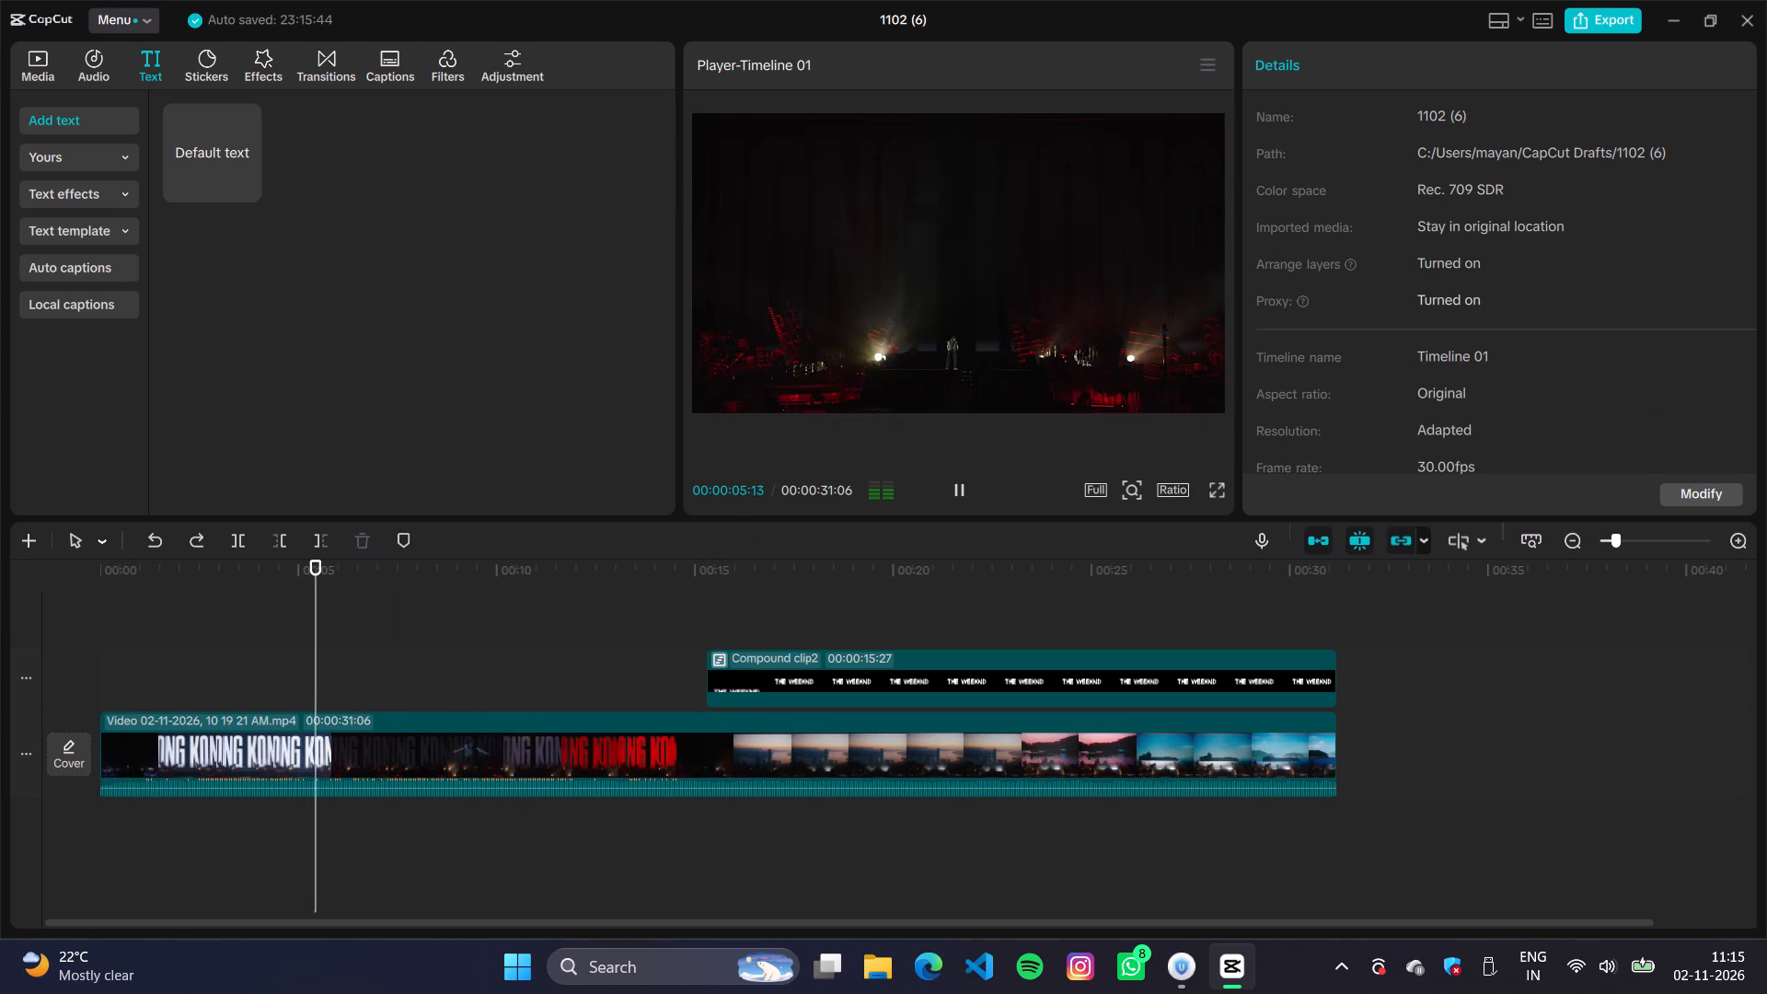
{"action": "key", "text": "space"}
Split the main video clip at 00:00:04:11 and 00:00:06:00 to isolate a short HONG KONG segment.
{"action": "left_click_drag", "start_coordinate": [329, 674], "coordinate": [238, 708]}
{"action": "key", "text": "space"}
{"action": "key", "text": "space"}
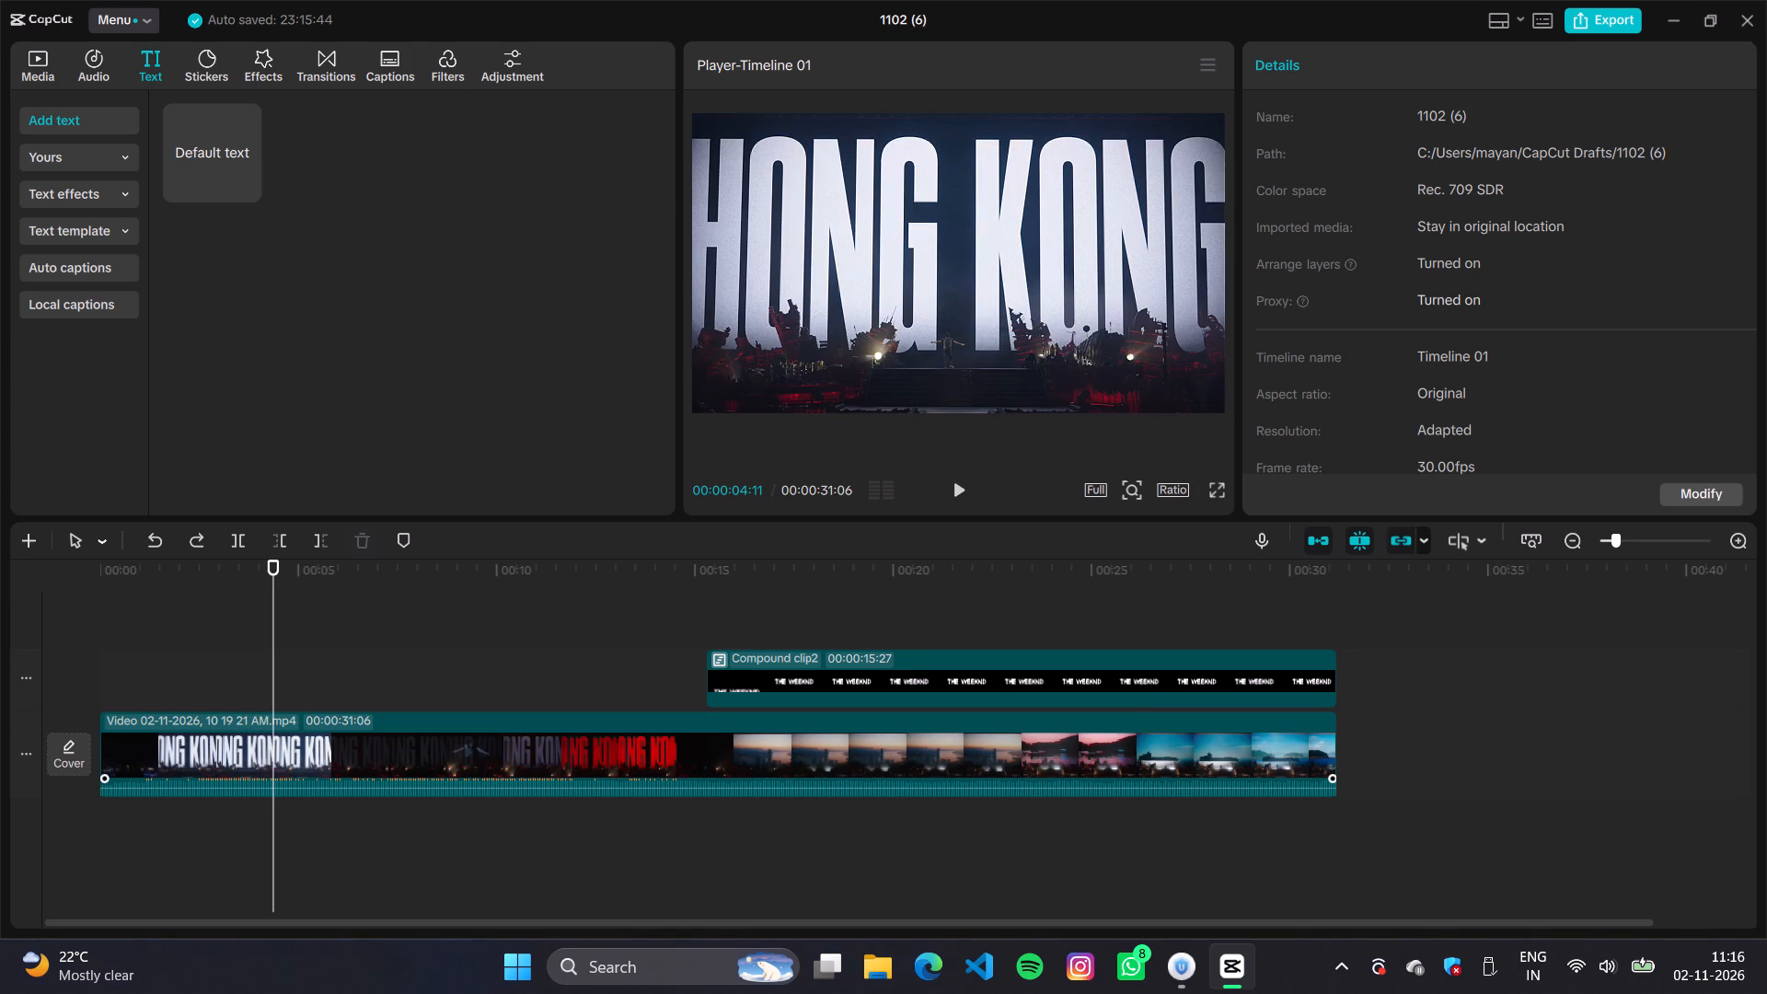
{"action": "key", "text": "ctrl+b"}
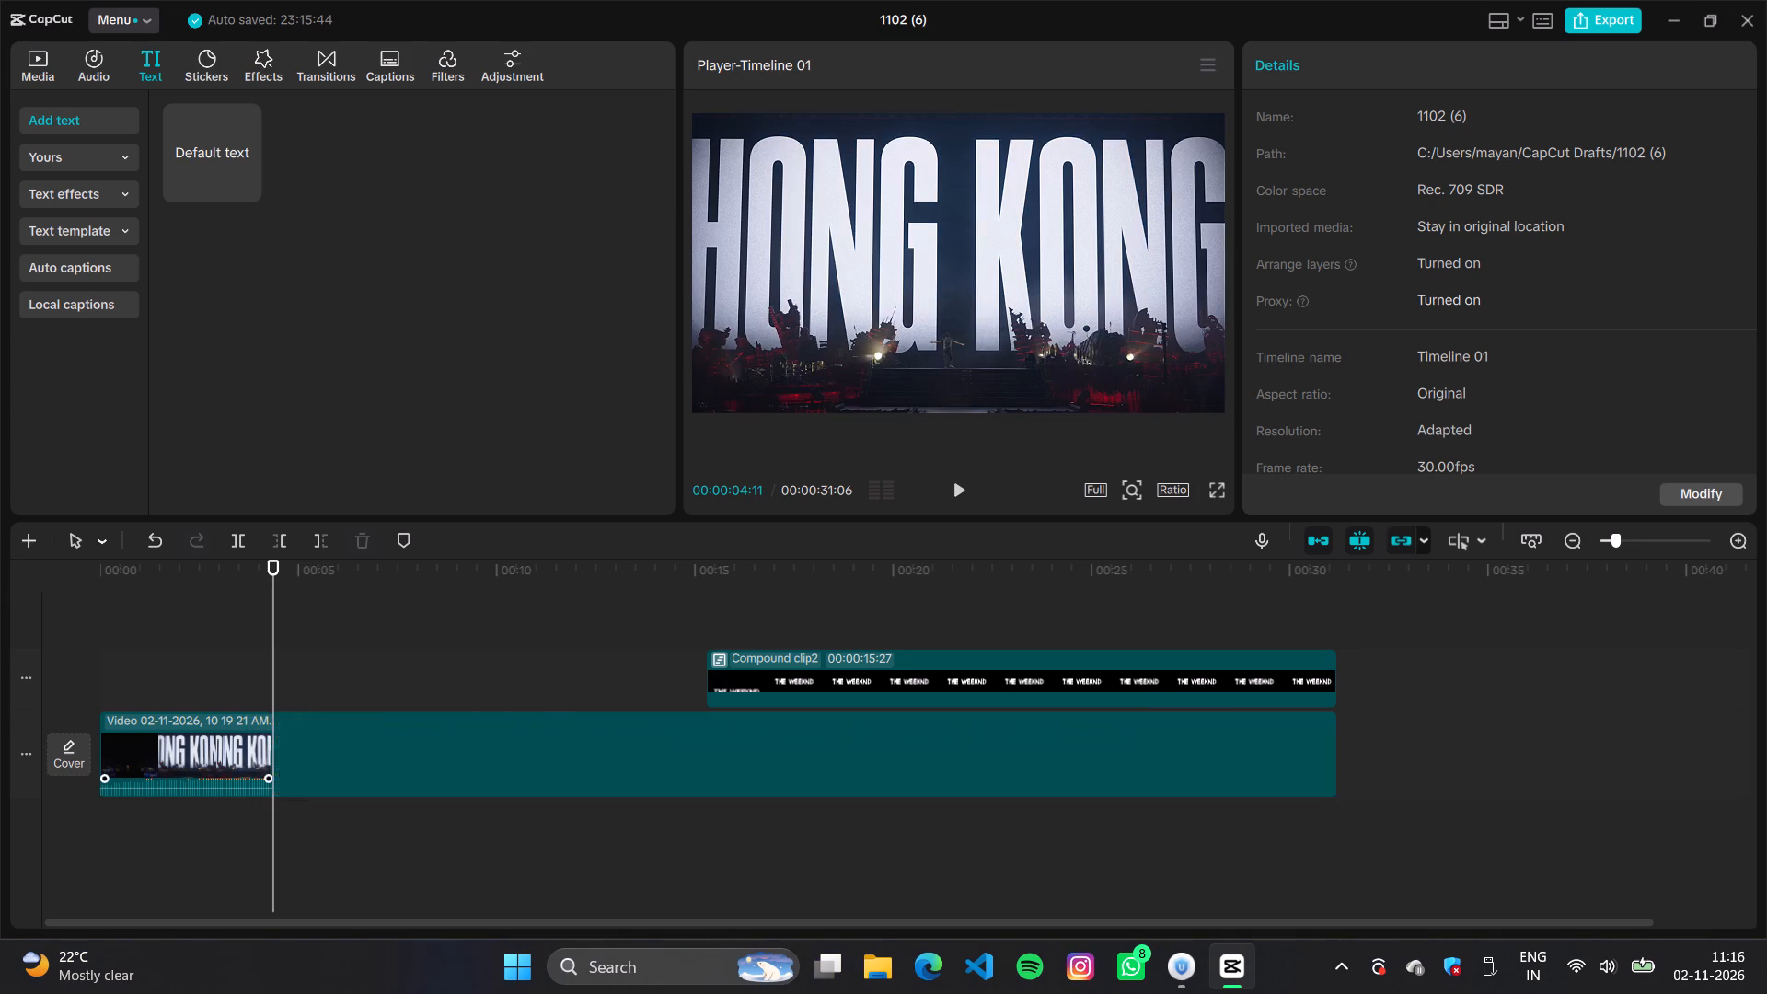
{"action": "left_click", "coordinate": [487, 667]}
{"action": "left_click", "coordinate": [372, 665]}
{"action": "left_click", "coordinate": [338, 672]}
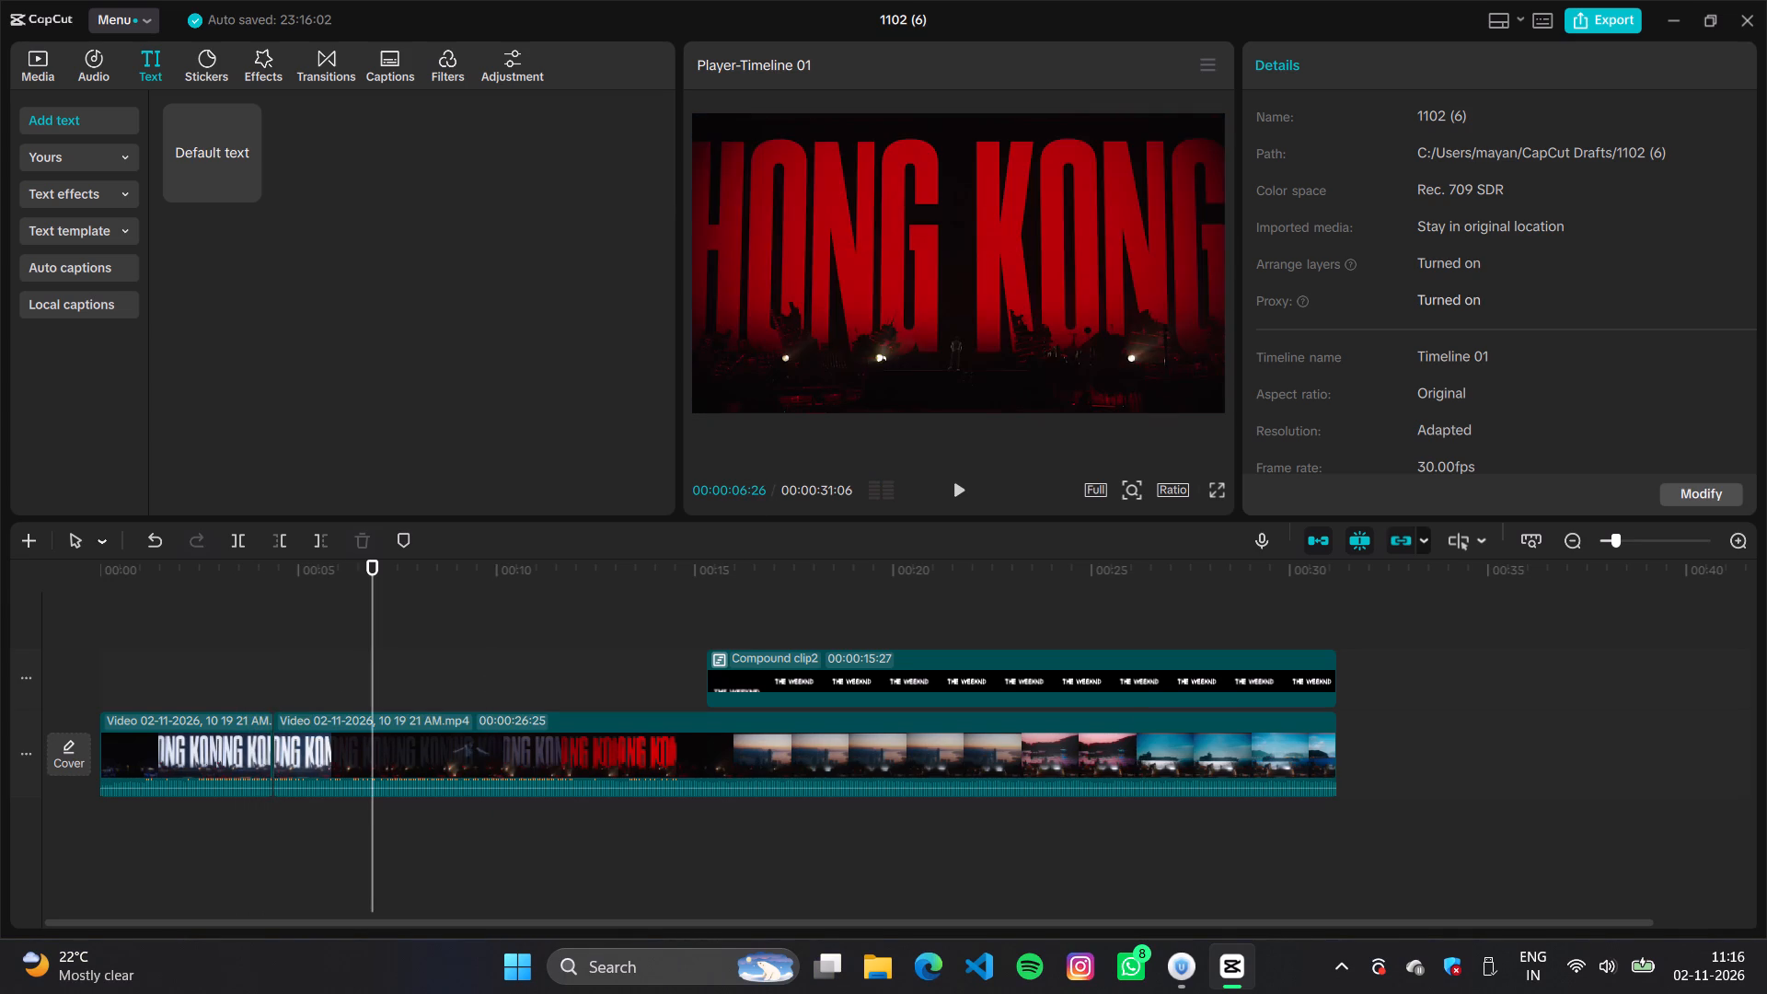
{"action": "key", "text": "ctrl+b"}
Preview the trending video effects Outline Morph and Stack Slide for the short HONG KONG segment.
{"action": "left_click", "coordinate": [333, 729]}
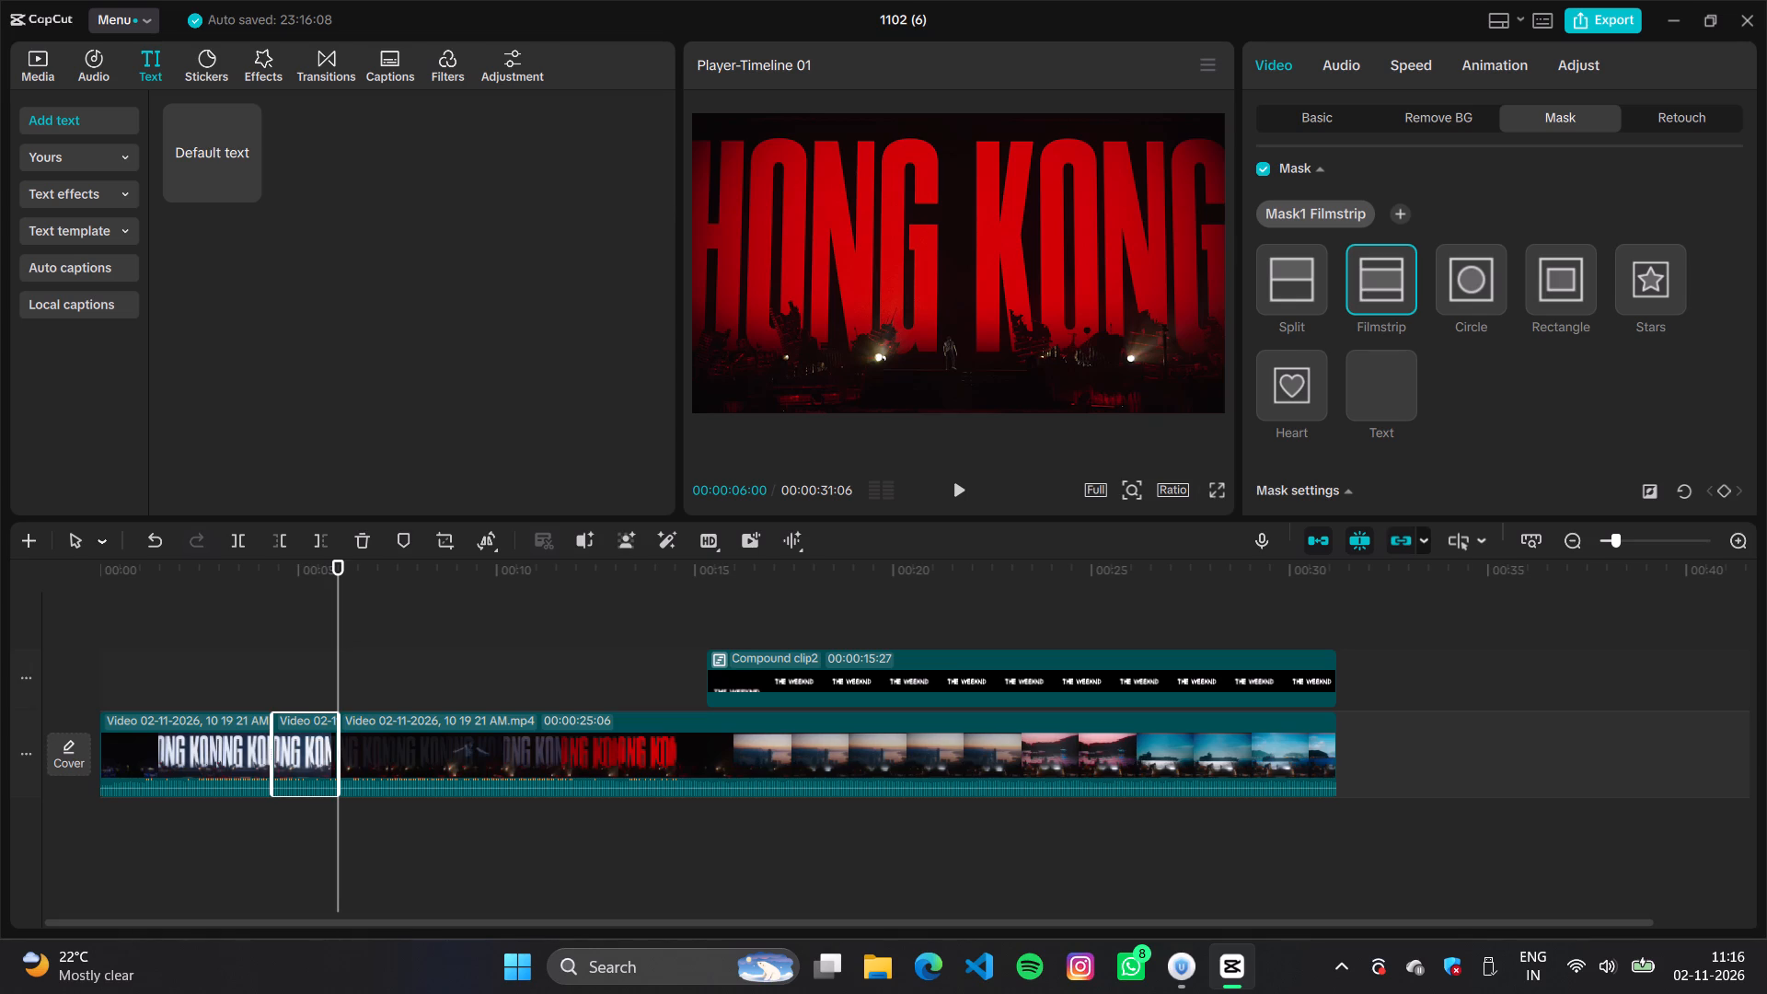
{"action": "left_click", "coordinate": [271, 74]}
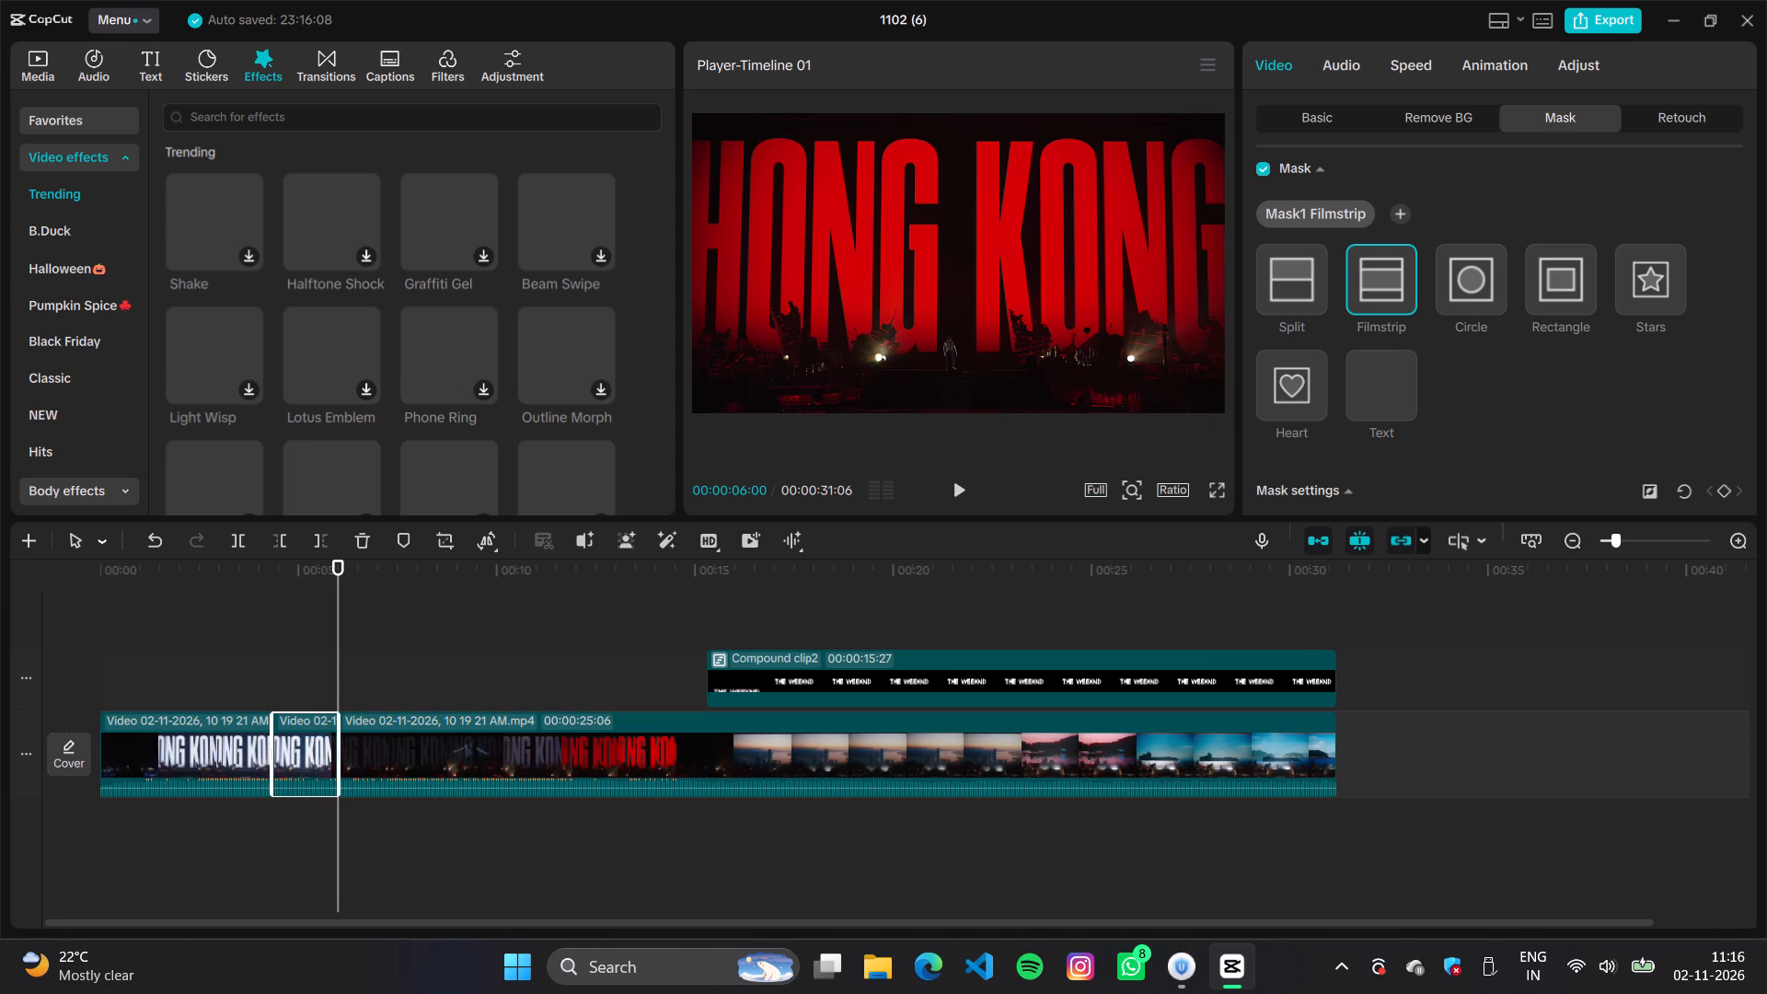
{"action": "left_click_drag", "start_coordinate": [342, 616], "coordinate": [306, 629]}
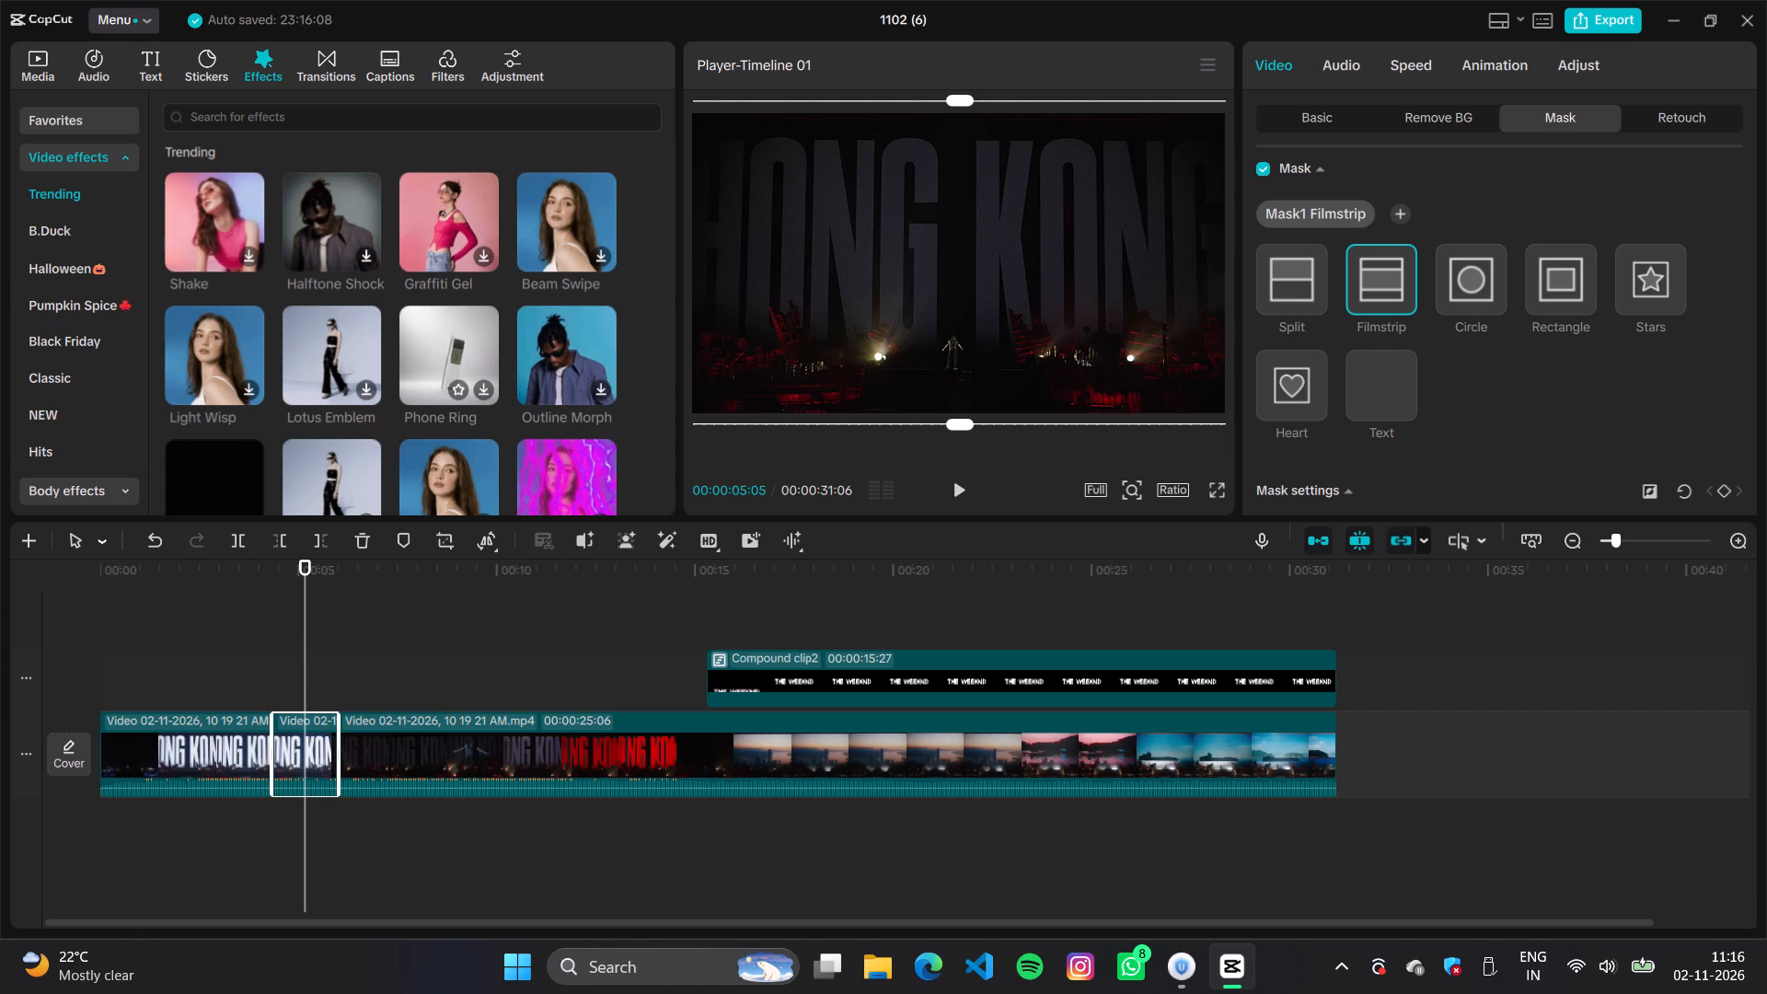
{"action": "left_click", "coordinate": [572, 353]}
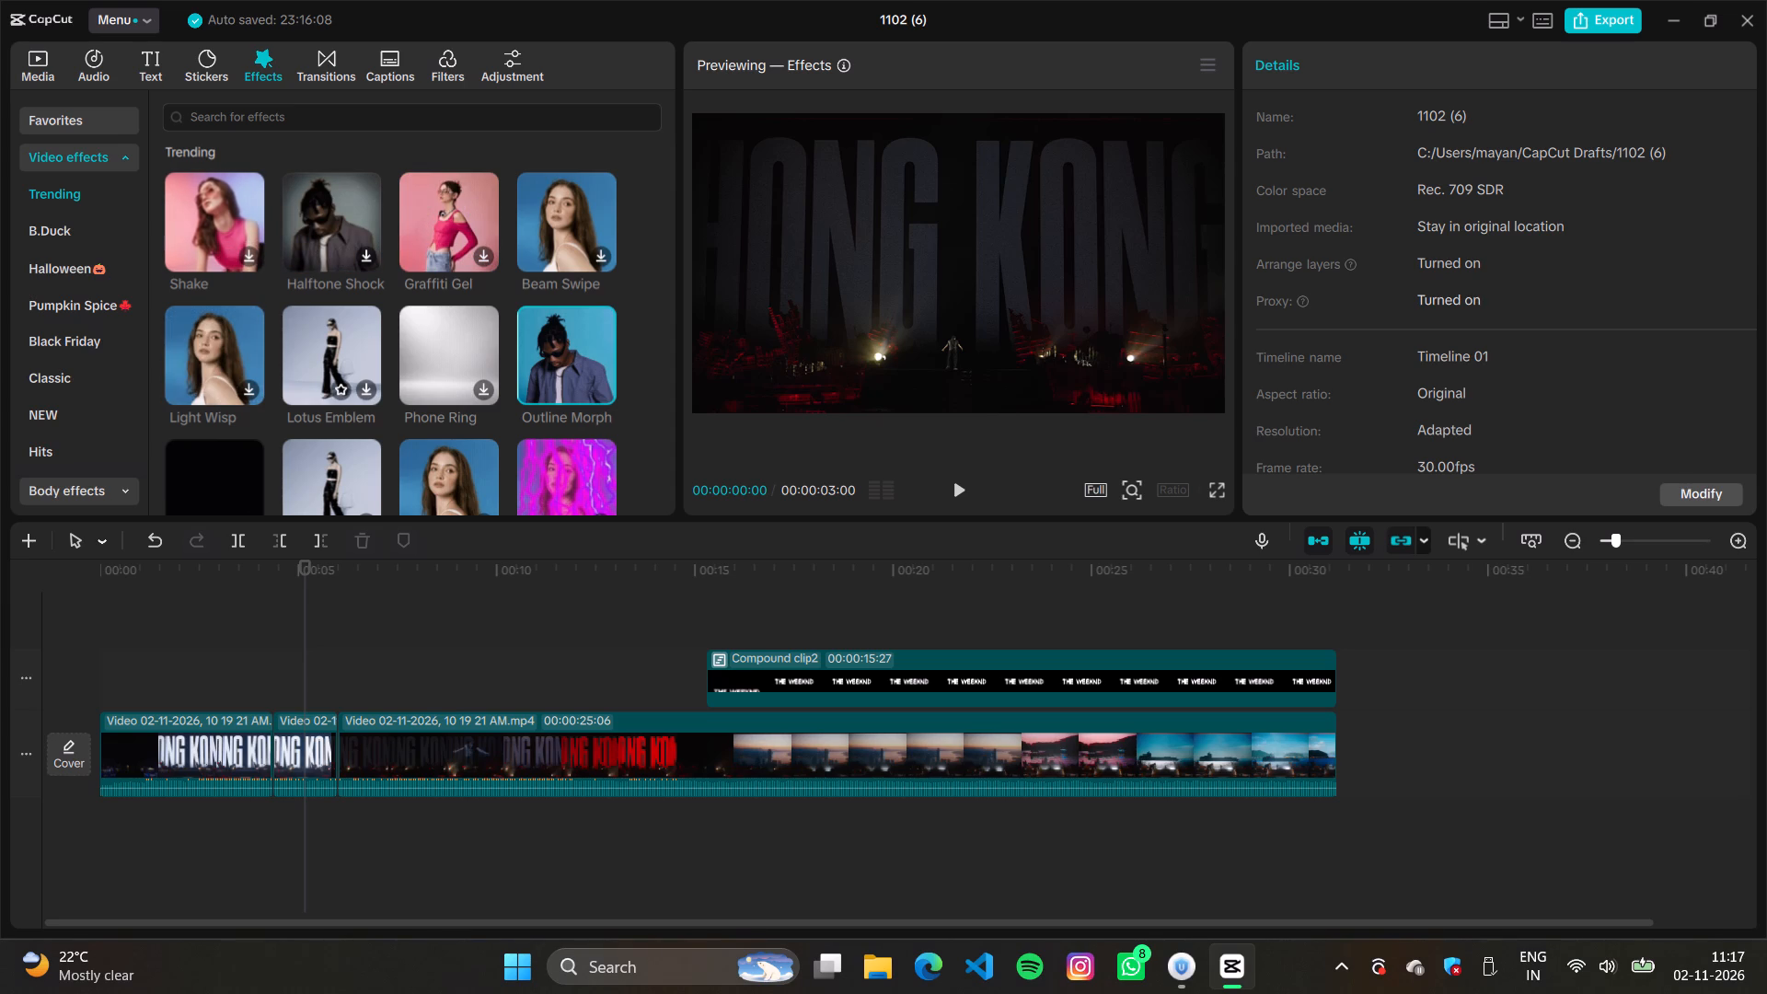
{"action": "scroll", "coordinate": [370, 361], "scroll_direction": "down", "scroll_amount": 1}
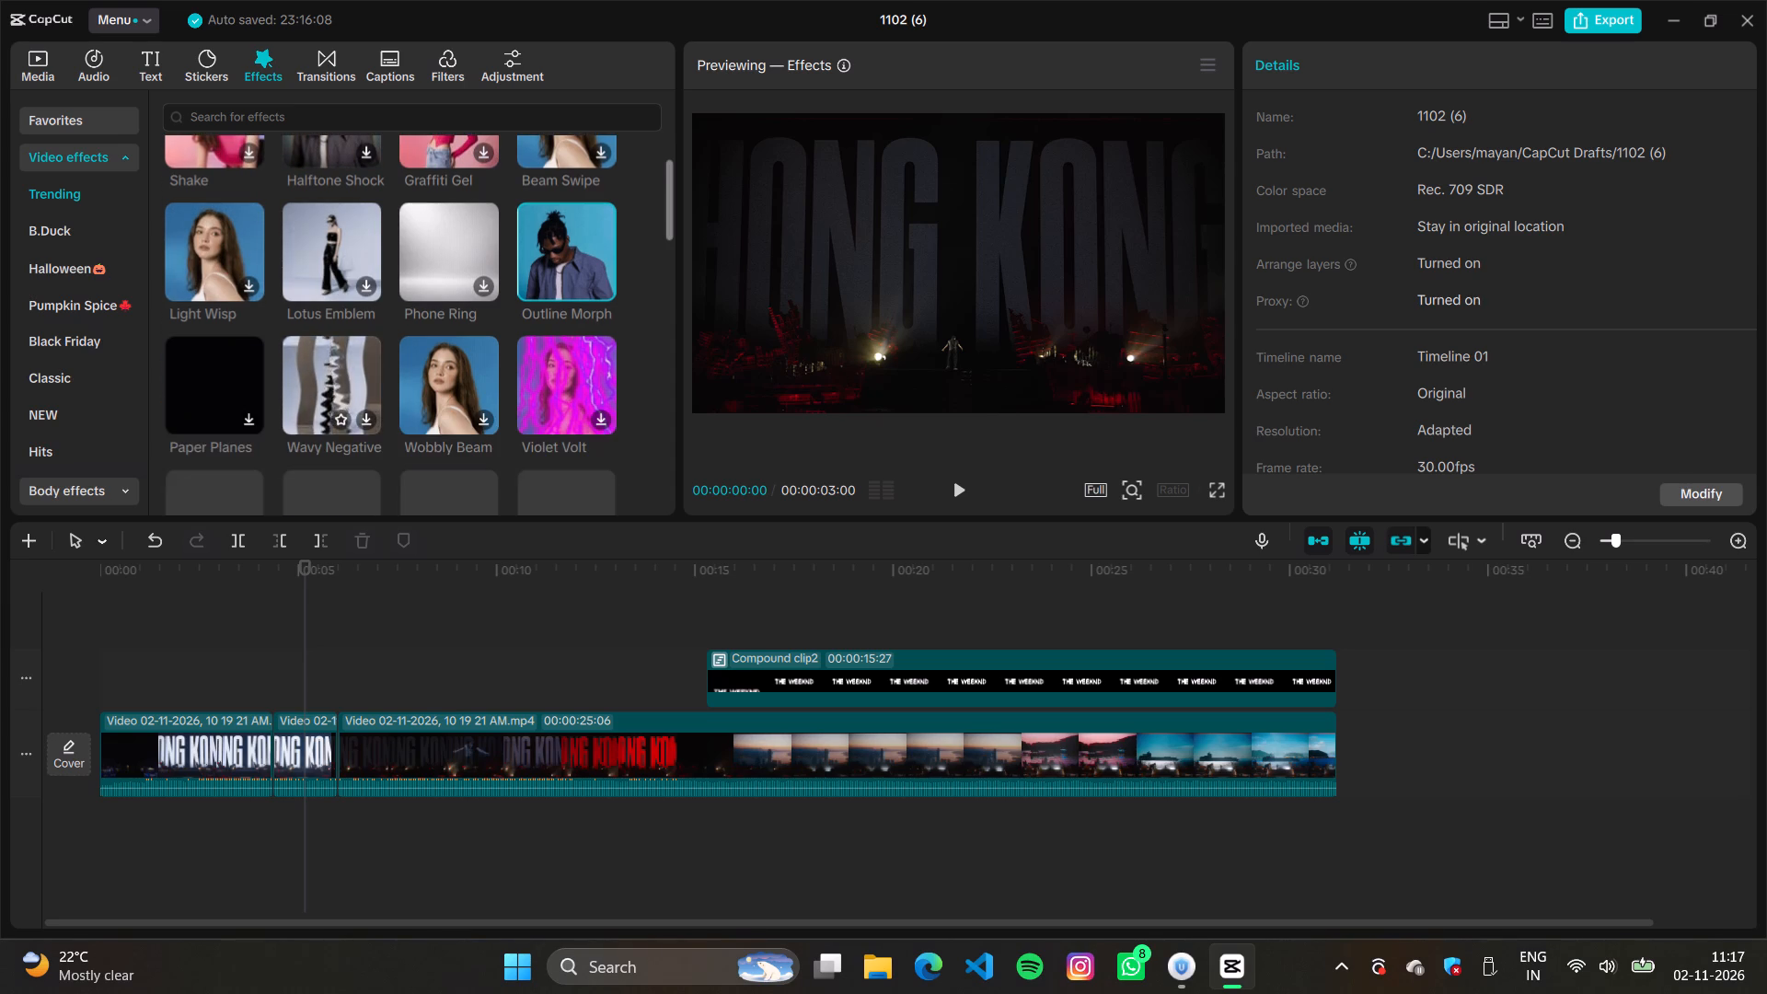
{"action": "scroll", "coordinate": [407, 381], "scroll_direction": "down", "scroll_amount": 1}
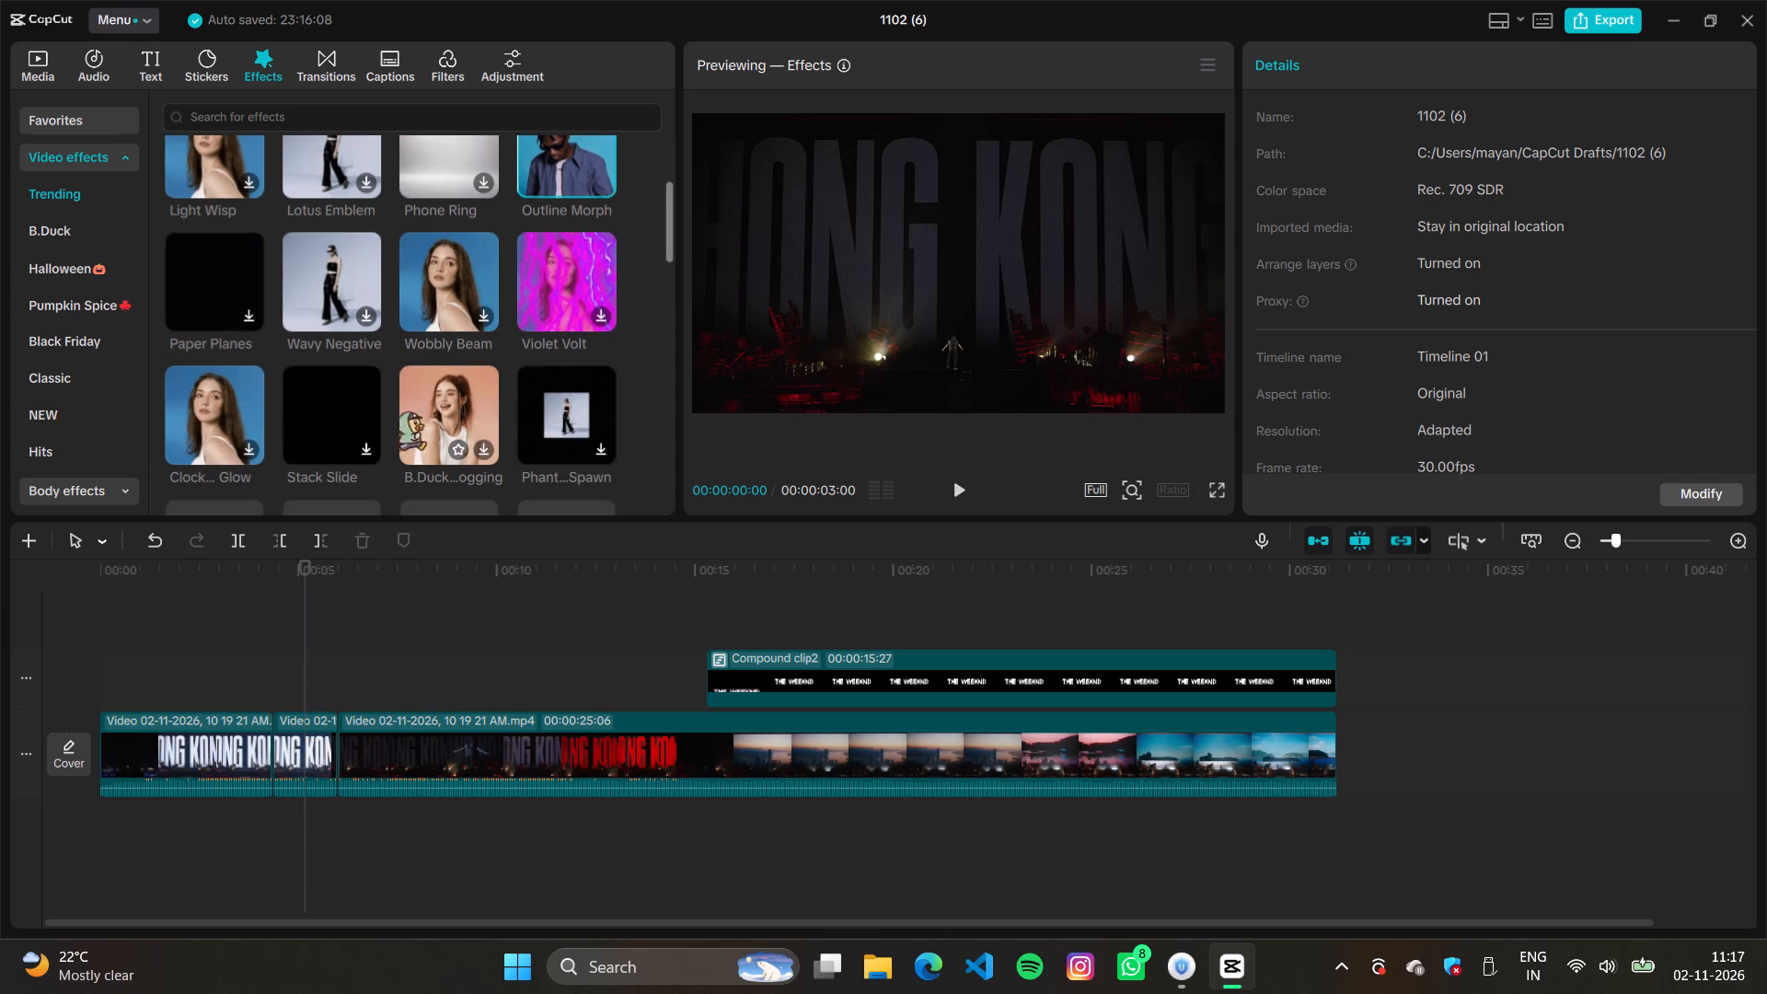
{"action": "left_click", "coordinate": [355, 390]}
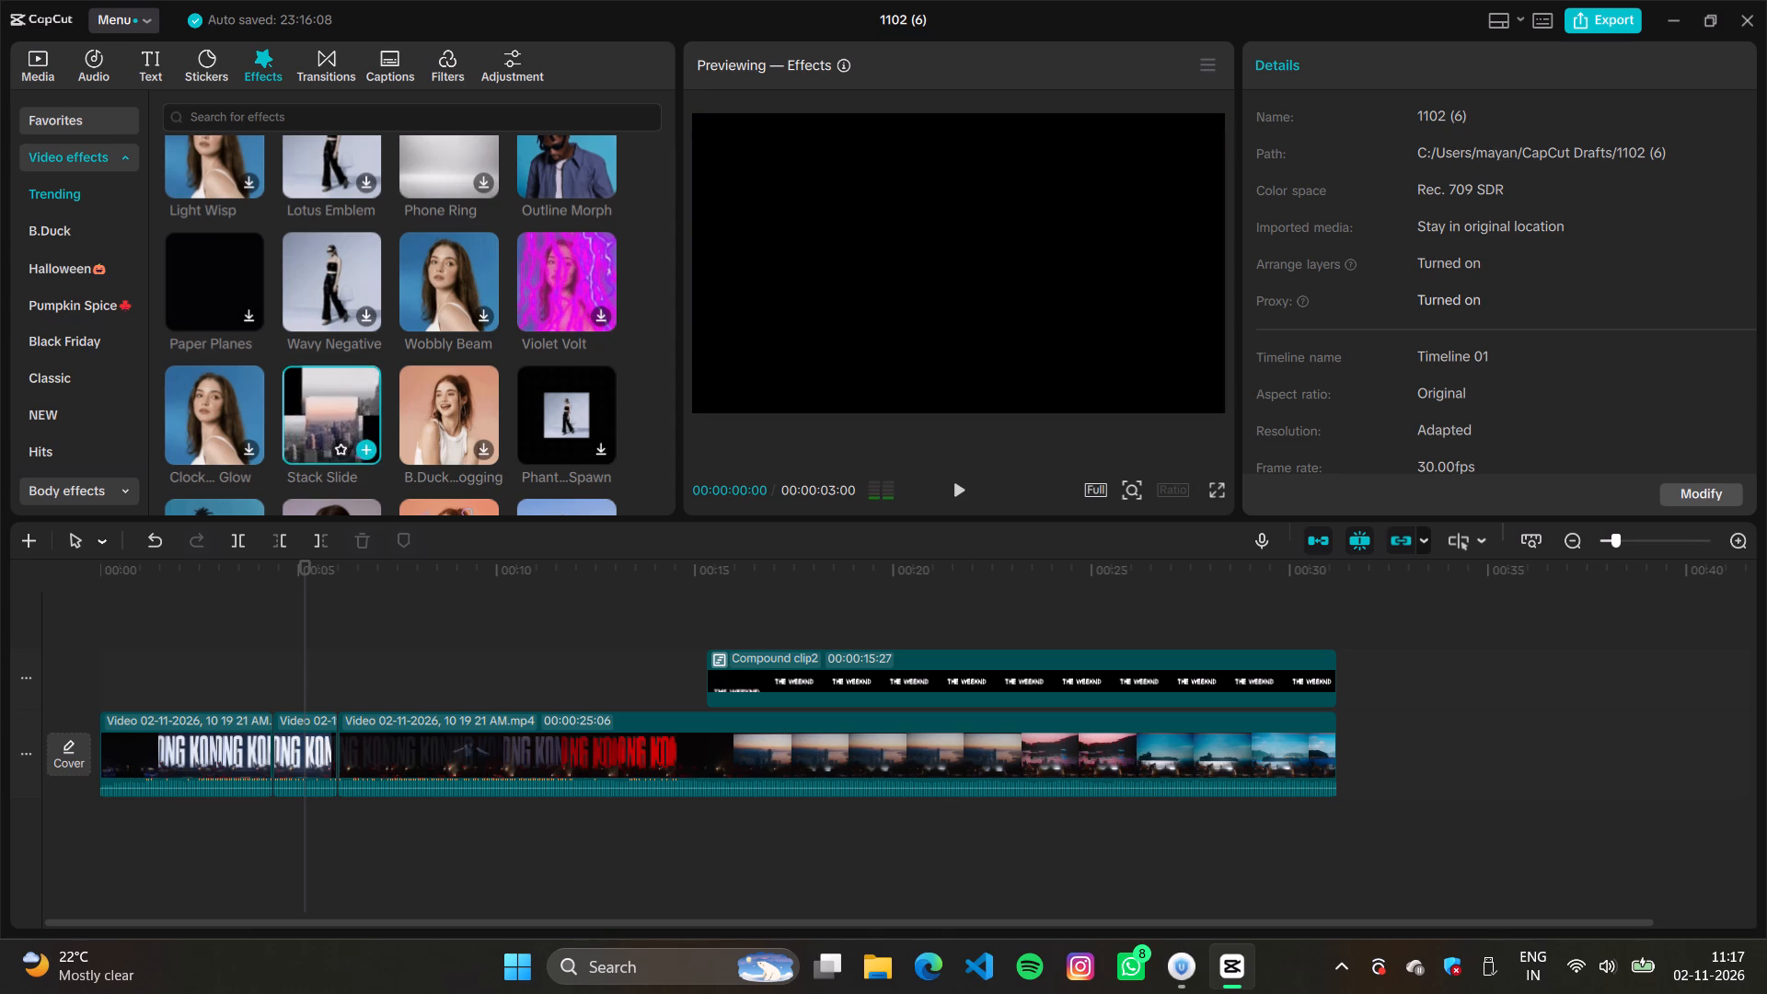
Move the first video segment's second mask keyframe to about 00:00:04 and play back the opening.
{"action": "left_click", "coordinate": [190, 586]}
{"action": "left_click", "coordinate": [239, 664]}
{"action": "key", "text": "space"}
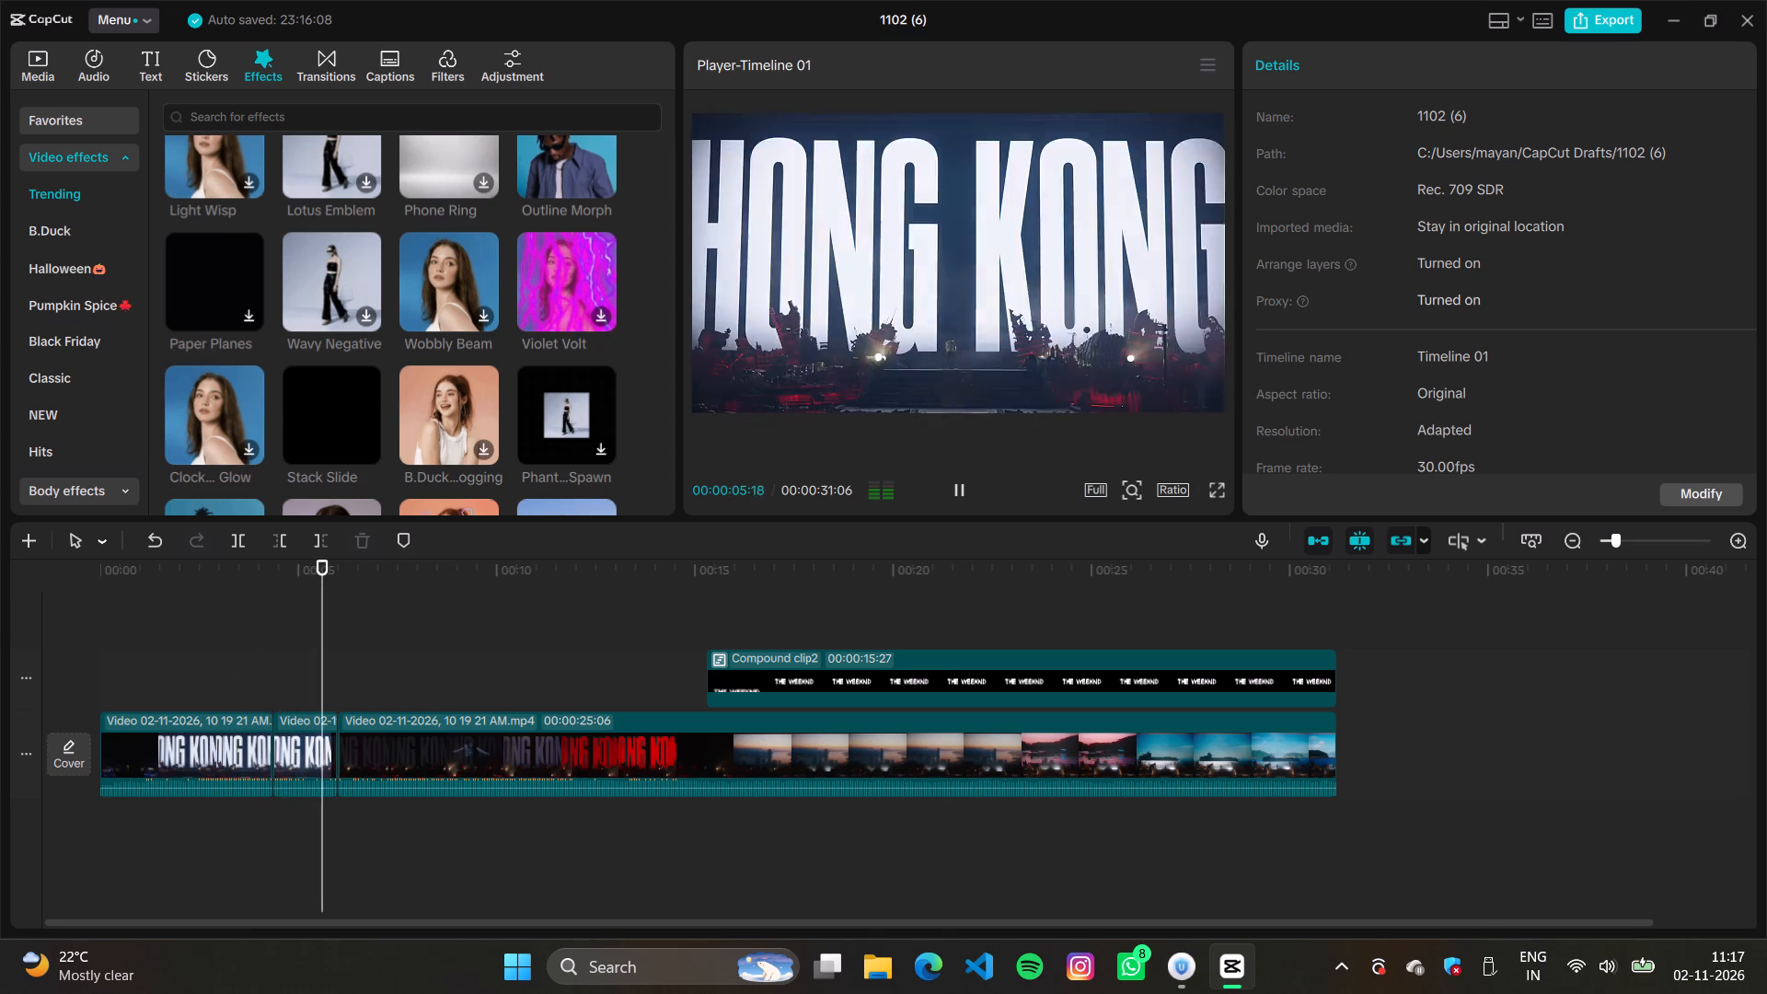
{"action": "left_click", "coordinate": [133, 660]}
{"action": "key", "text": "space"}
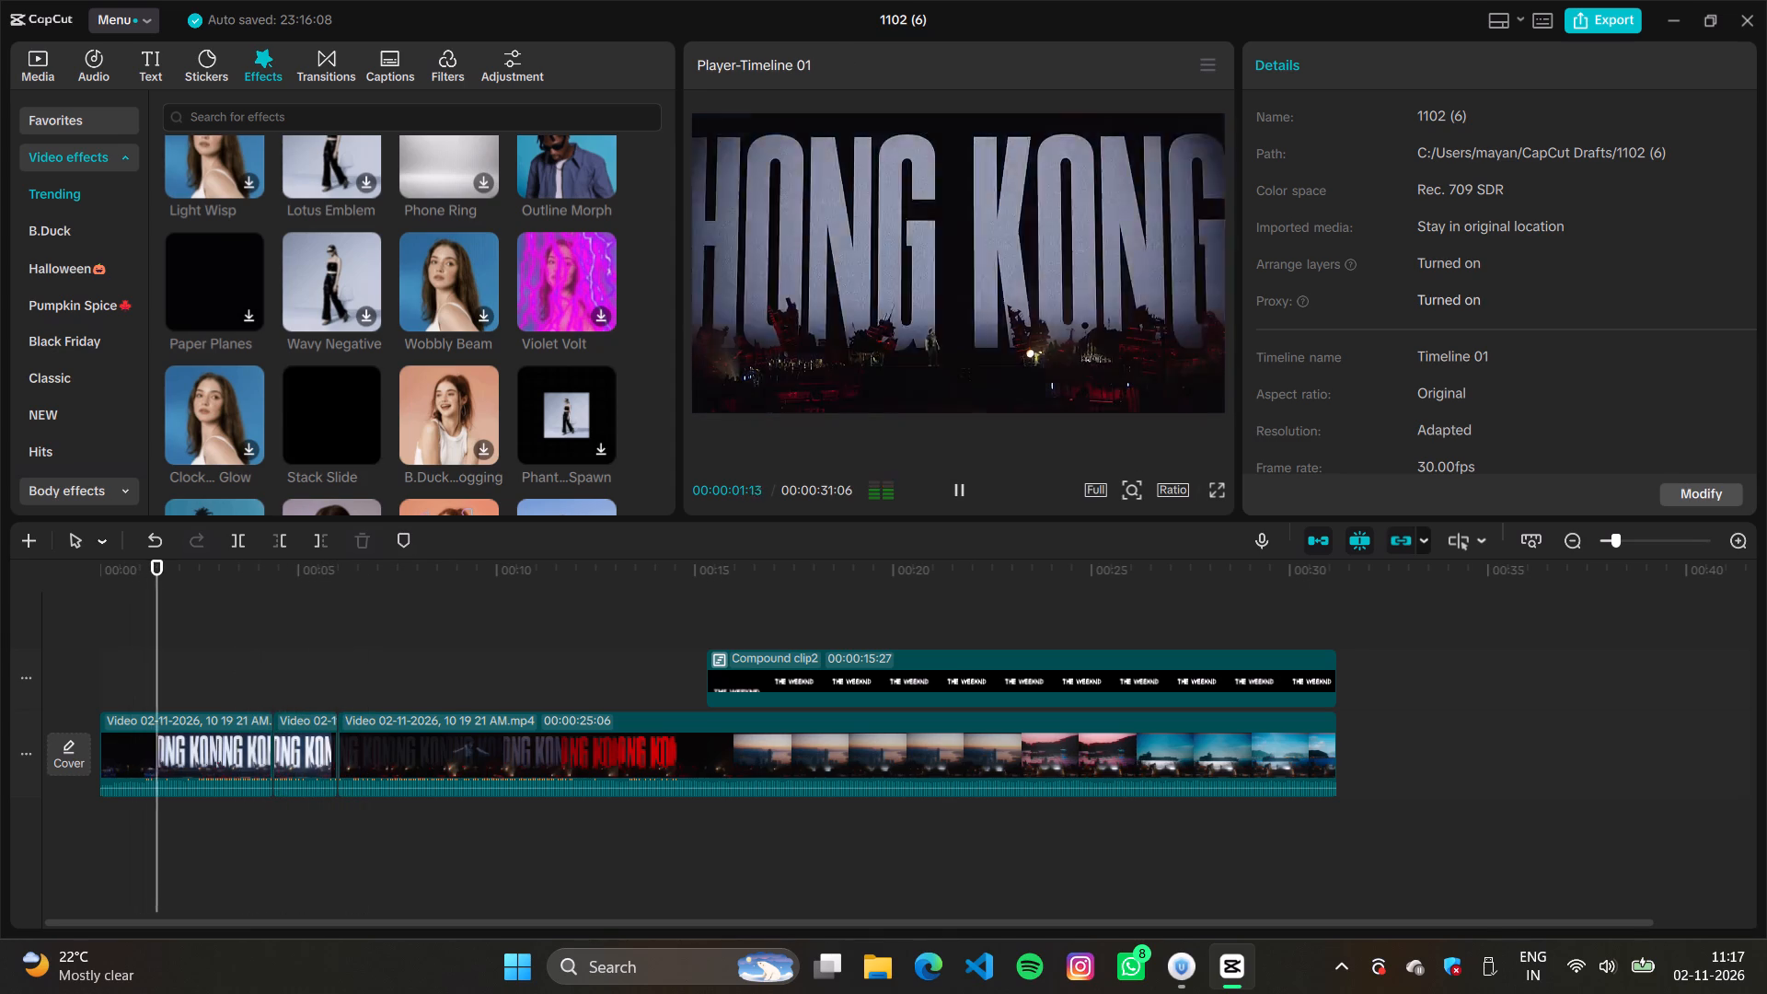
{"action": "key", "text": "space"}
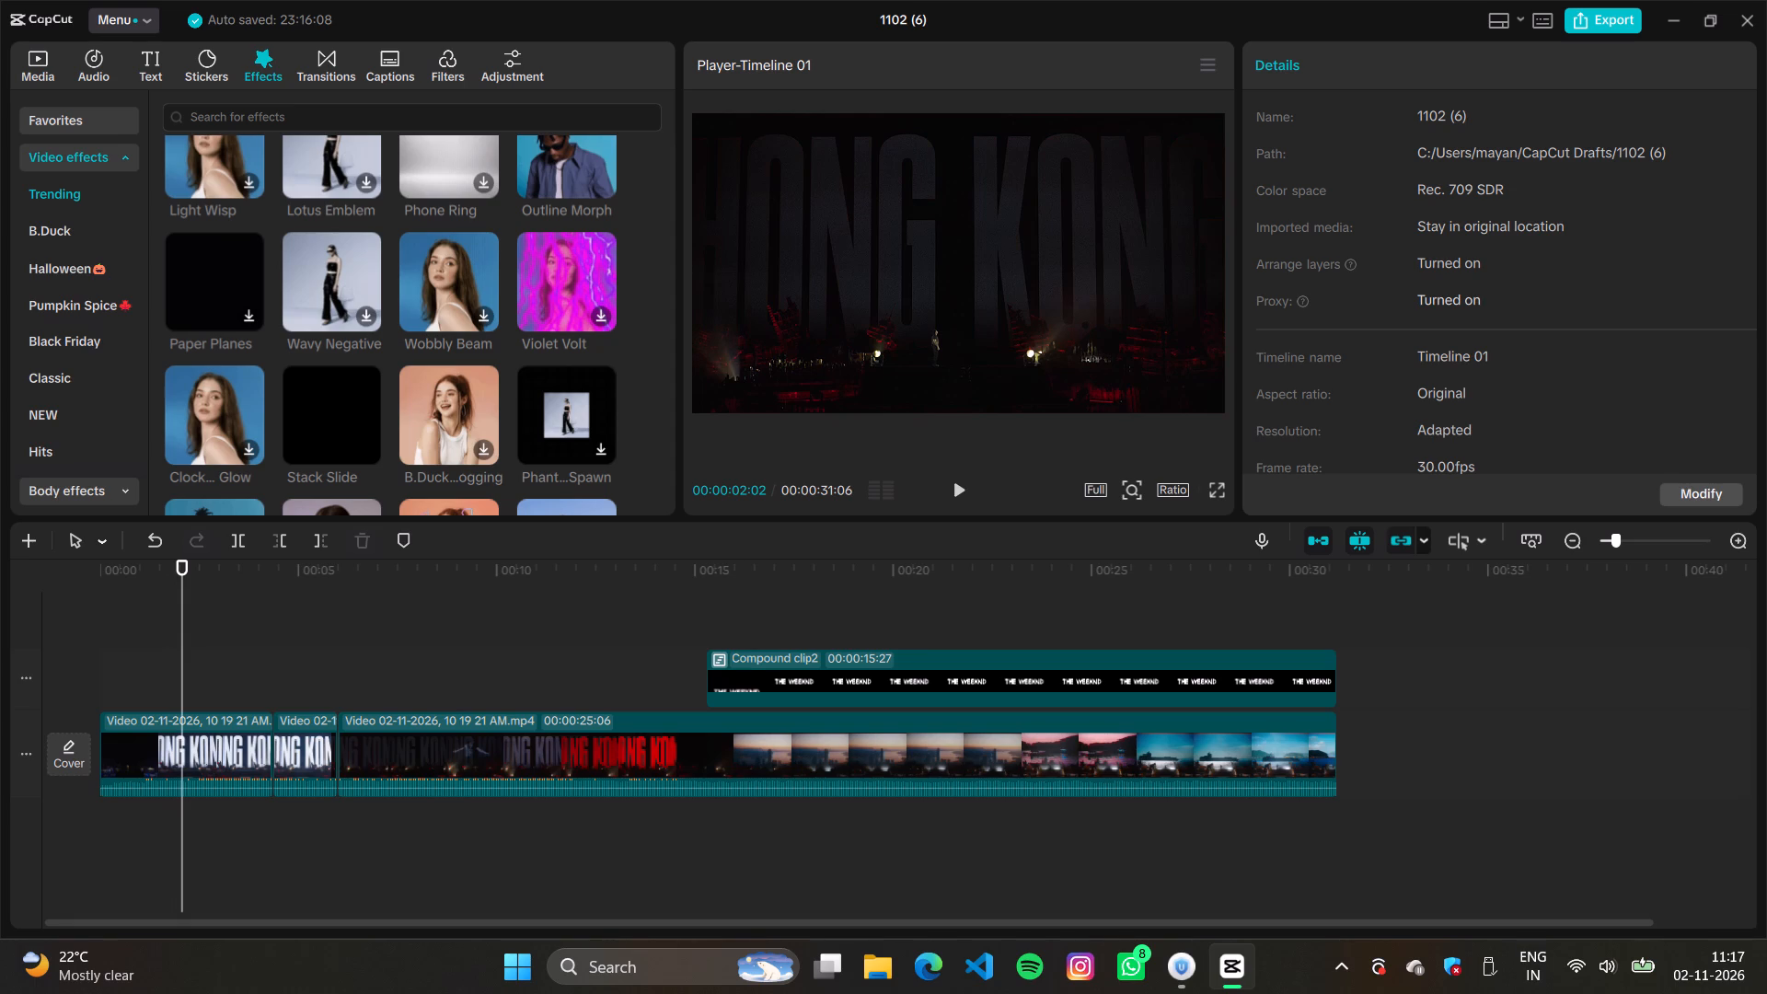
{"action": "left_click", "coordinate": [161, 761]}
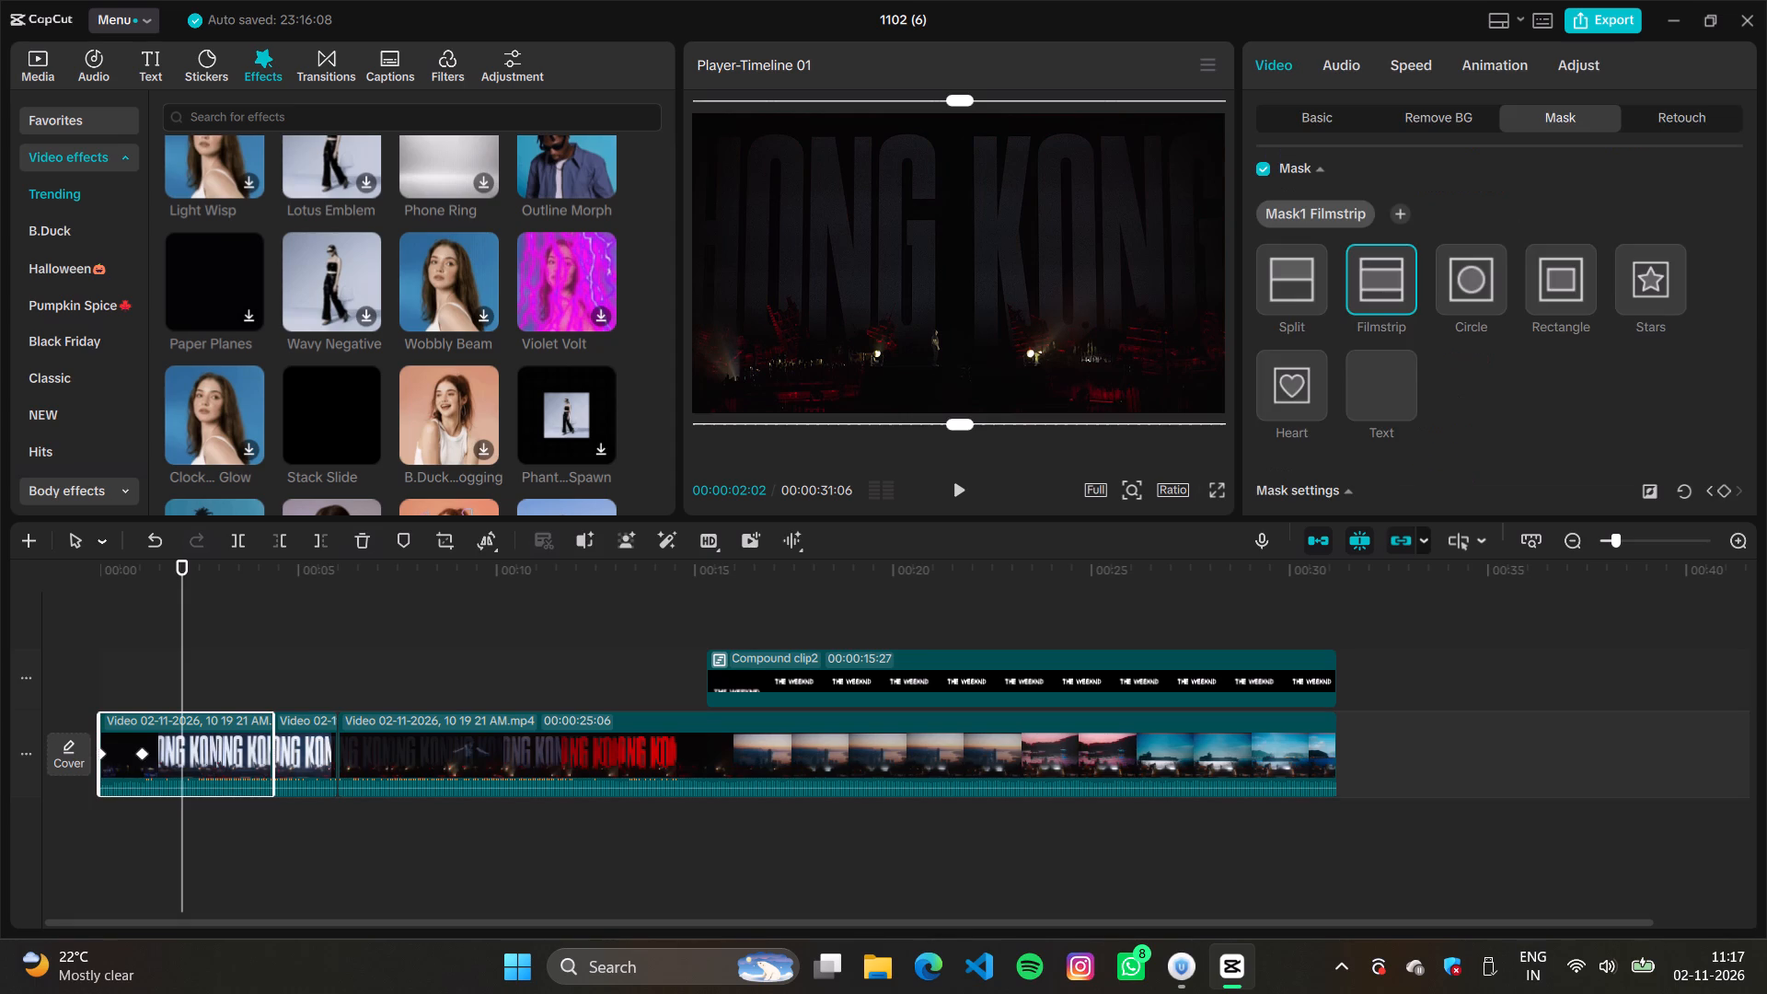
{"action": "left_click_drag", "start_coordinate": [141, 750], "coordinate": [258, 765]}
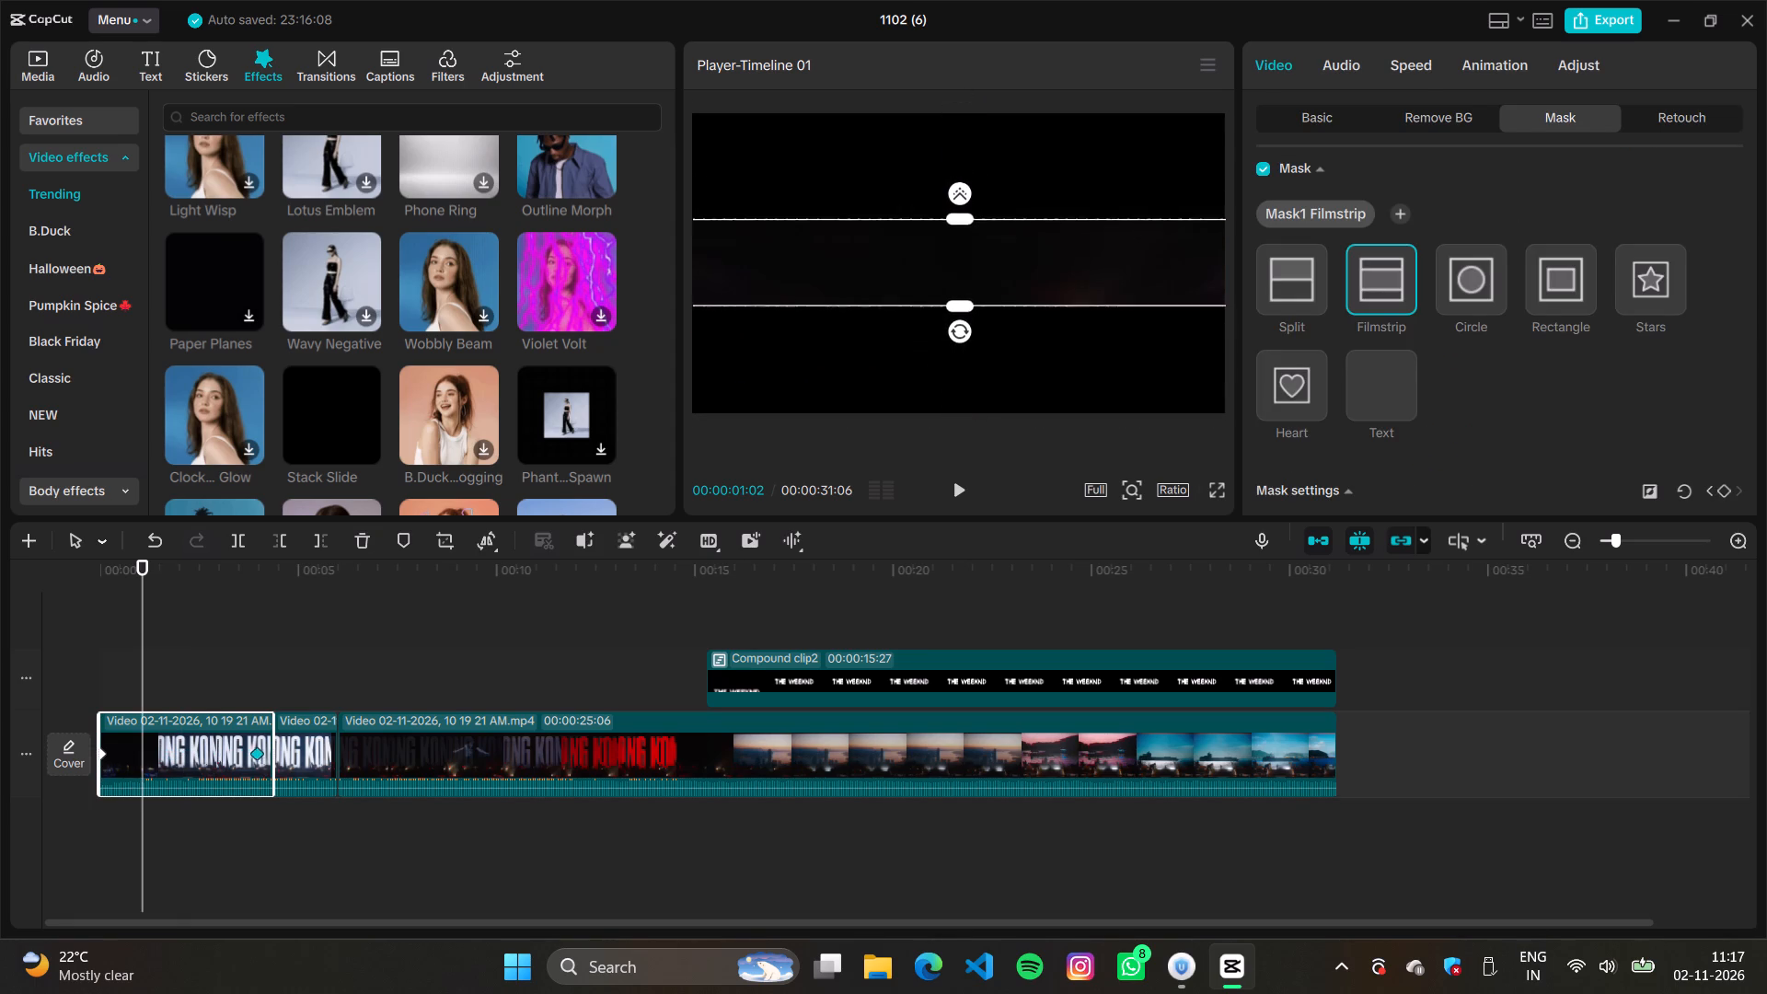
{"action": "left_click_drag", "start_coordinate": [258, 765], "coordinate": [264, 767]}
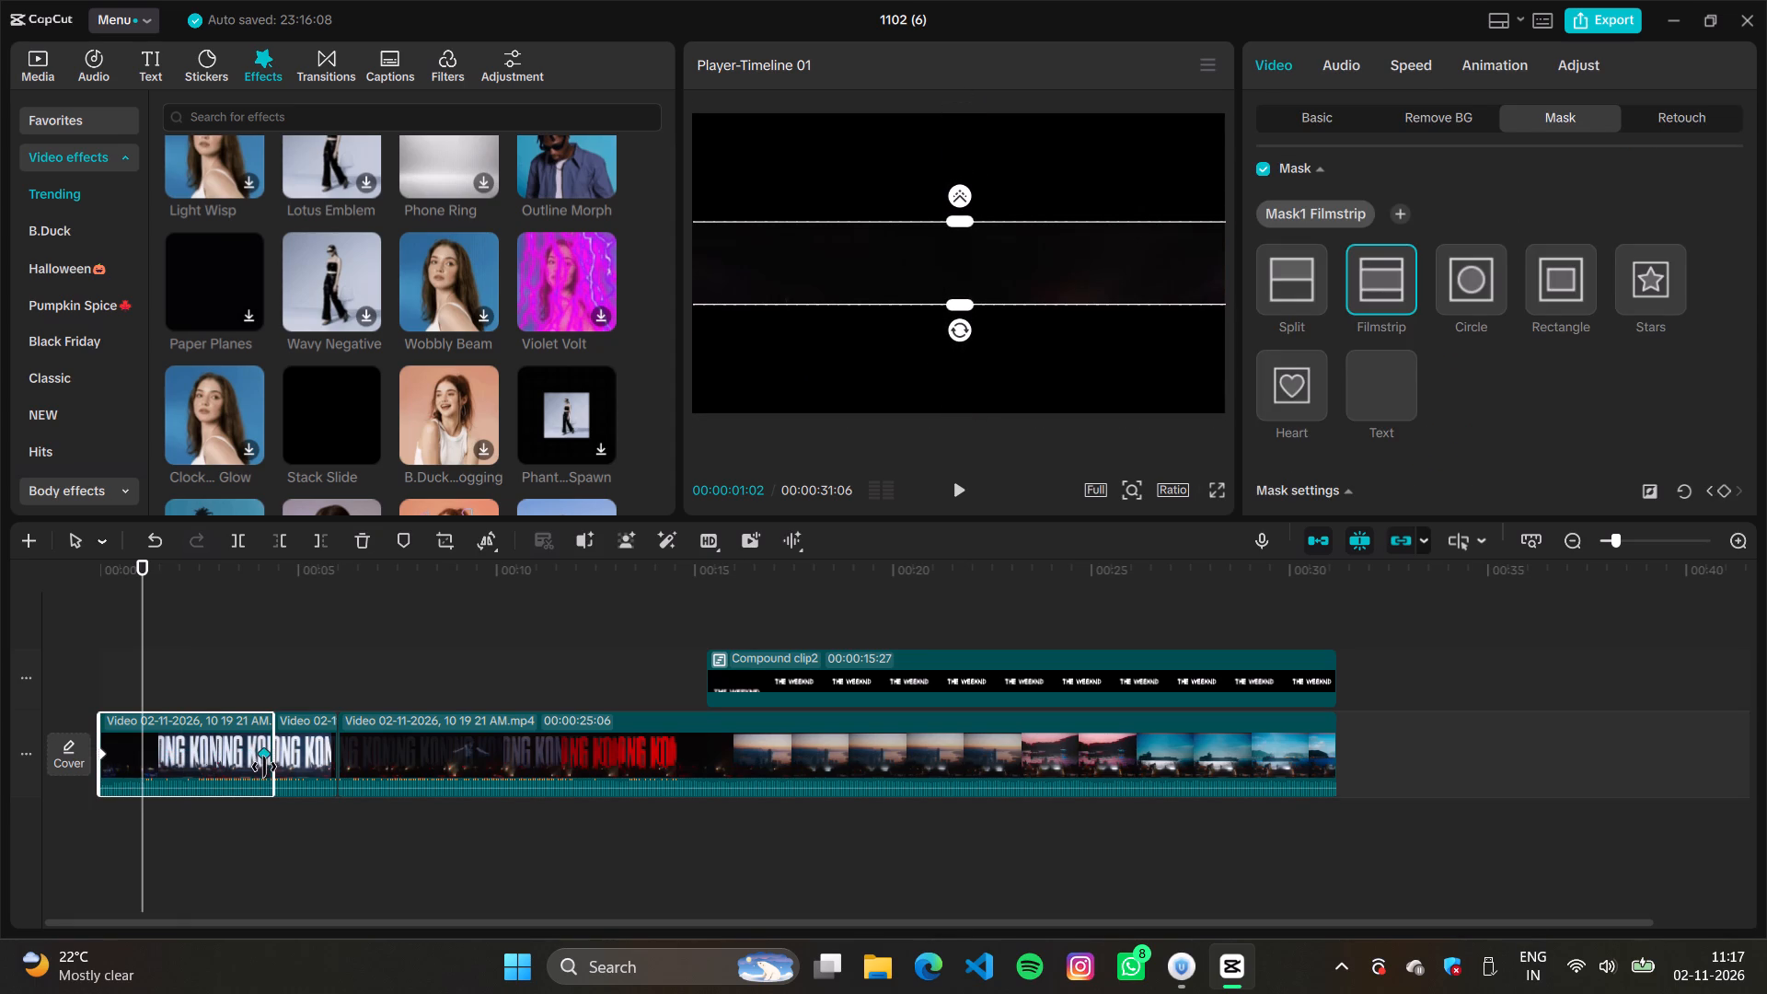
{"action": "left_click_drag", "start_coordinate": [264, 767], "coordinate": [263, 767]}
{"action": "left_click", "coordinate": [103, 641]}
{"action": "key", "text": "space"}
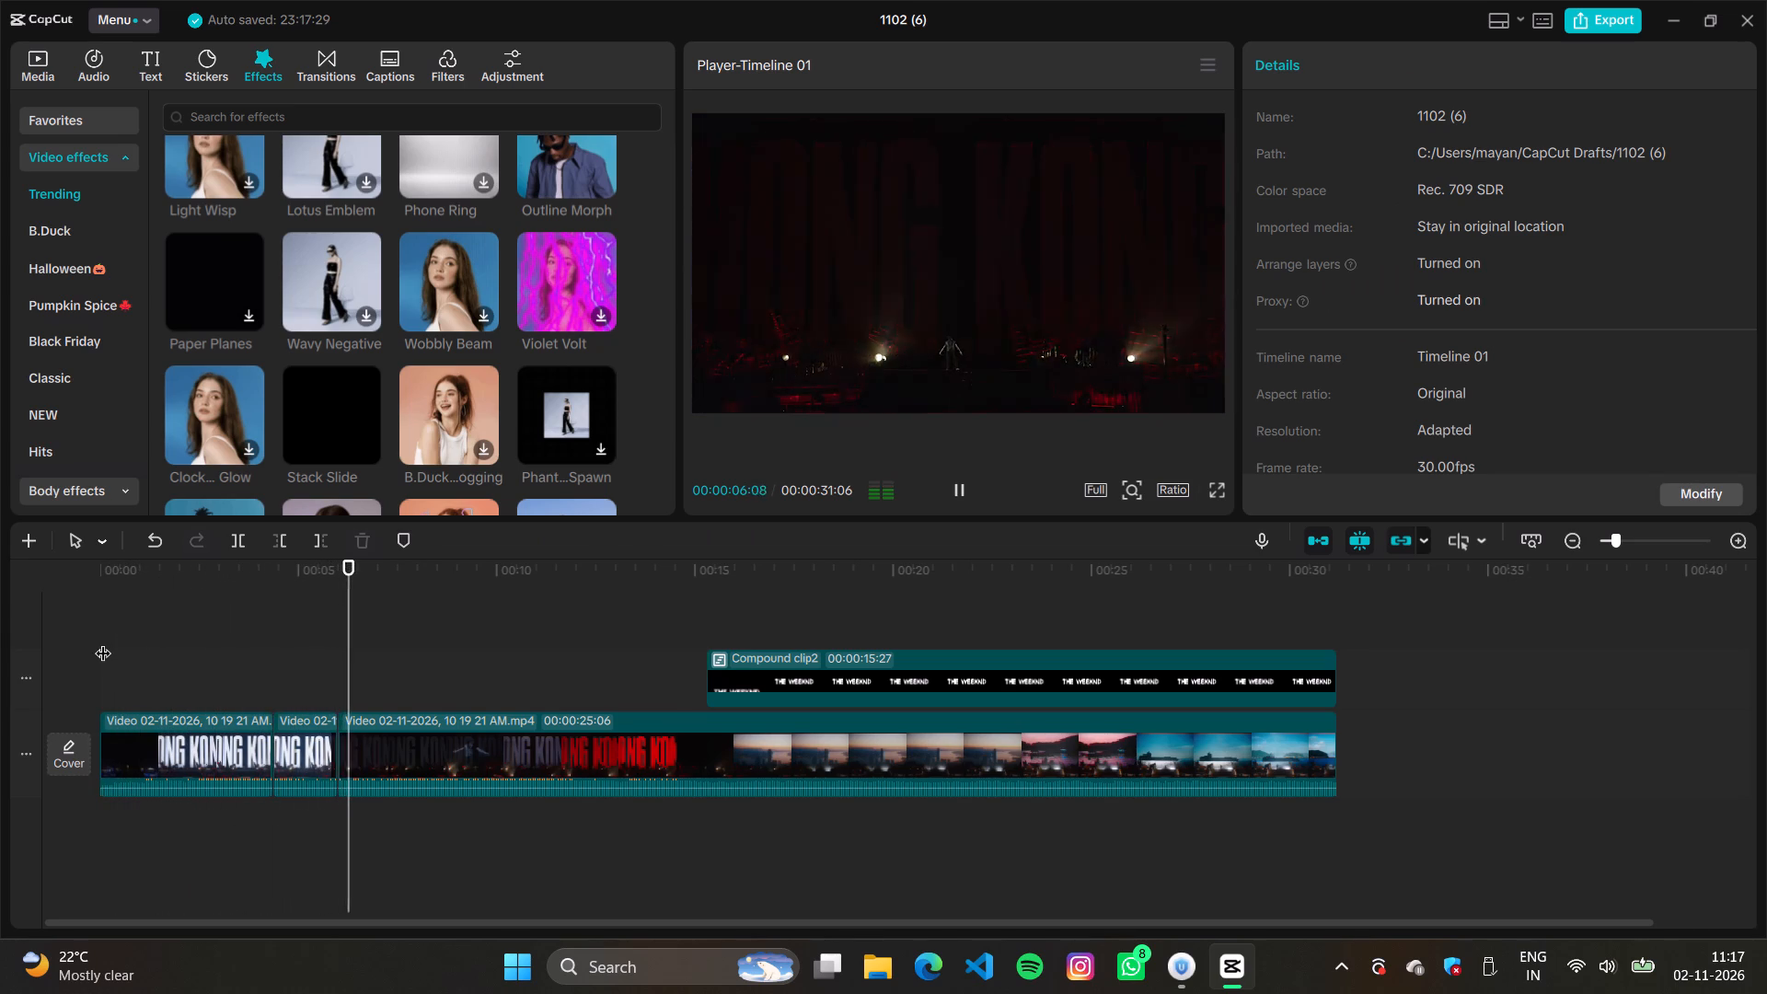
Add the Stack Slide effect from the short HONG KONG segment's start to about 00:00:07:23 and play back the opening.
{"action": "left_click", "coordinate": [309, 772]}
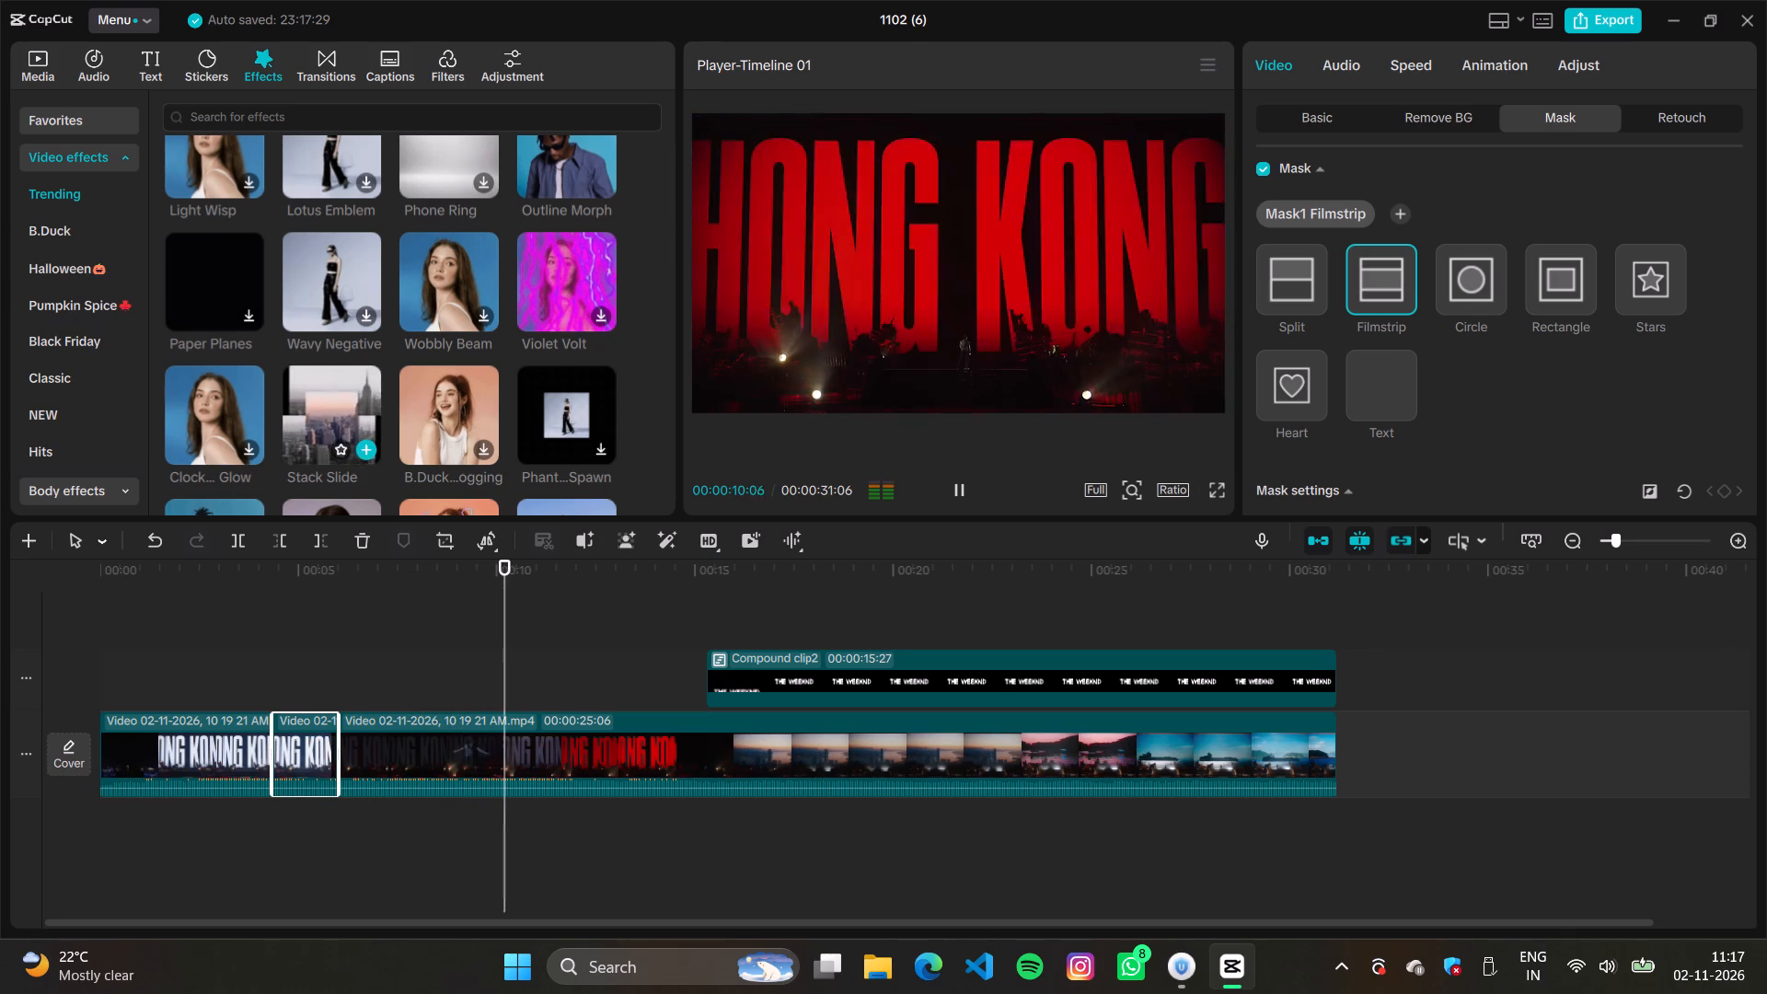
{"action": "left_click", "coordinate": [366, 450]}
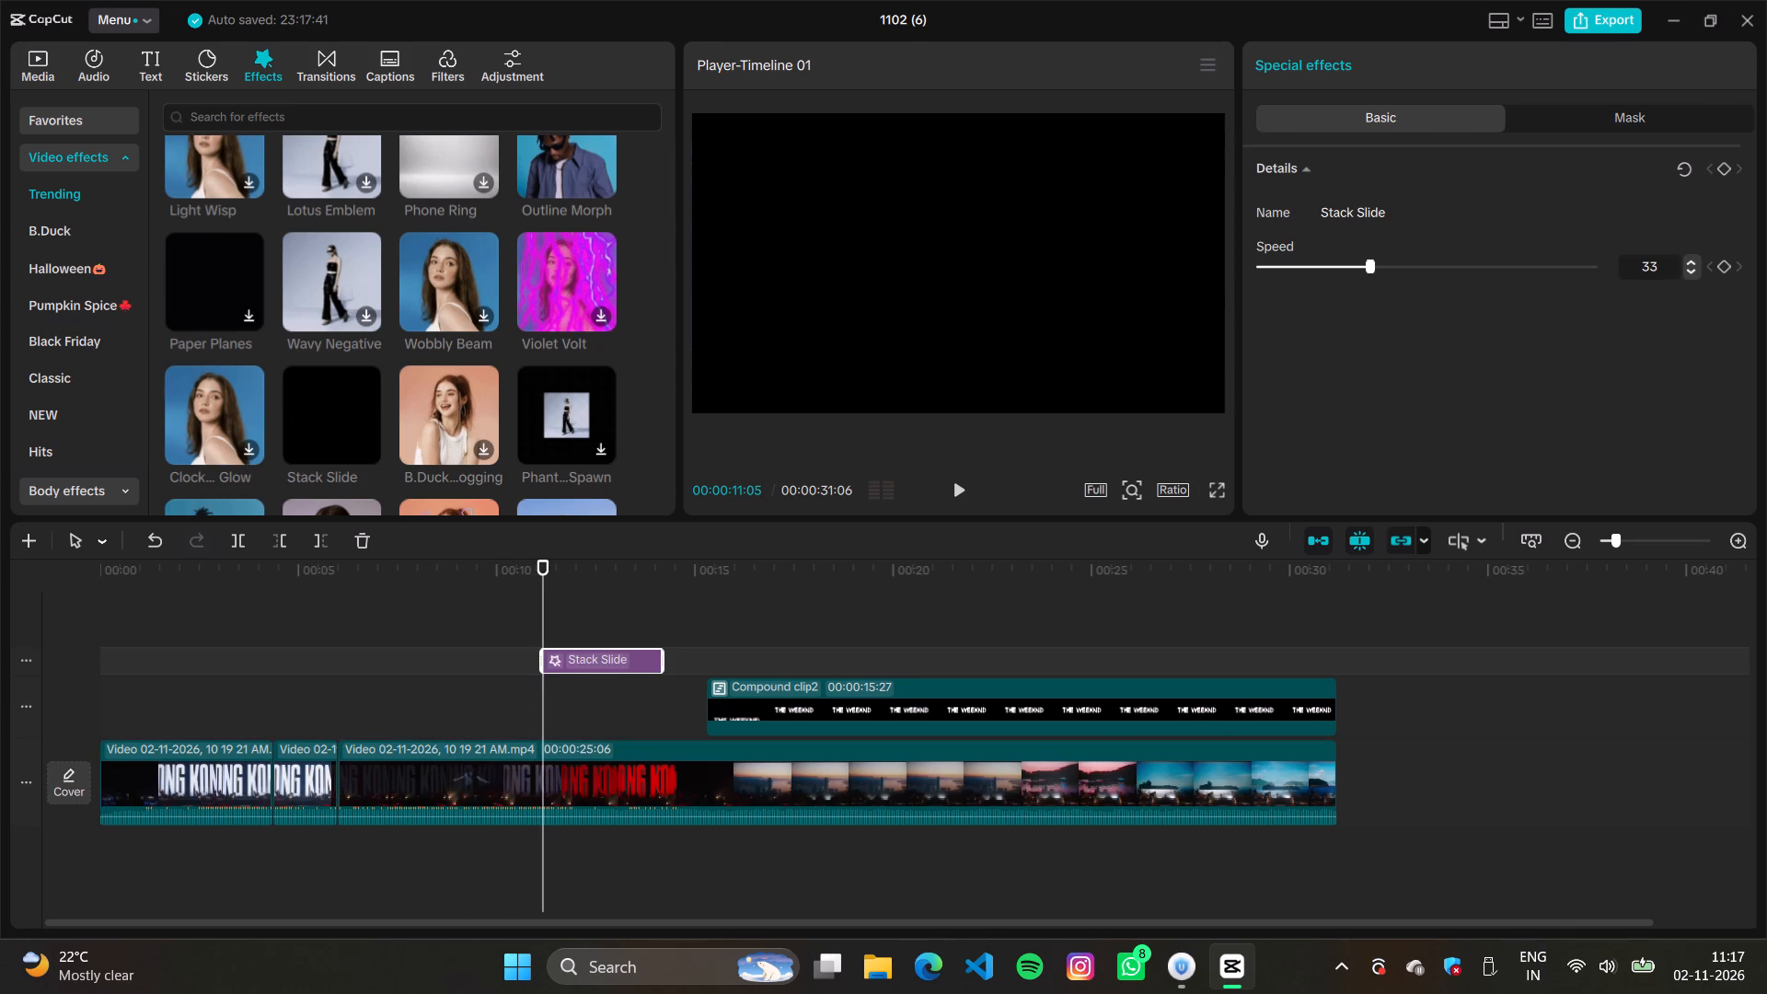
{"action": "left_click_drag", "start_coordinate": [602, 658], "coordinate": [331, 727]}
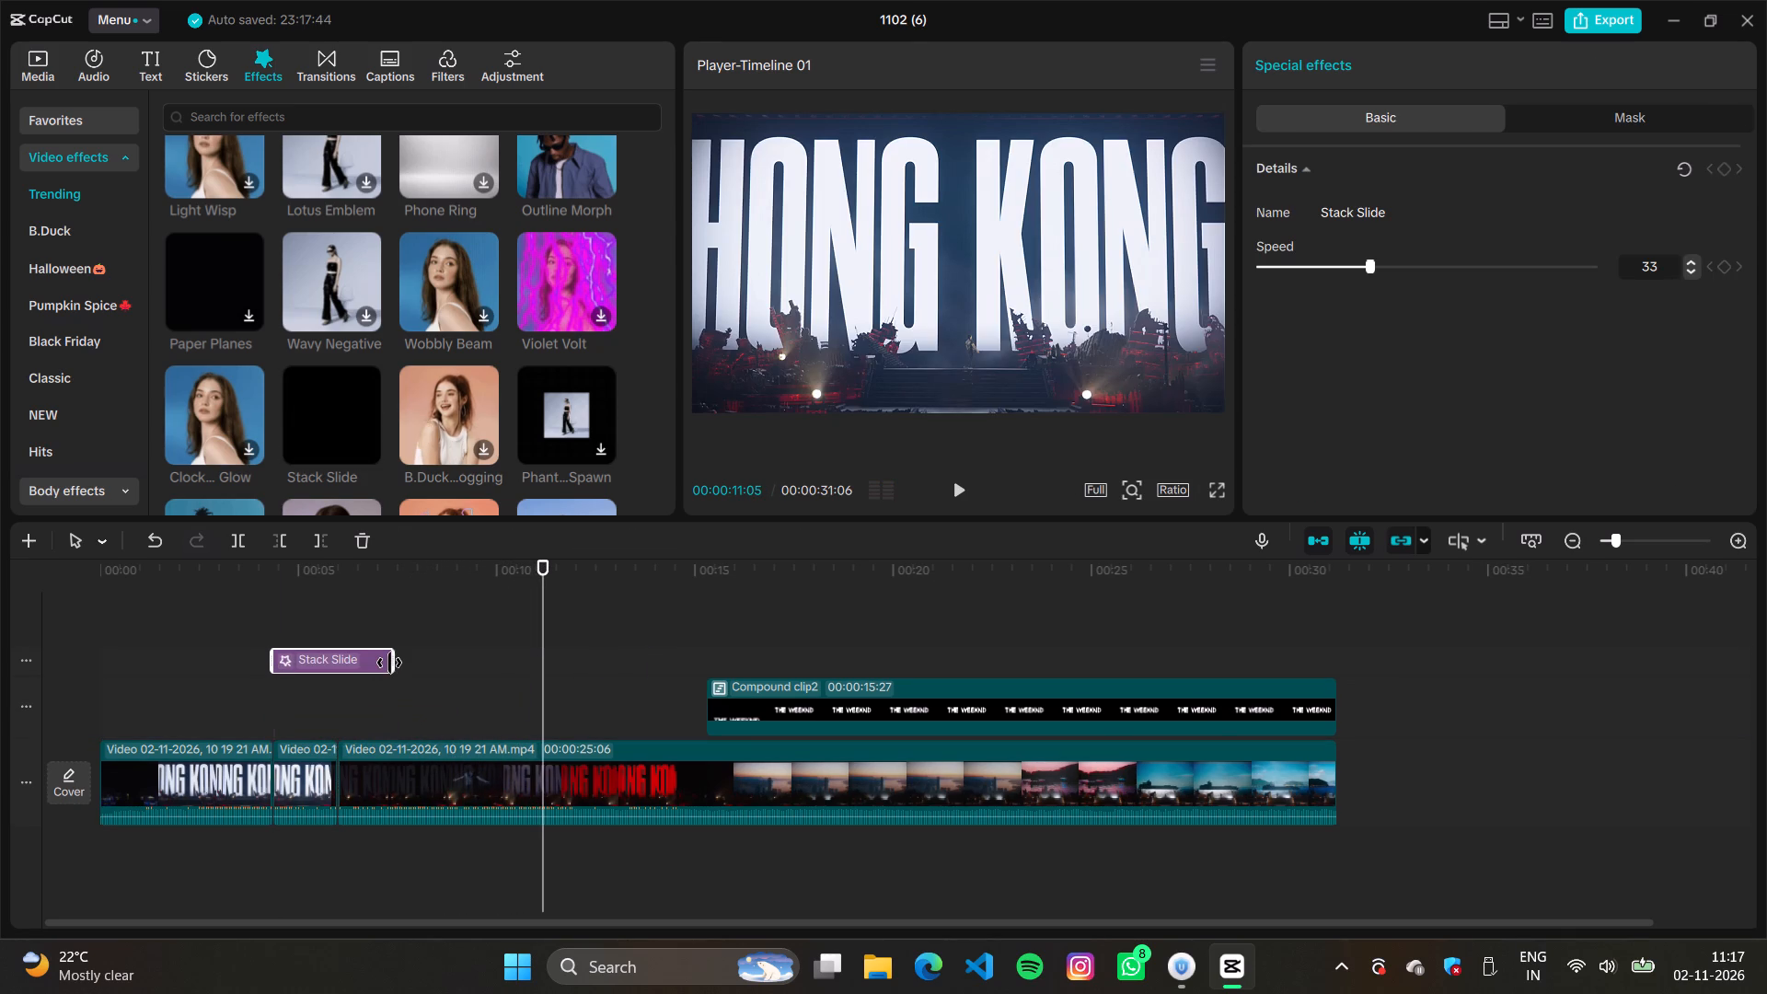
{"action": "left_click_drag", "start_coordinate": [389, 663], "coordinate": [347, 667]}
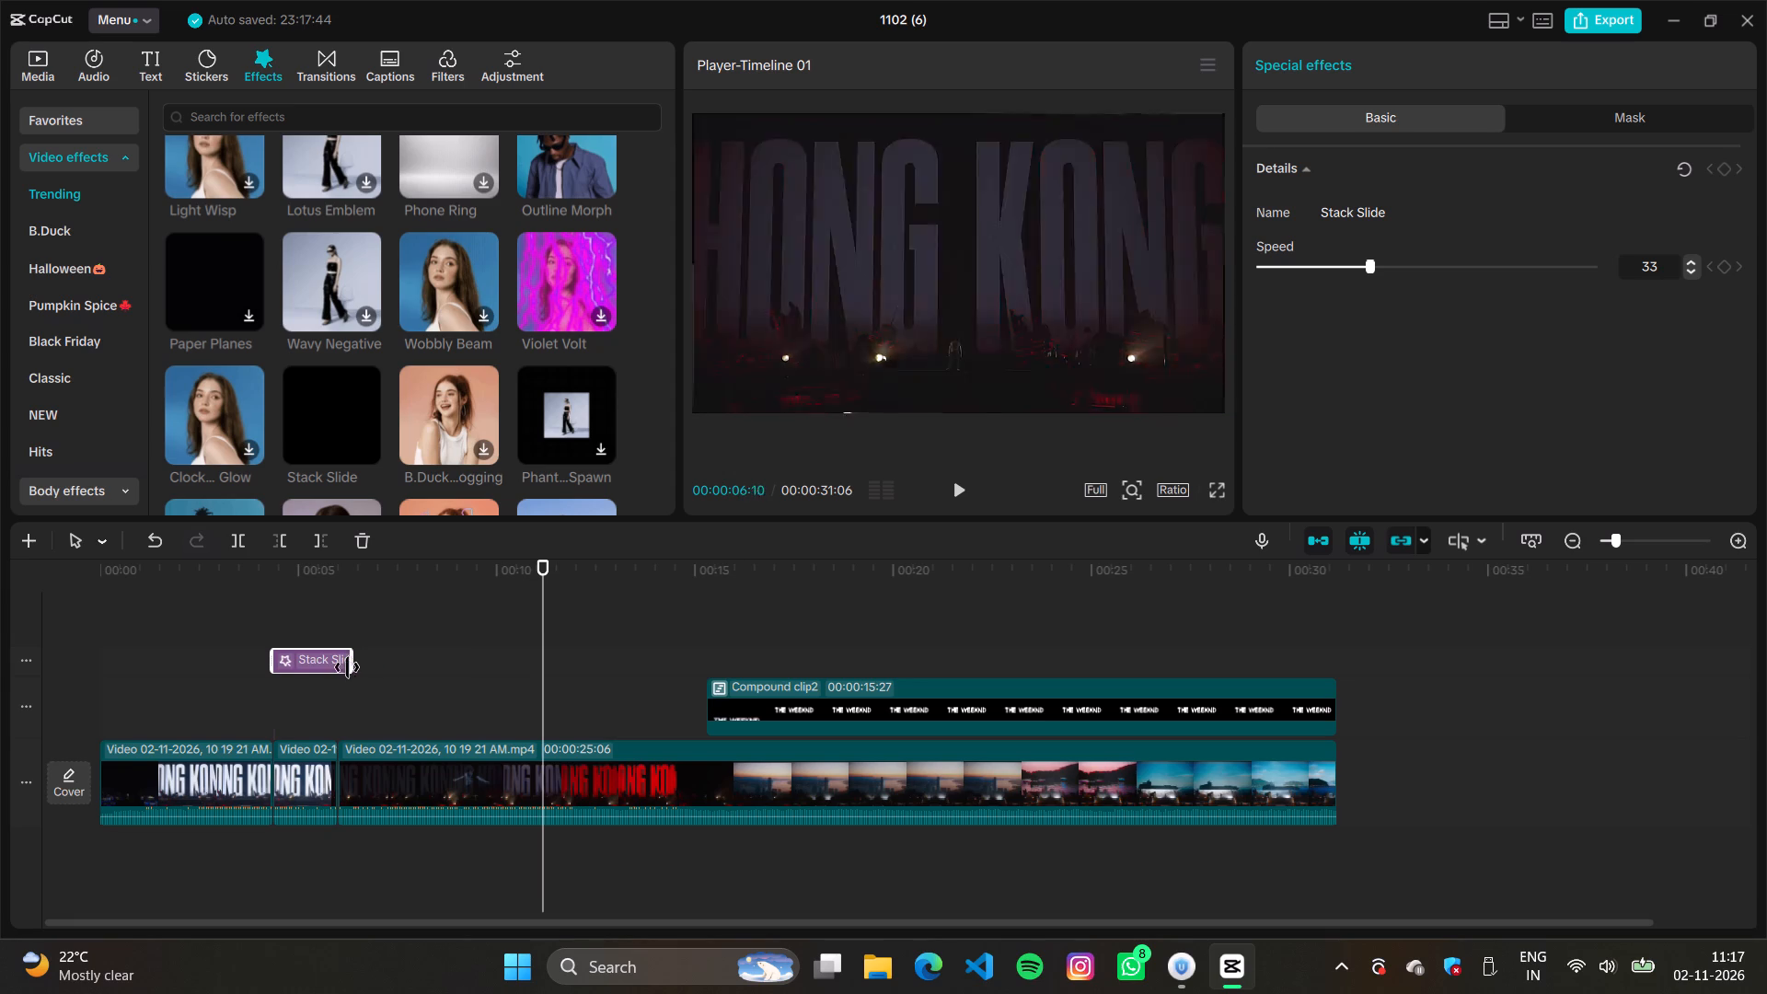
{"action": "left_click_drag", "start_coordinate": [347, 667], "coordinate": [383, 670]}
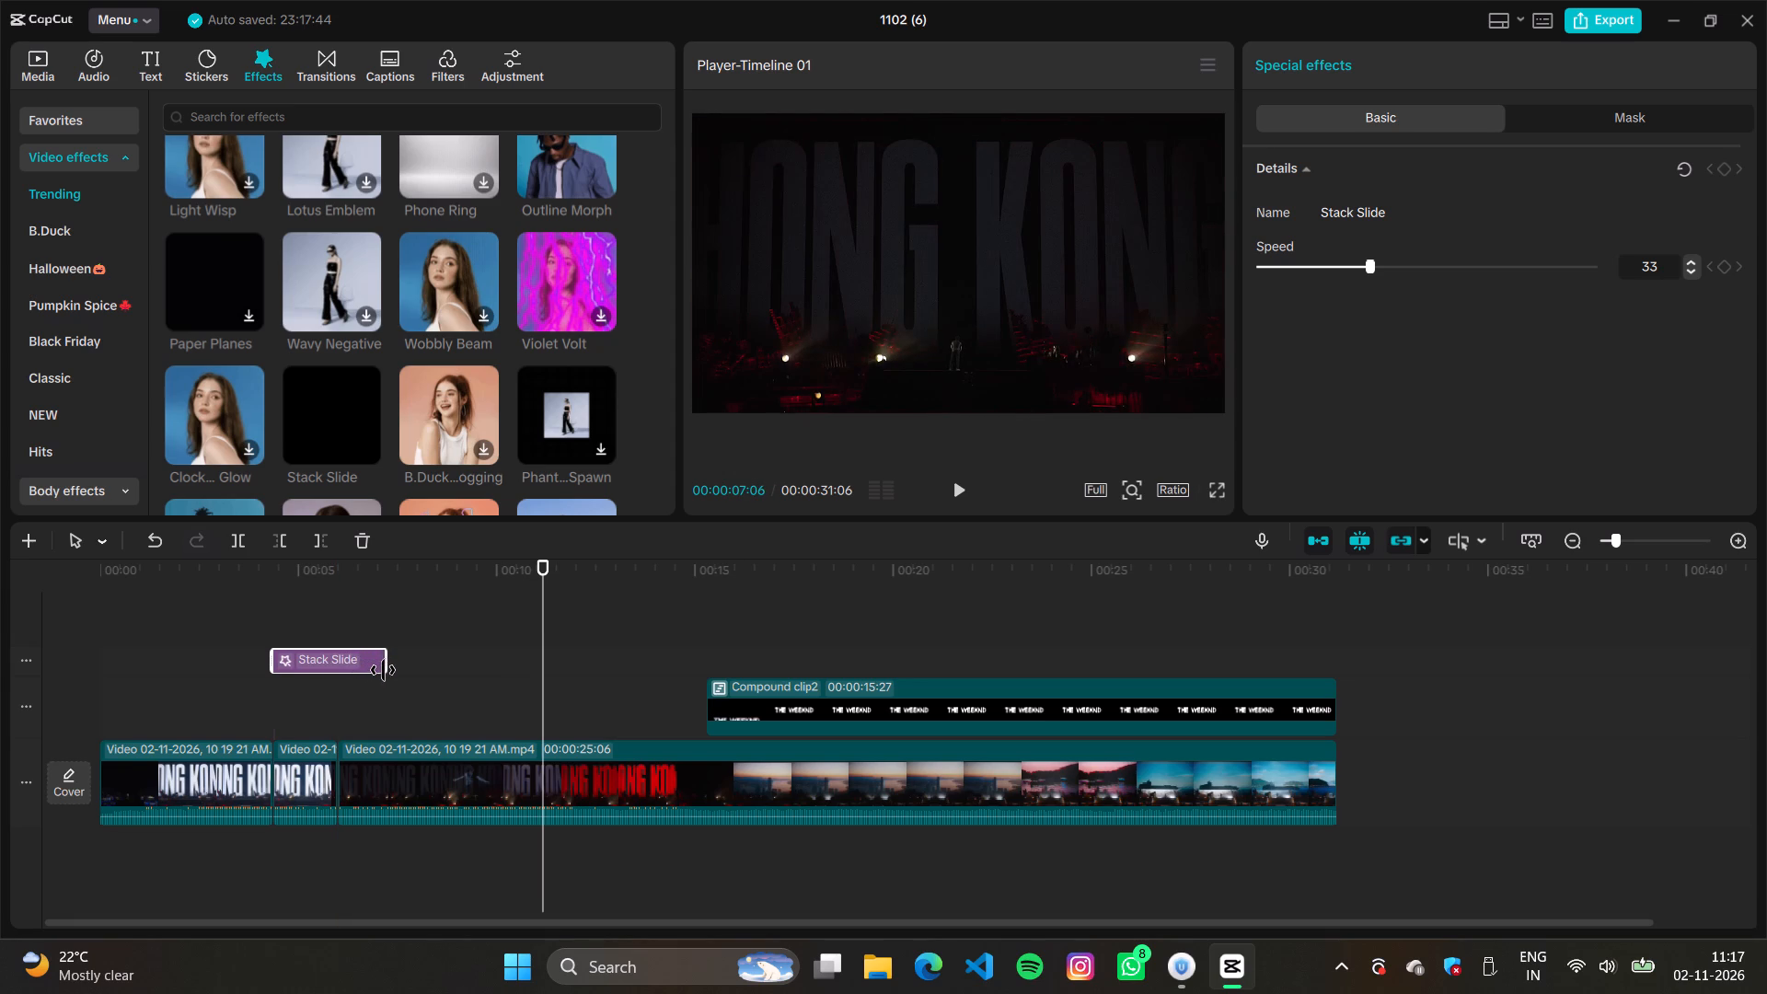
{"action": "left_click_drag", "start_coordinate": [383, 670], "coordinate": [405, 674]}
{"action": "left_click", "coordinate": [153, 645]}
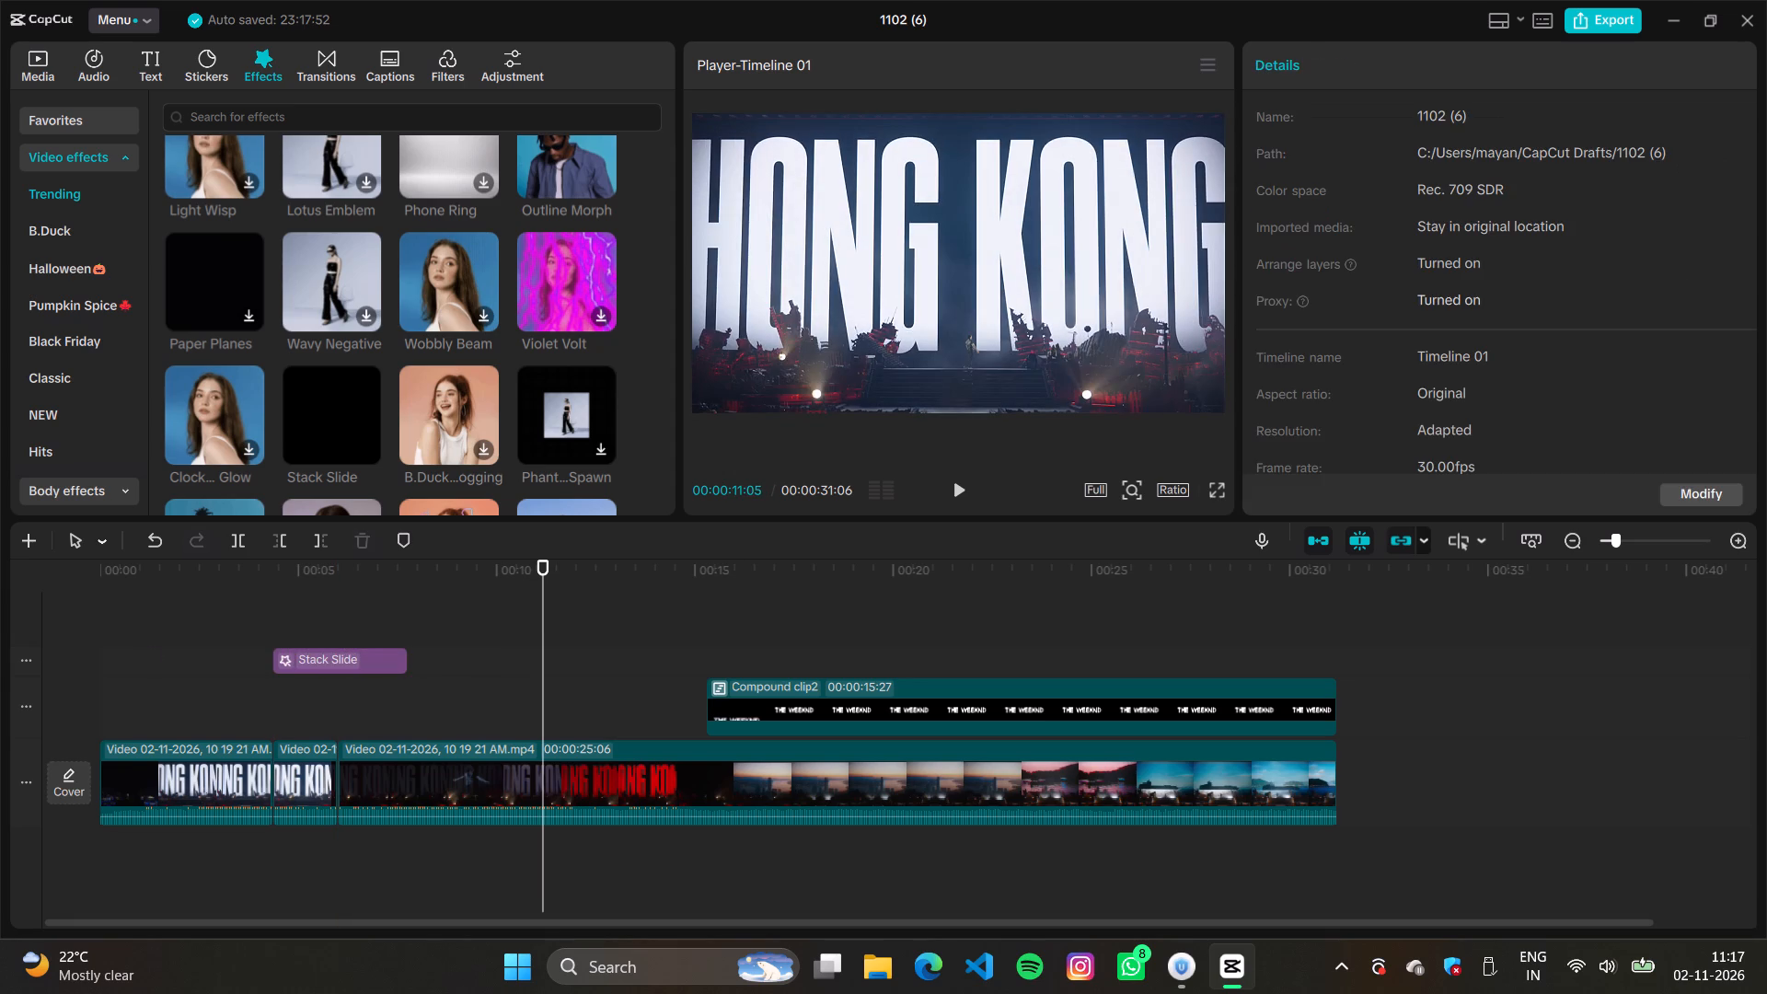
{"action": "key", "text": "space"}
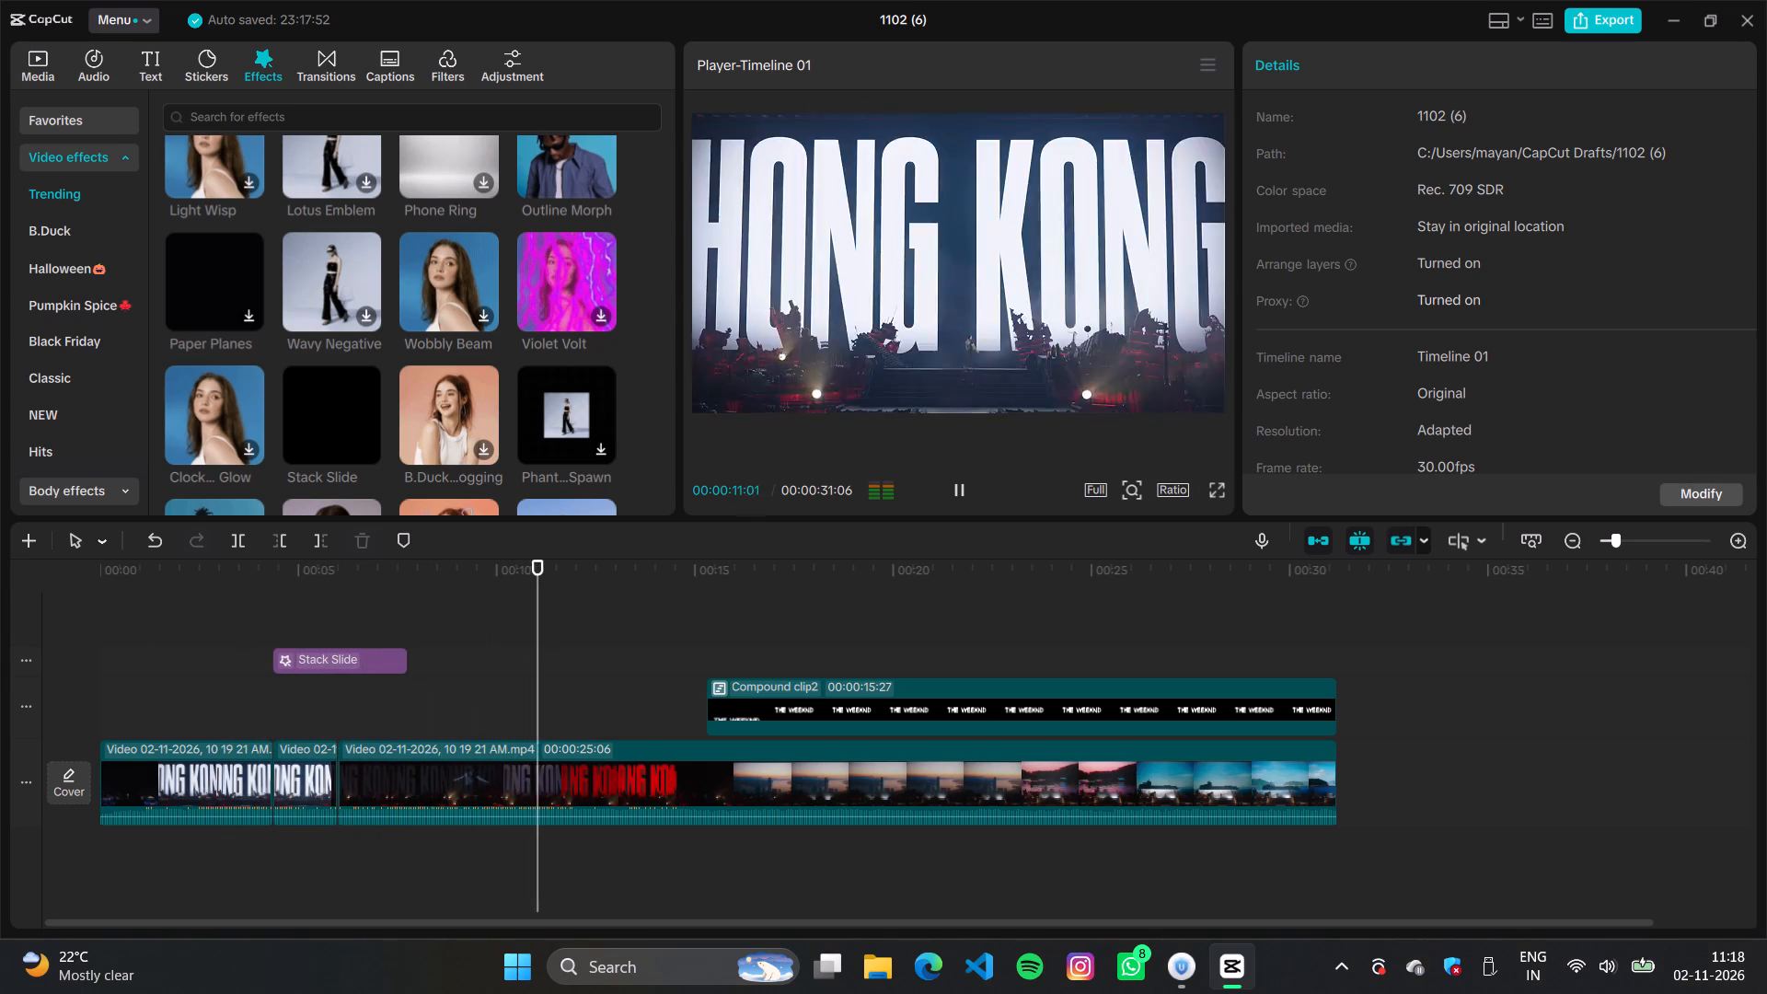
{"action": "key", "text": "space"}
Split the main video clip at the Stack Slide effect's end, 00:00:07:23, and at the THE WEEKND title's start, 00:00:15:09.
{"action": "left_click", "coordinate": [410, 675]}
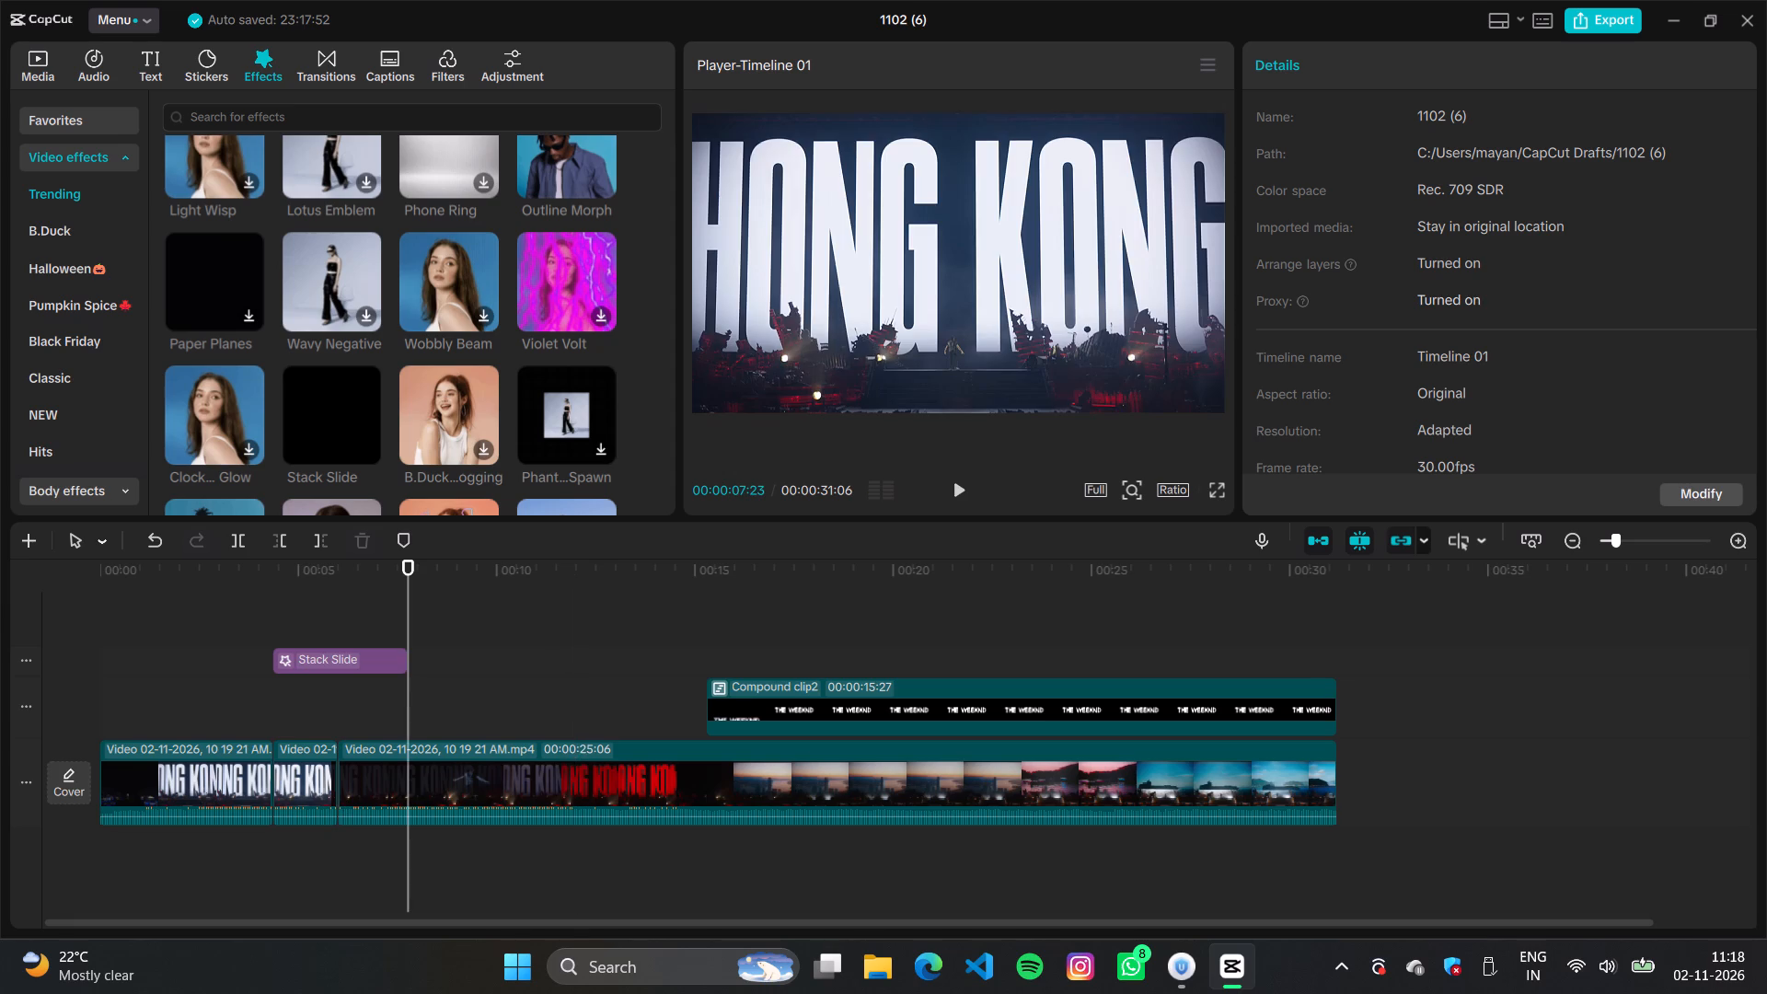
{"action": "left_click", "coordinate": [424, 708]}
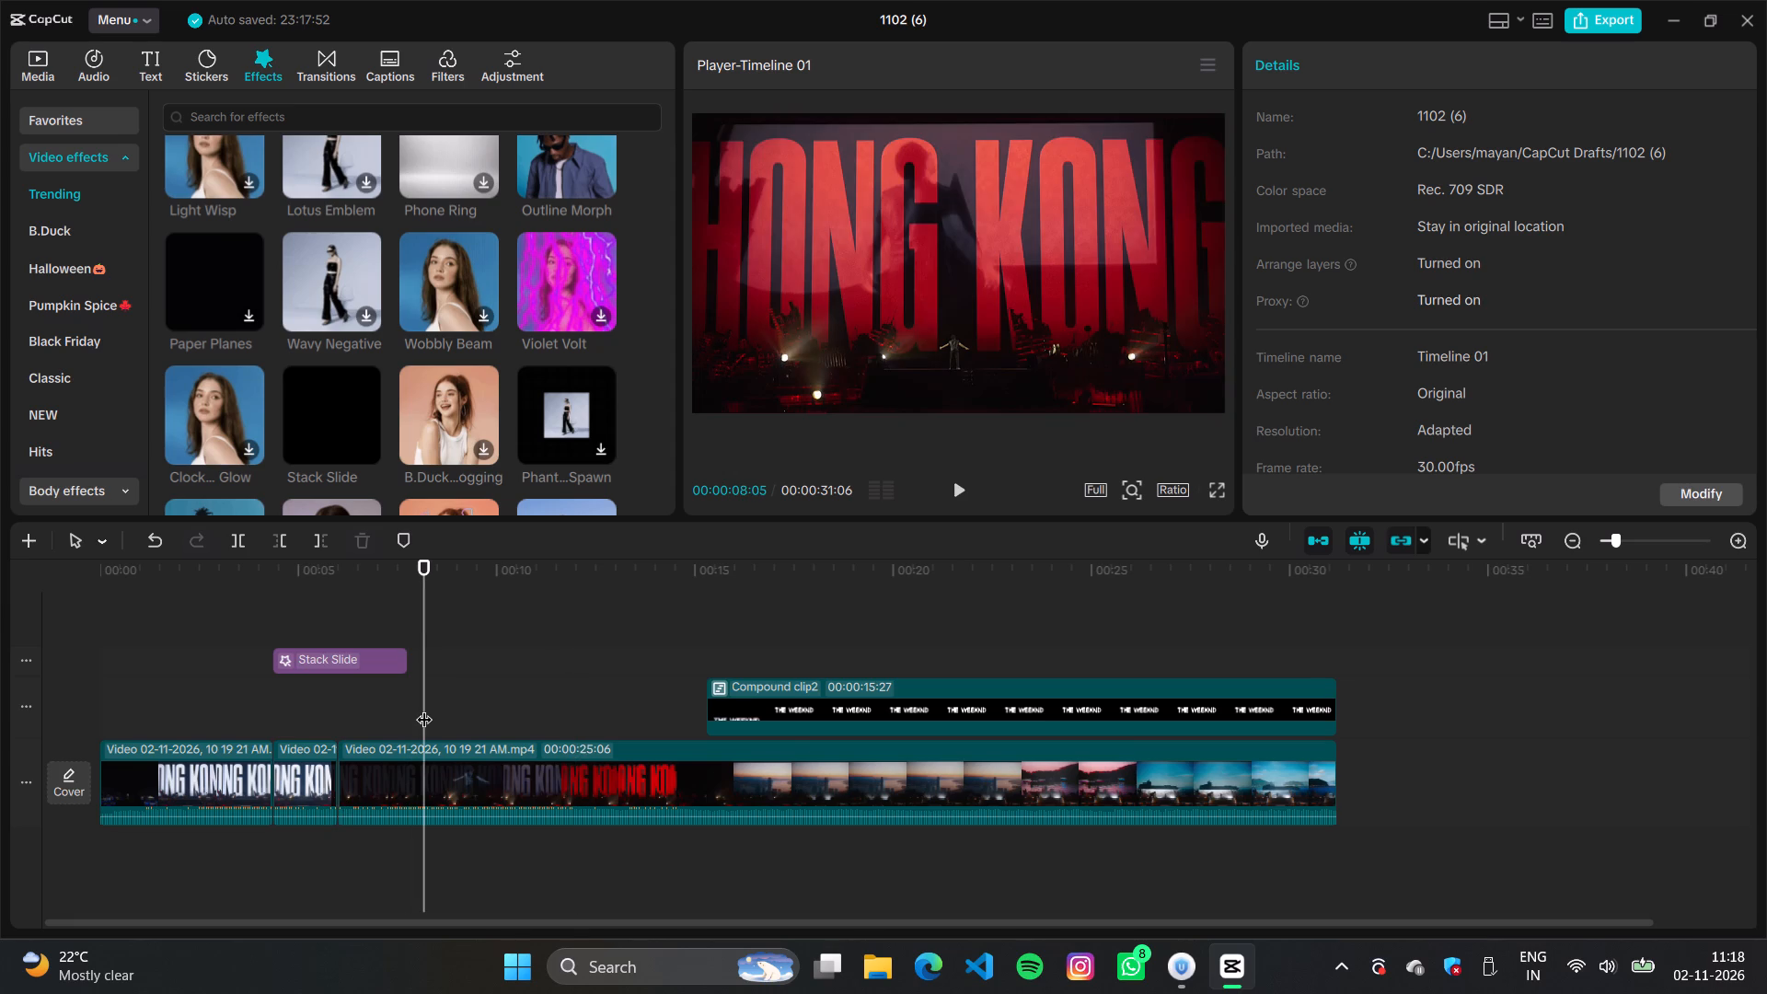
{"action": "left_click_drag", "start_coordinate": [424, 621], "coordinate": [408, 627]}
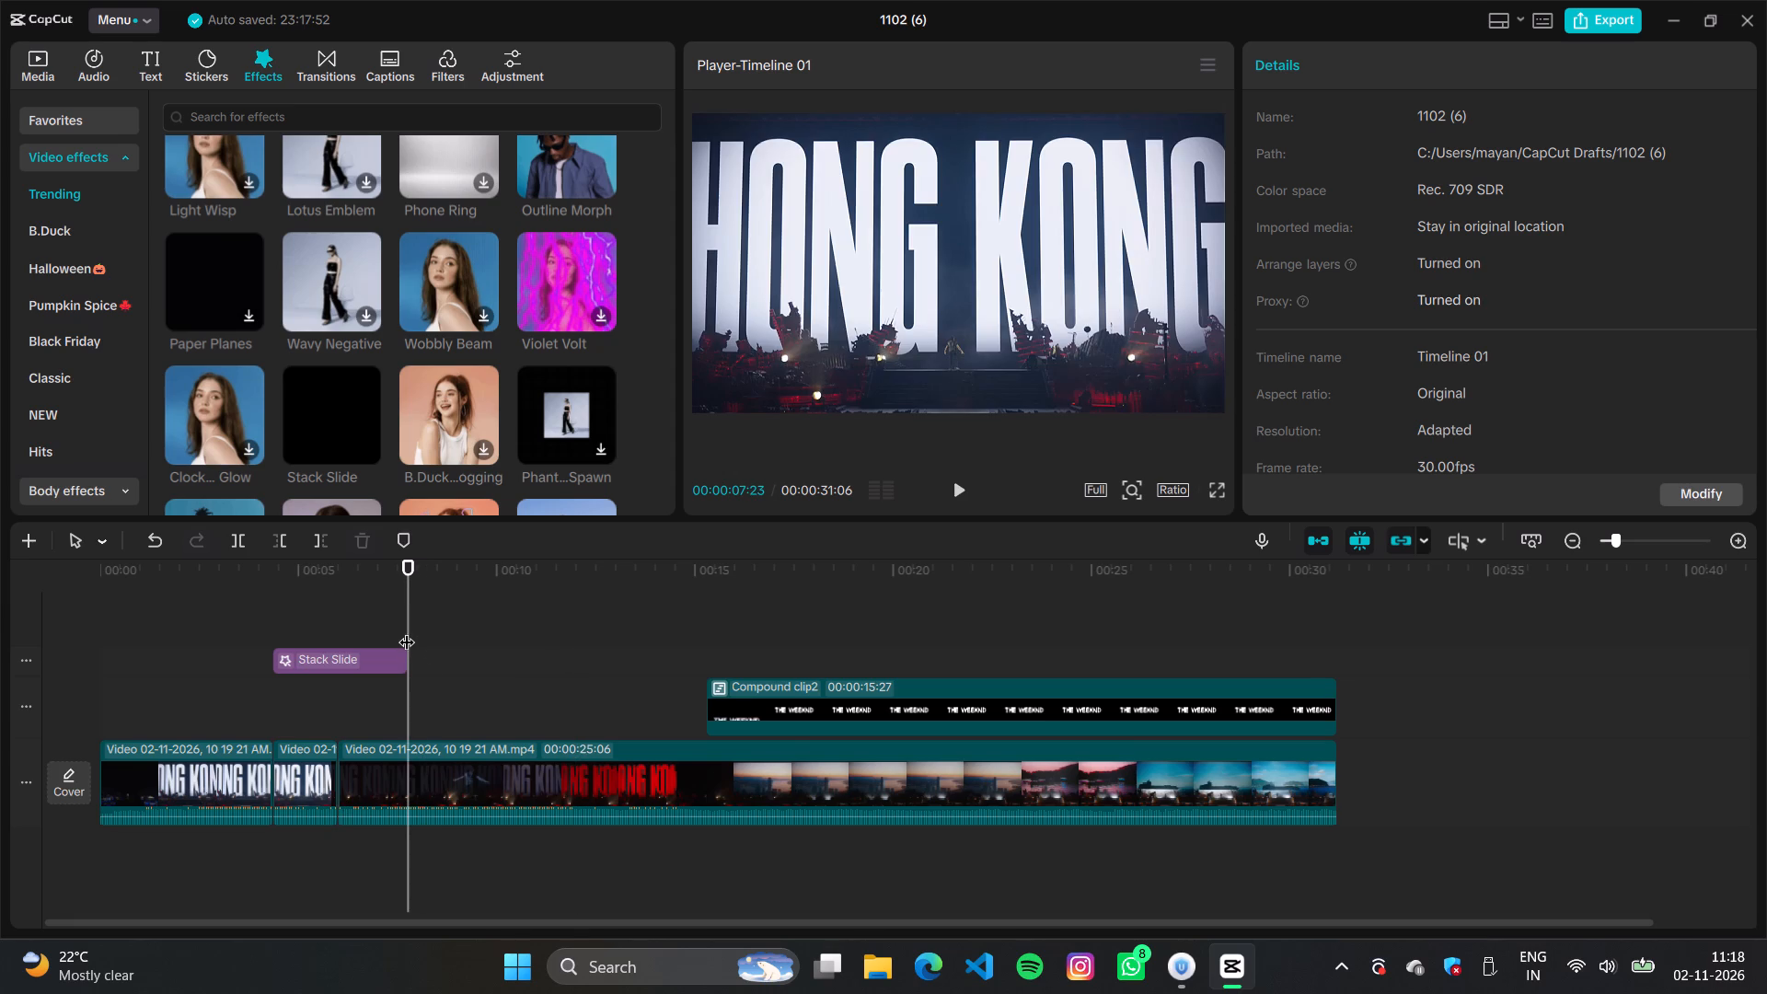
{"action": "left_click", "coordinate": [404, 771], "text": "ctrl"}
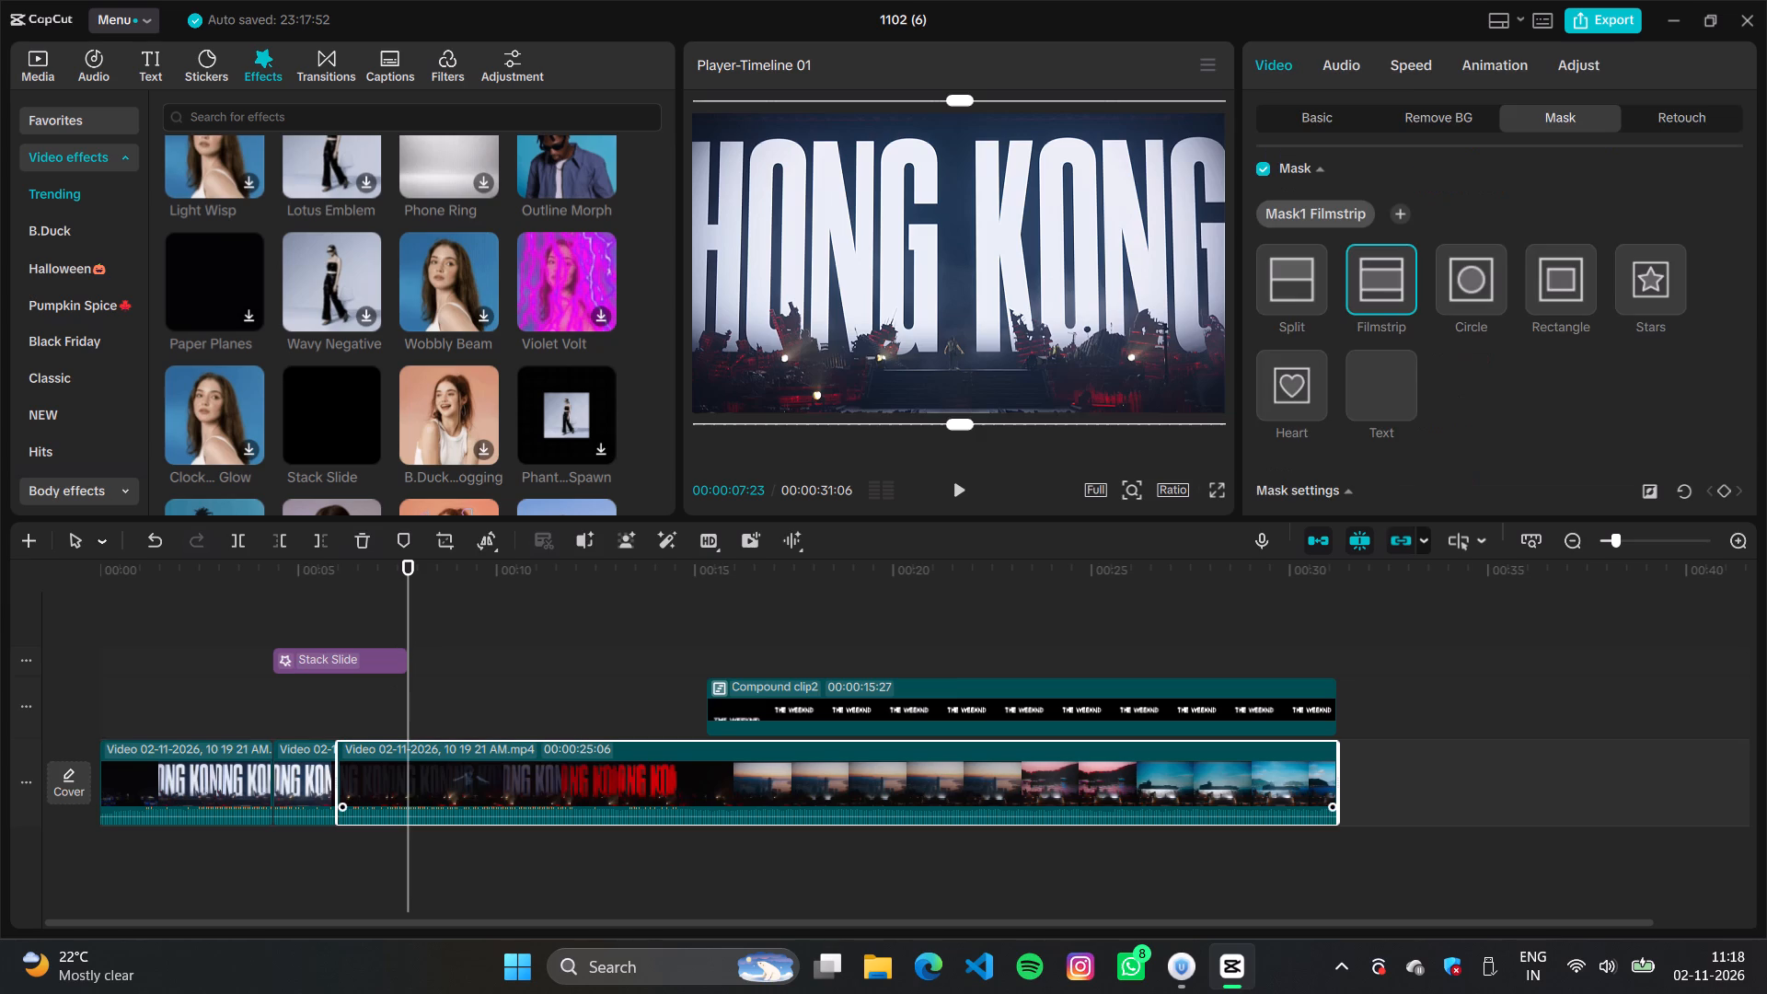
{"action": "key", "text": "ctrl+b"}
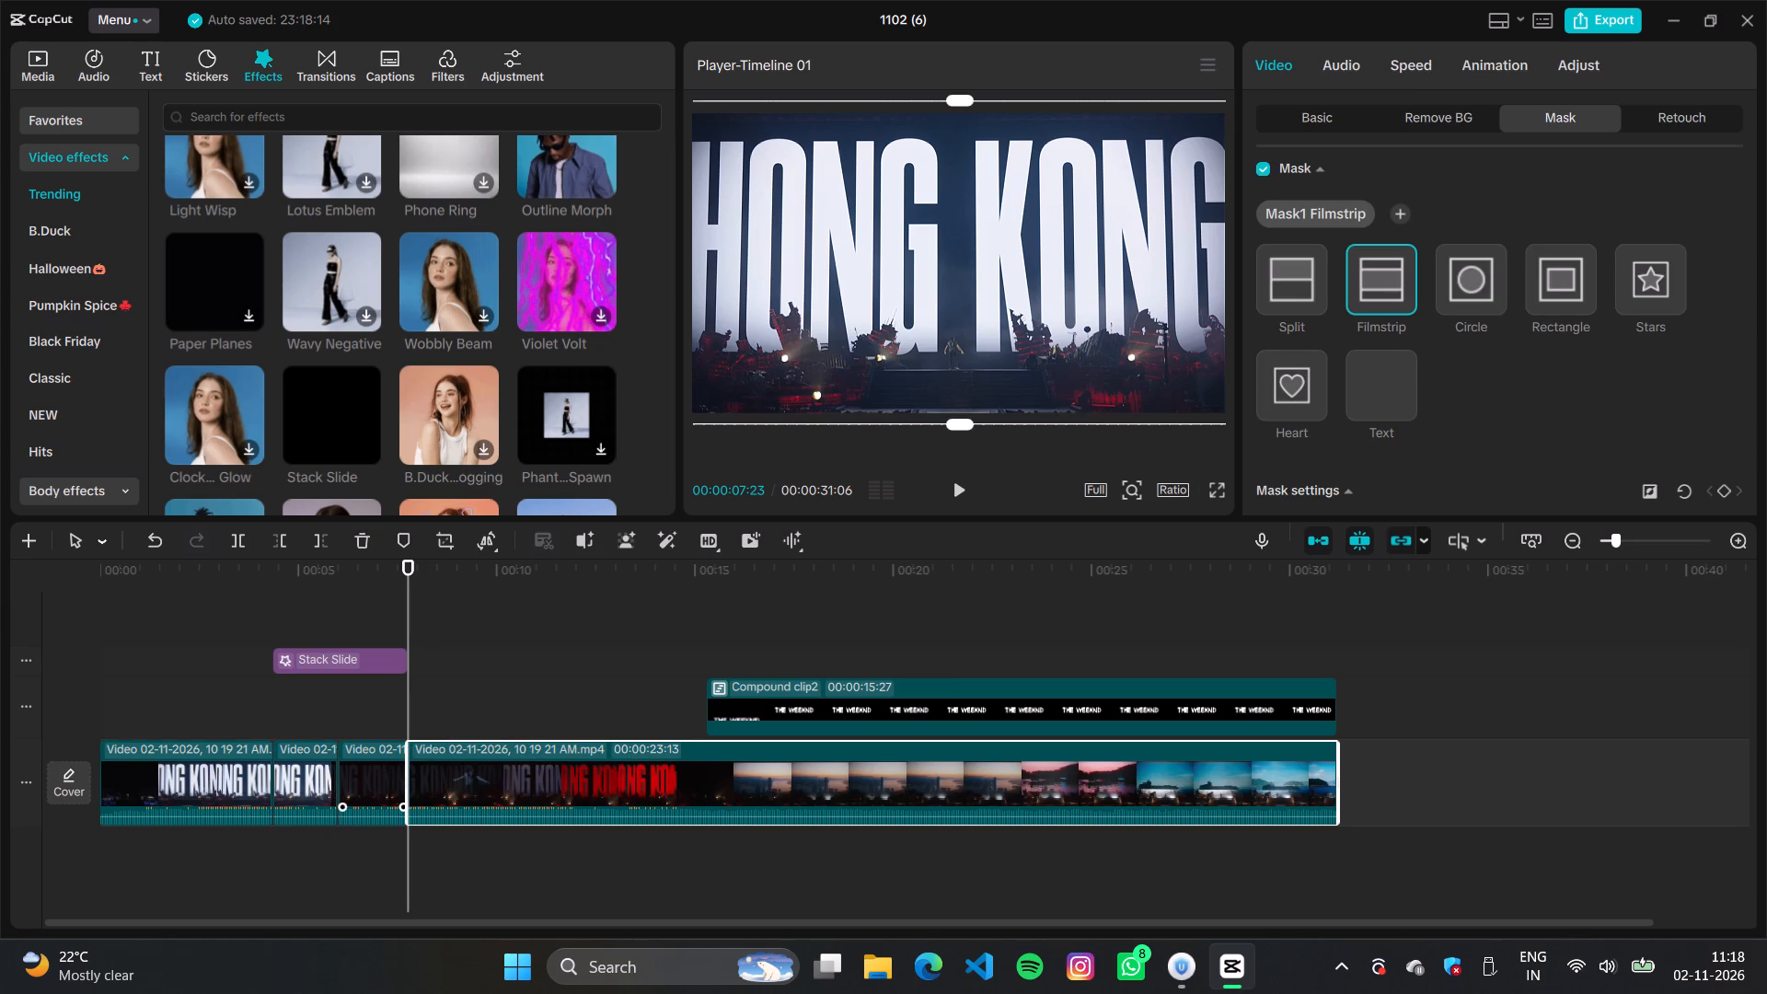
{"action": "left_click", "coordinate": [703, 639]}
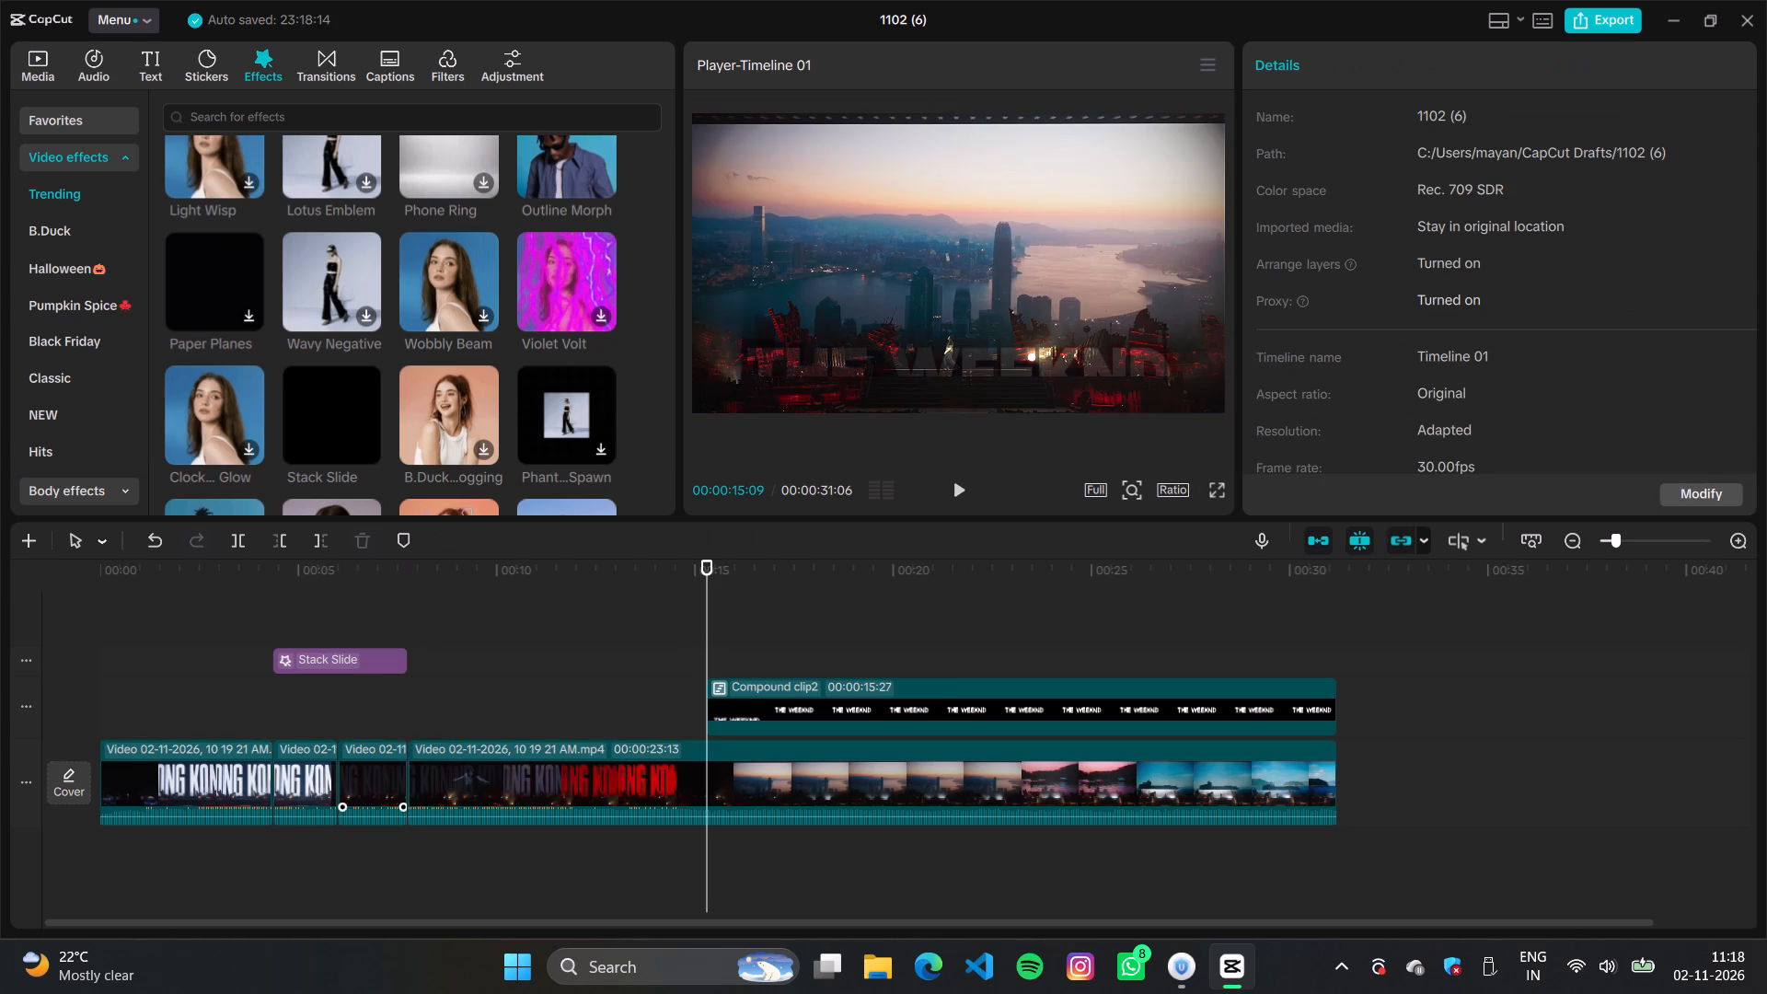
{"action": "key", "text": "ctrl+b"}
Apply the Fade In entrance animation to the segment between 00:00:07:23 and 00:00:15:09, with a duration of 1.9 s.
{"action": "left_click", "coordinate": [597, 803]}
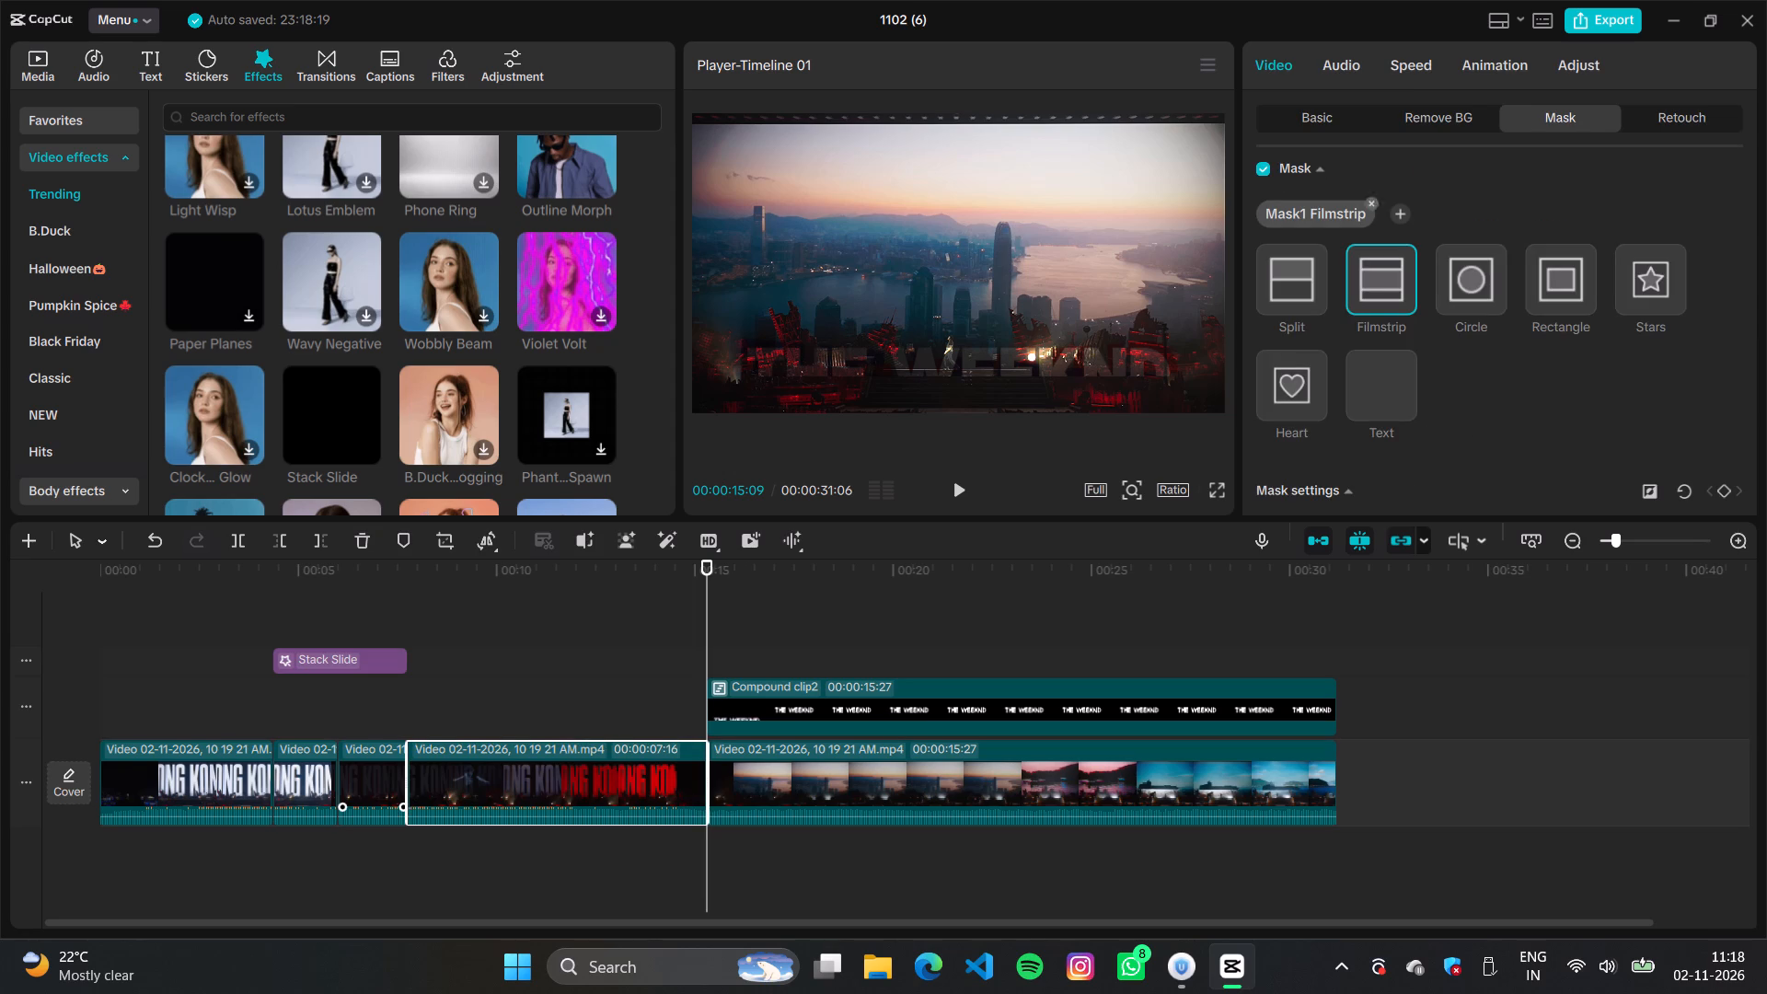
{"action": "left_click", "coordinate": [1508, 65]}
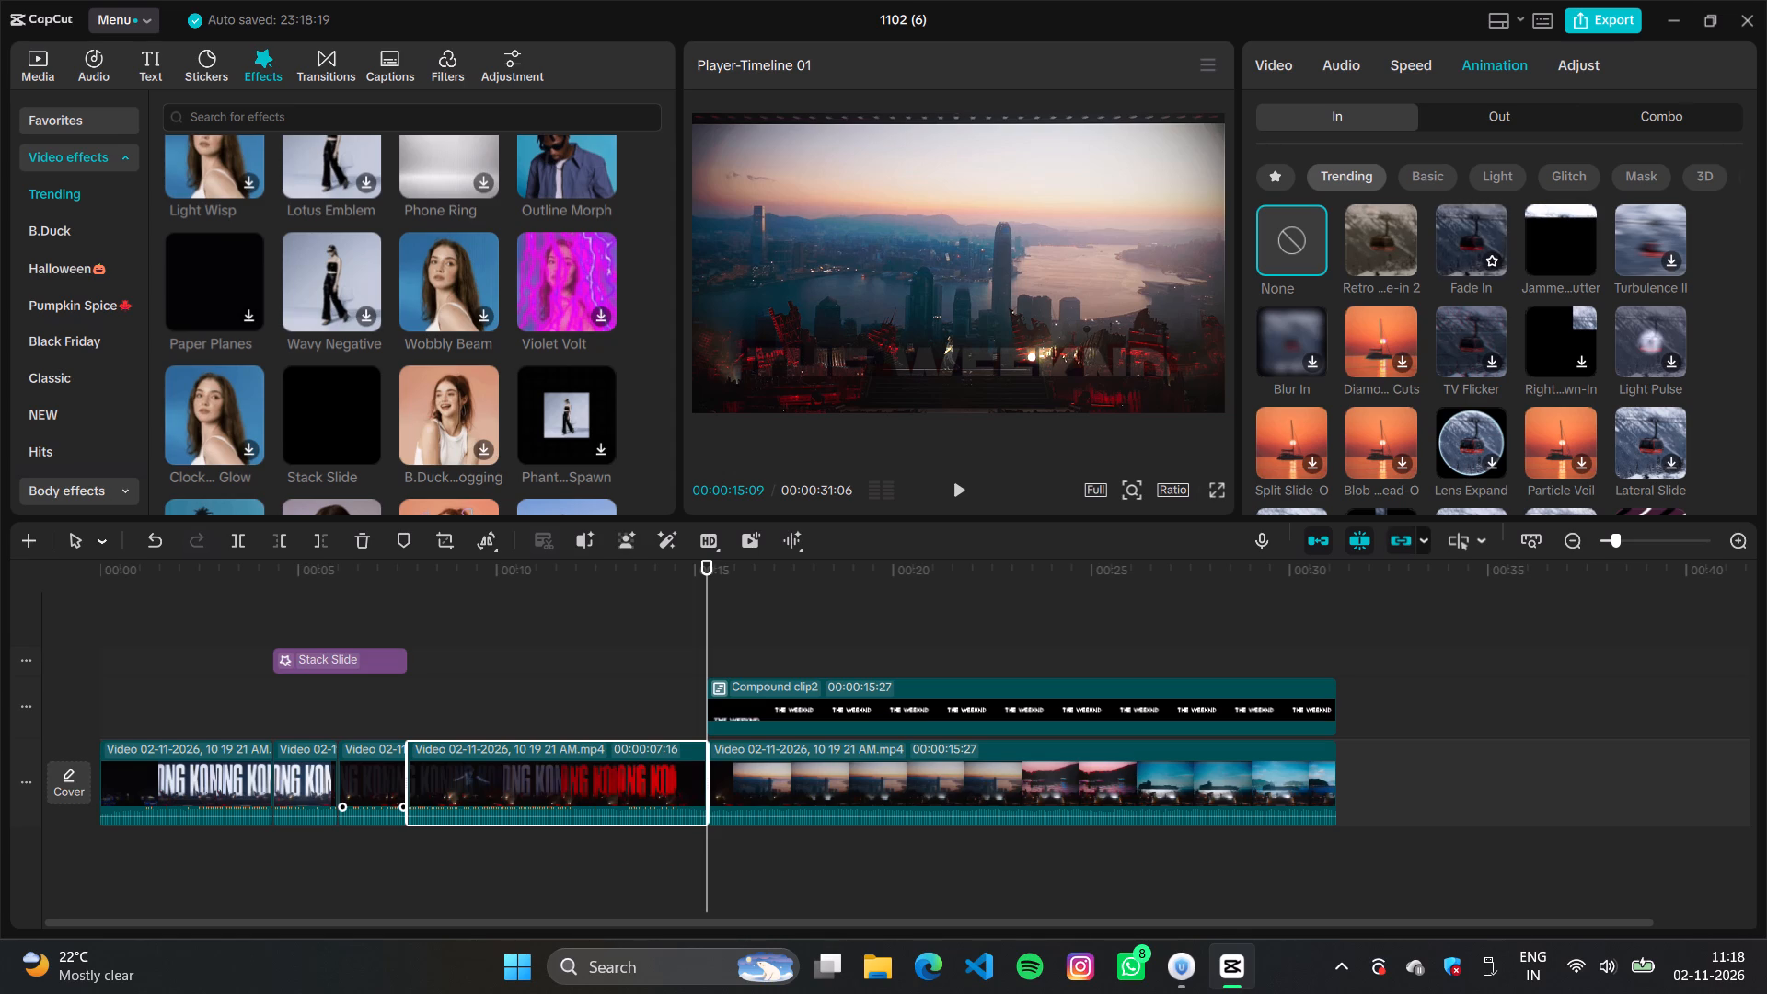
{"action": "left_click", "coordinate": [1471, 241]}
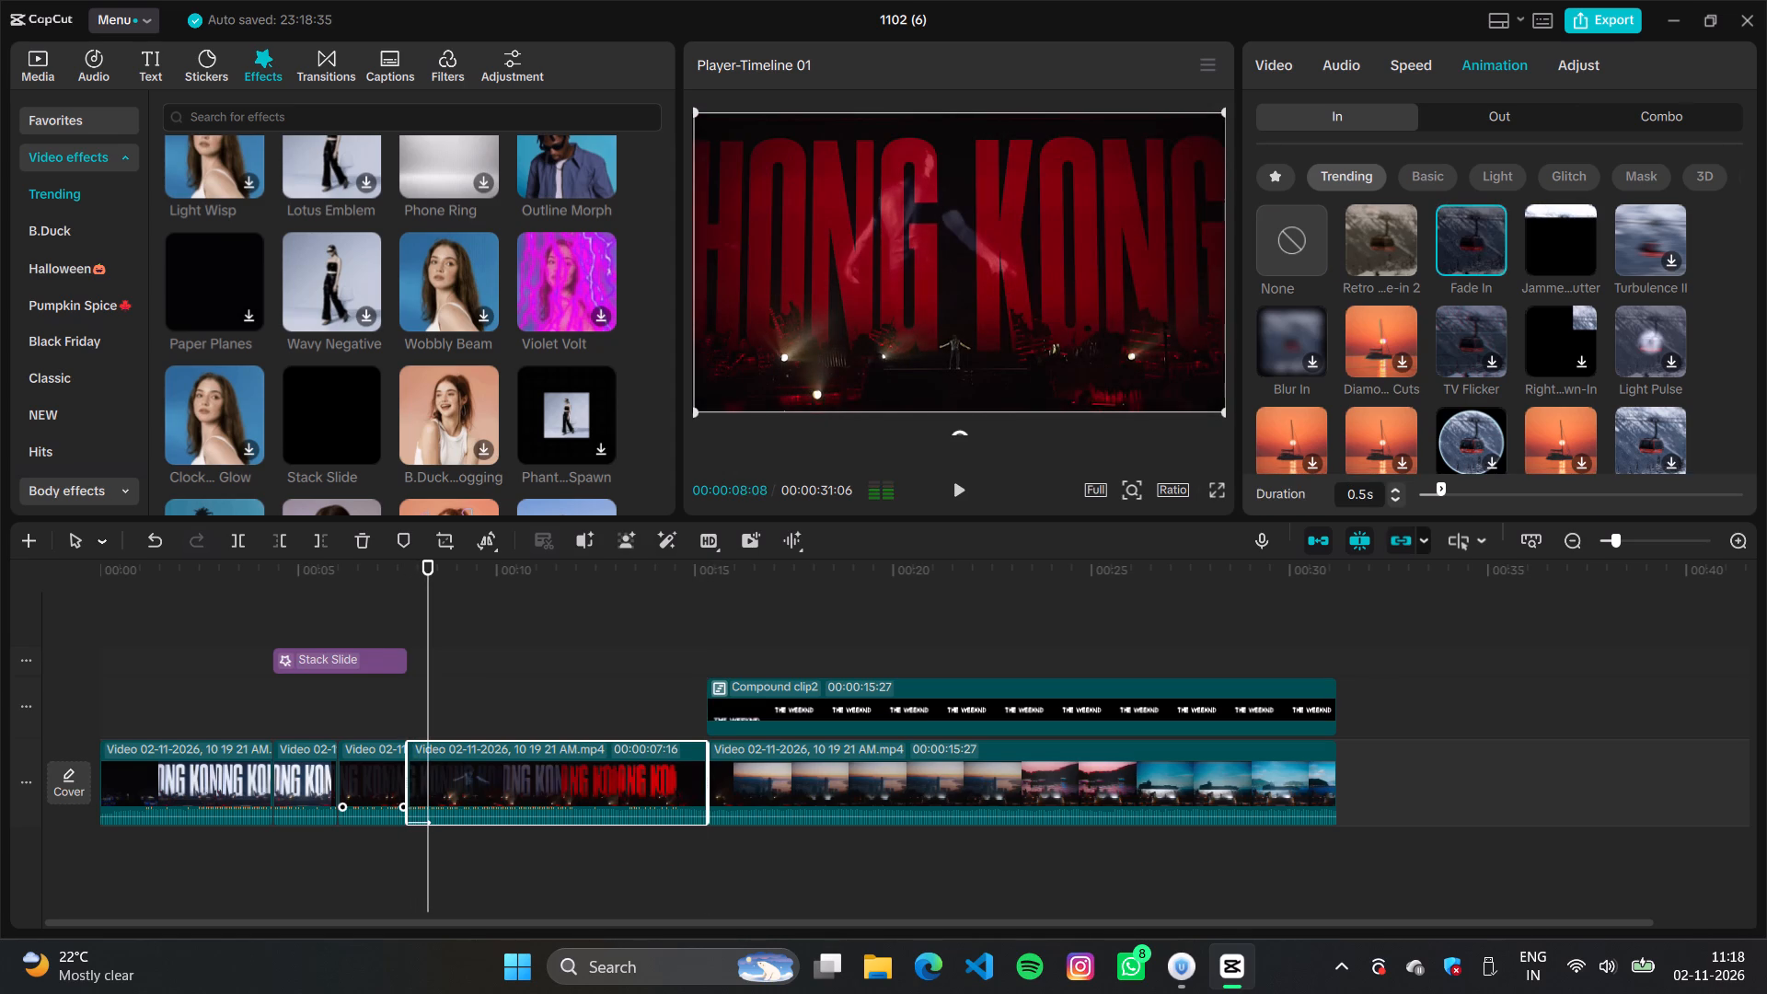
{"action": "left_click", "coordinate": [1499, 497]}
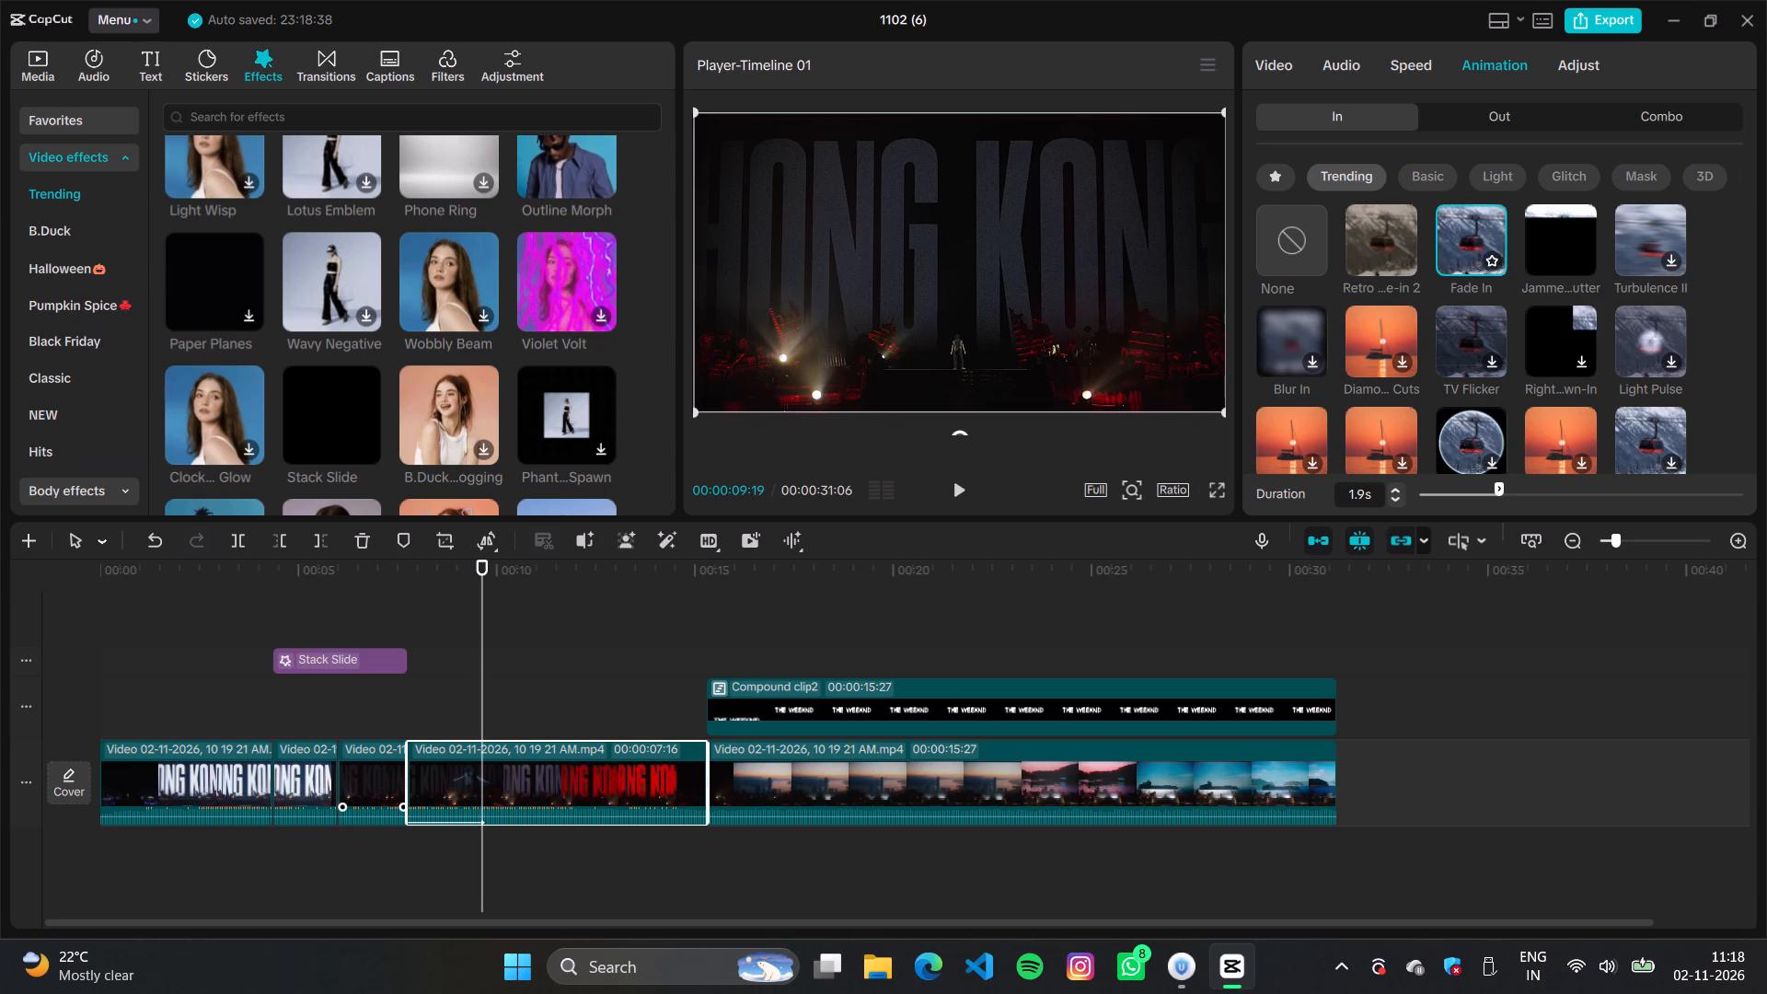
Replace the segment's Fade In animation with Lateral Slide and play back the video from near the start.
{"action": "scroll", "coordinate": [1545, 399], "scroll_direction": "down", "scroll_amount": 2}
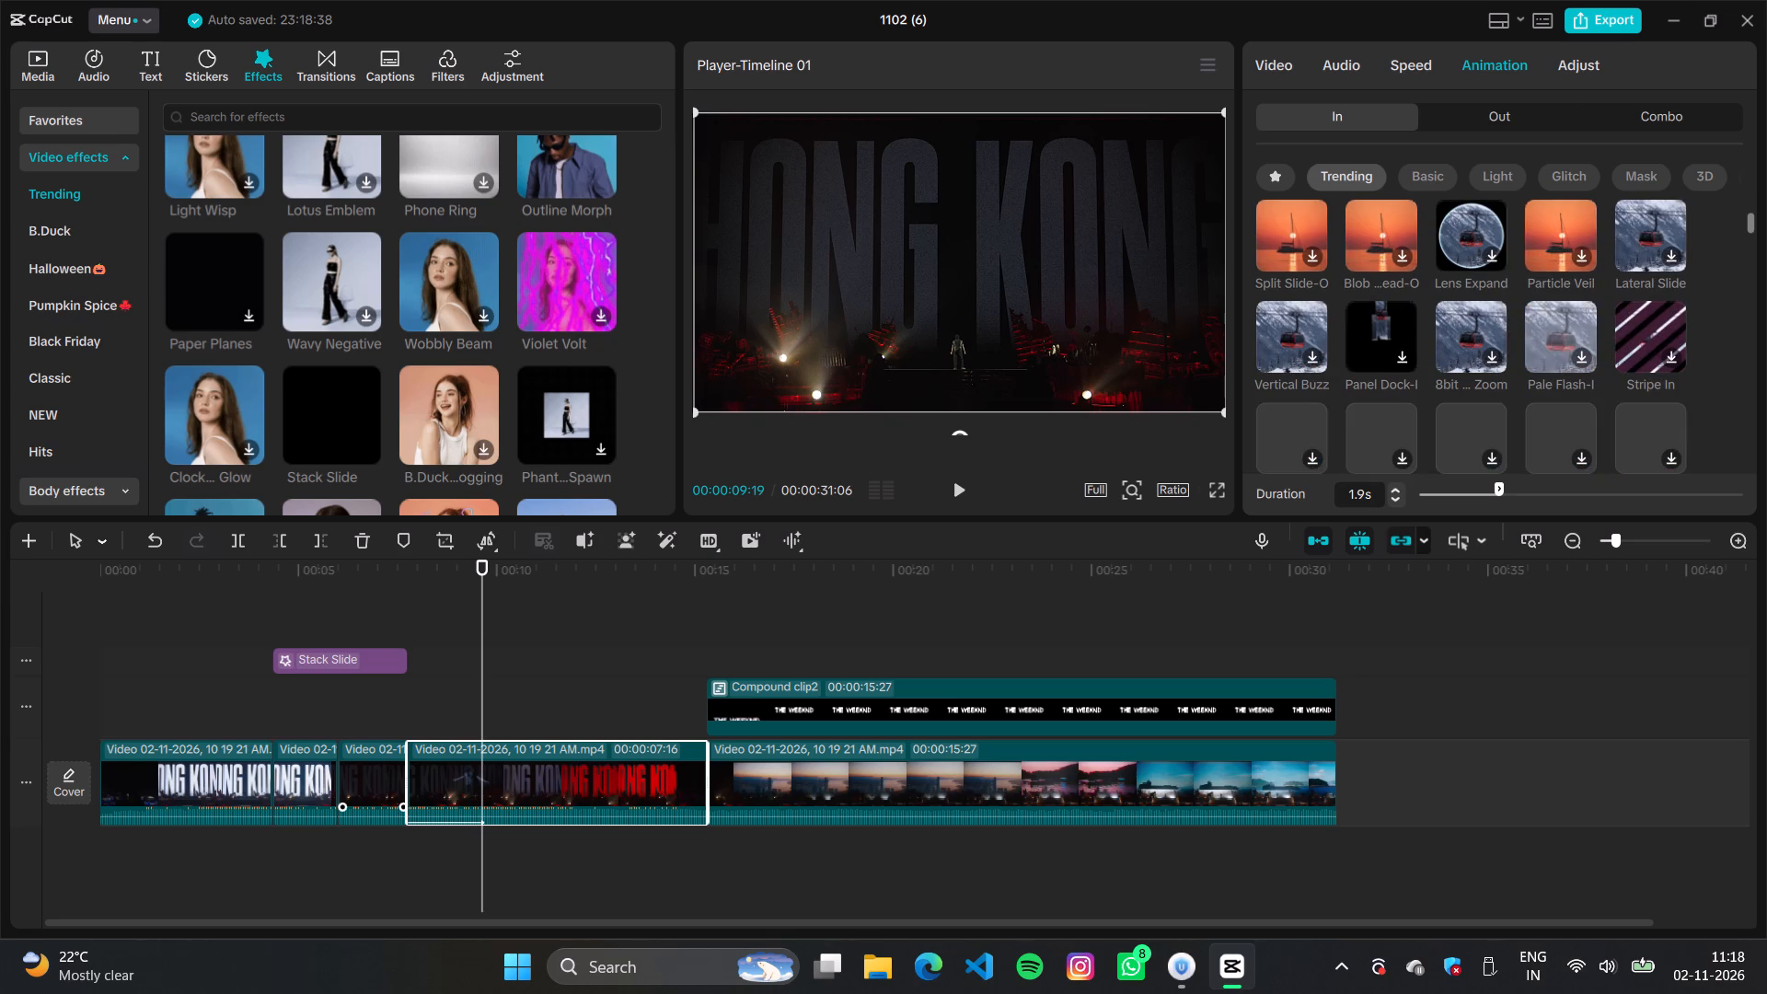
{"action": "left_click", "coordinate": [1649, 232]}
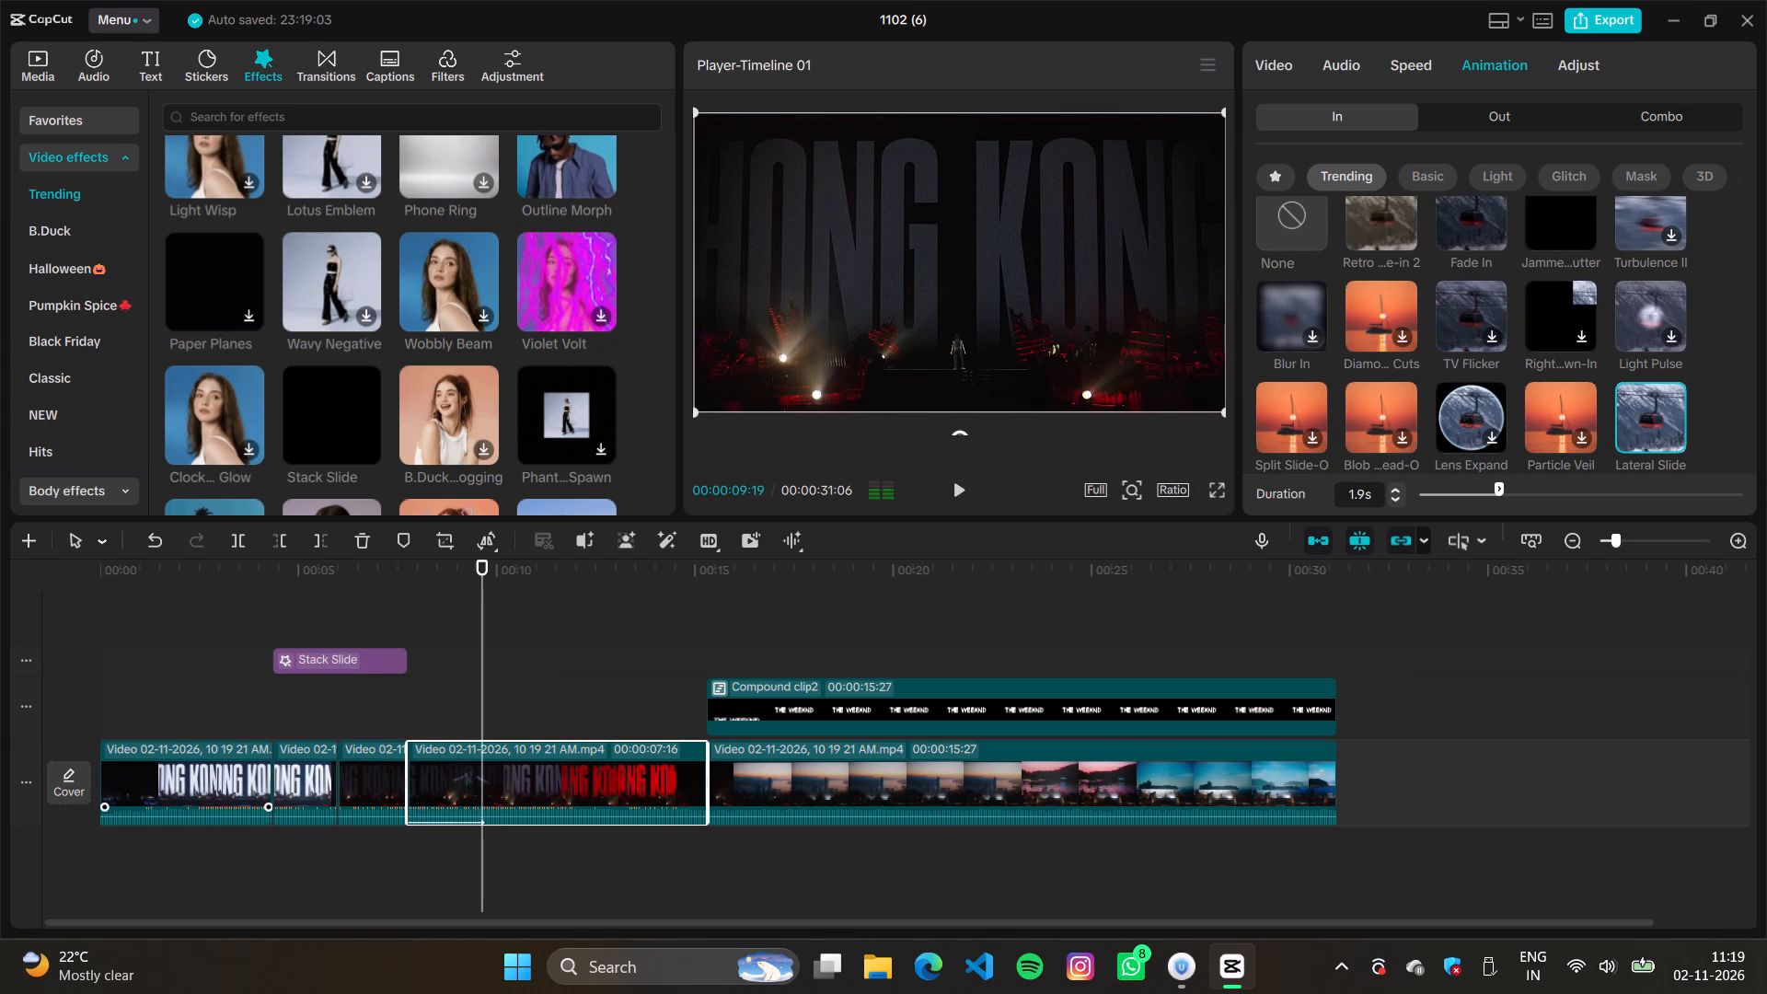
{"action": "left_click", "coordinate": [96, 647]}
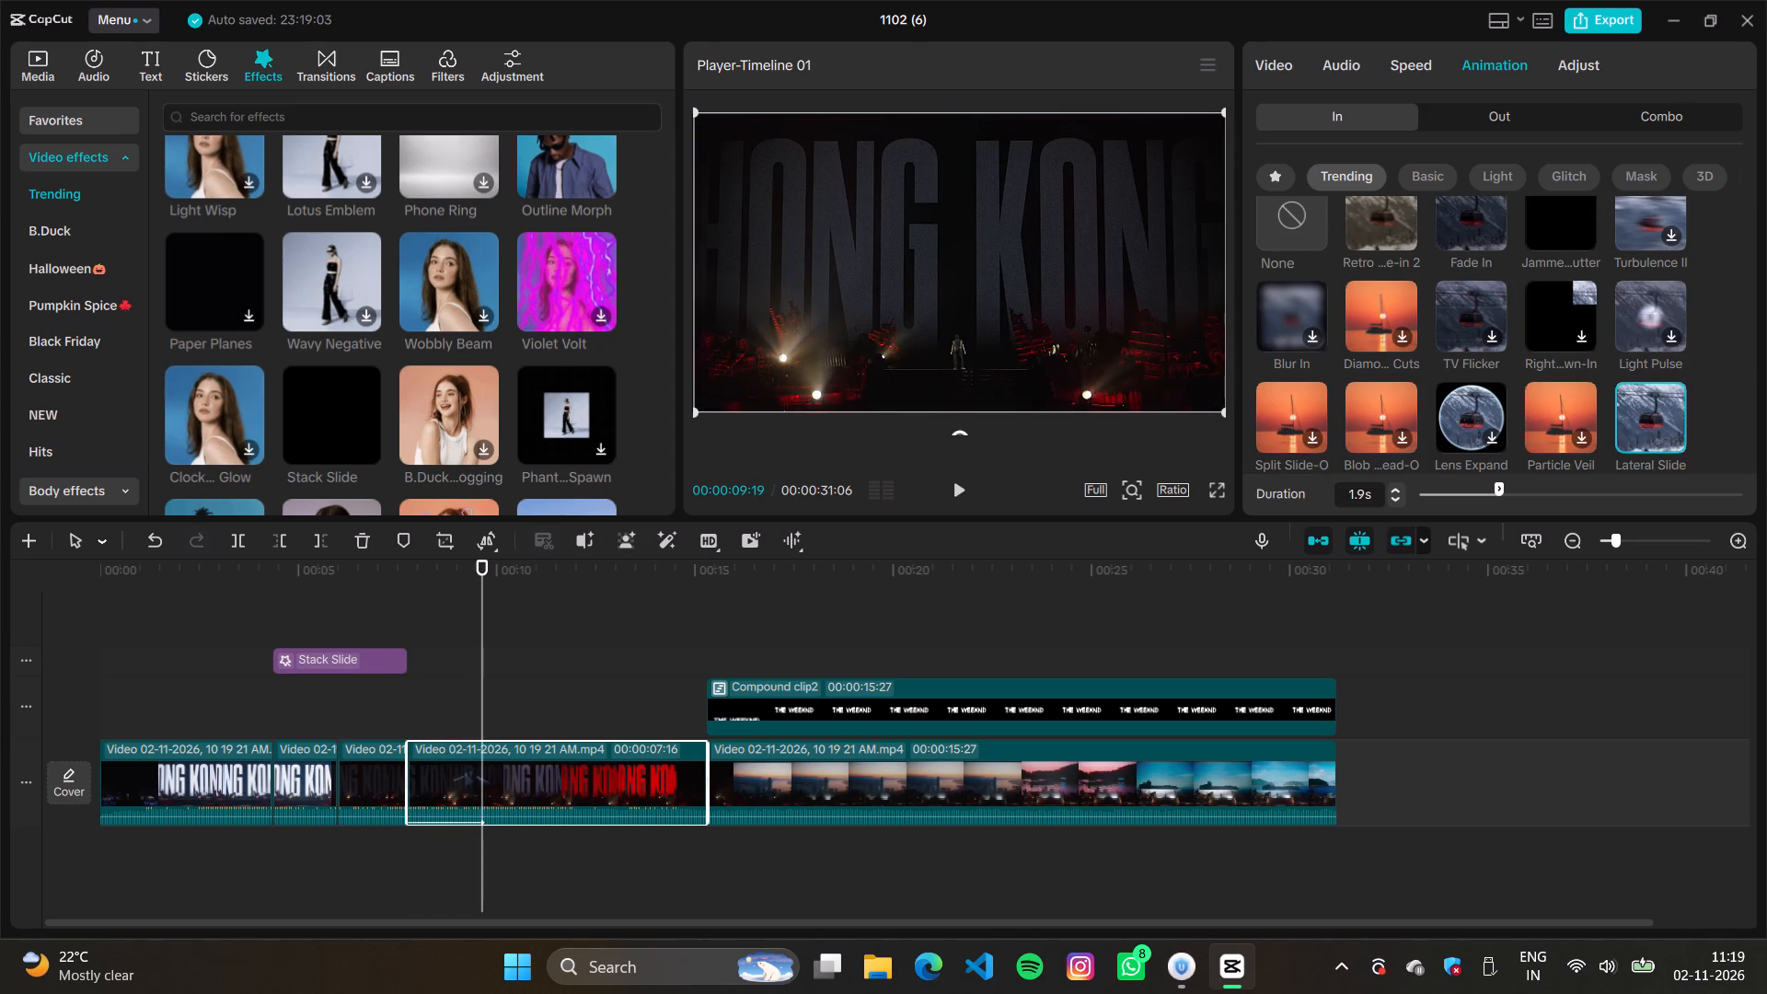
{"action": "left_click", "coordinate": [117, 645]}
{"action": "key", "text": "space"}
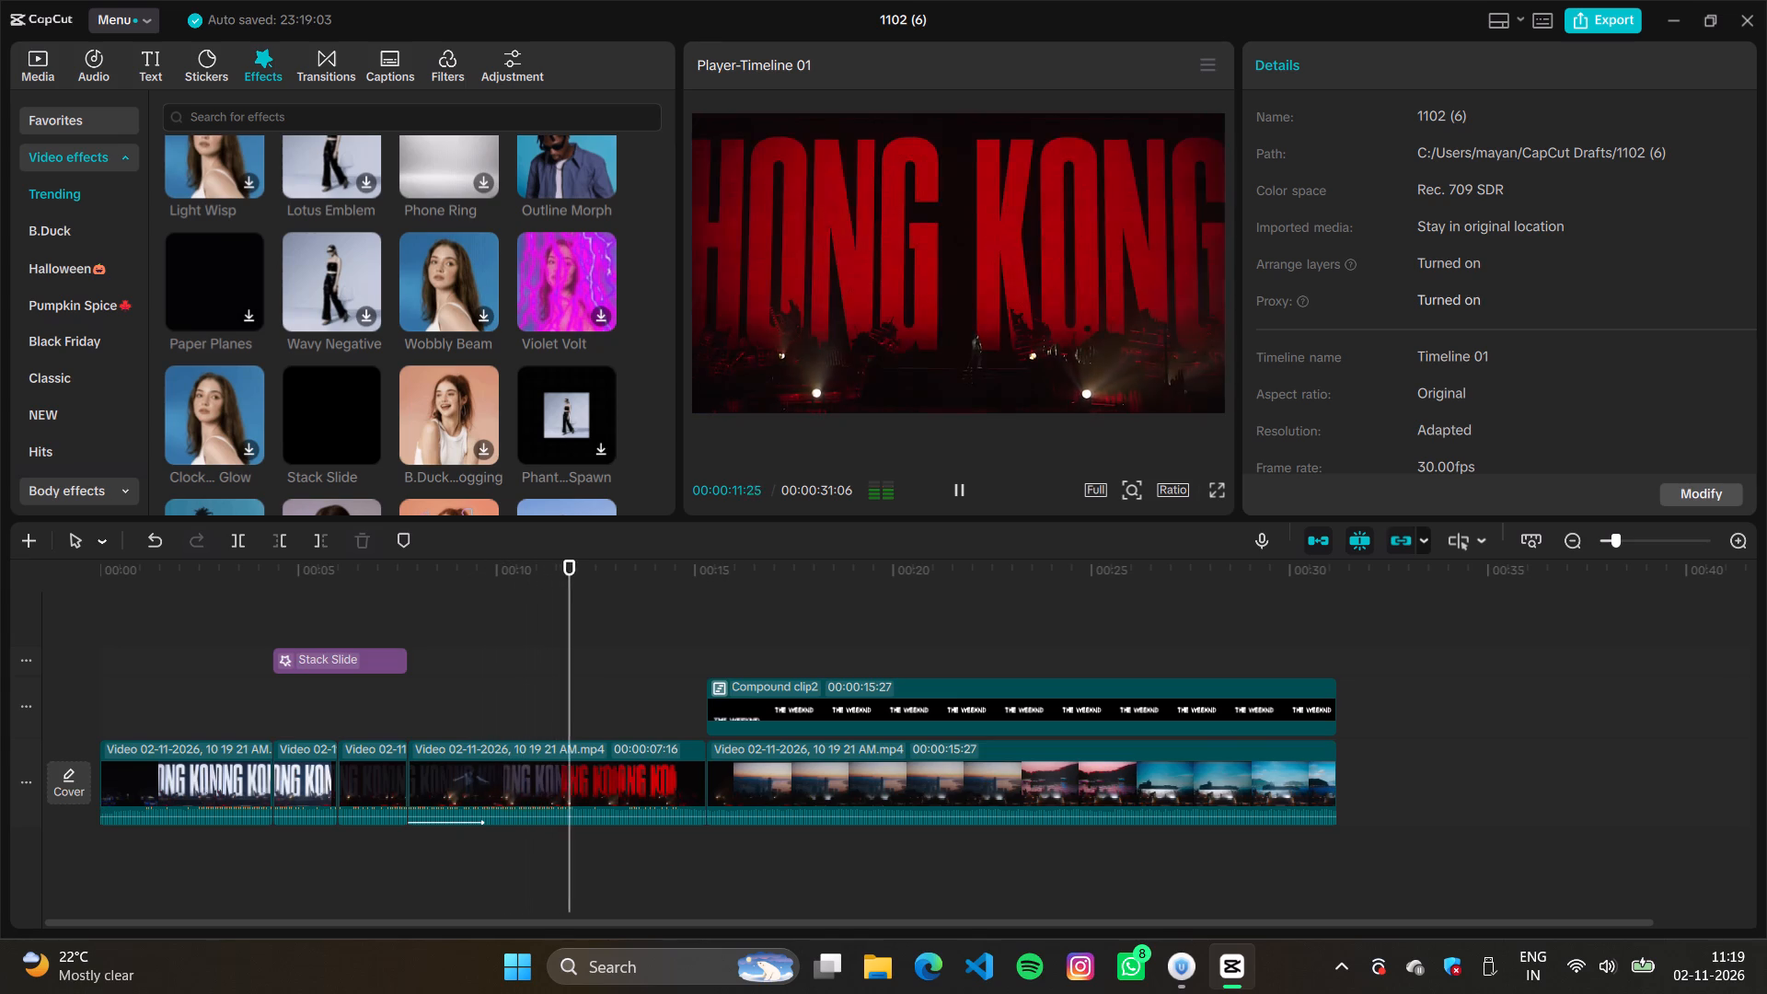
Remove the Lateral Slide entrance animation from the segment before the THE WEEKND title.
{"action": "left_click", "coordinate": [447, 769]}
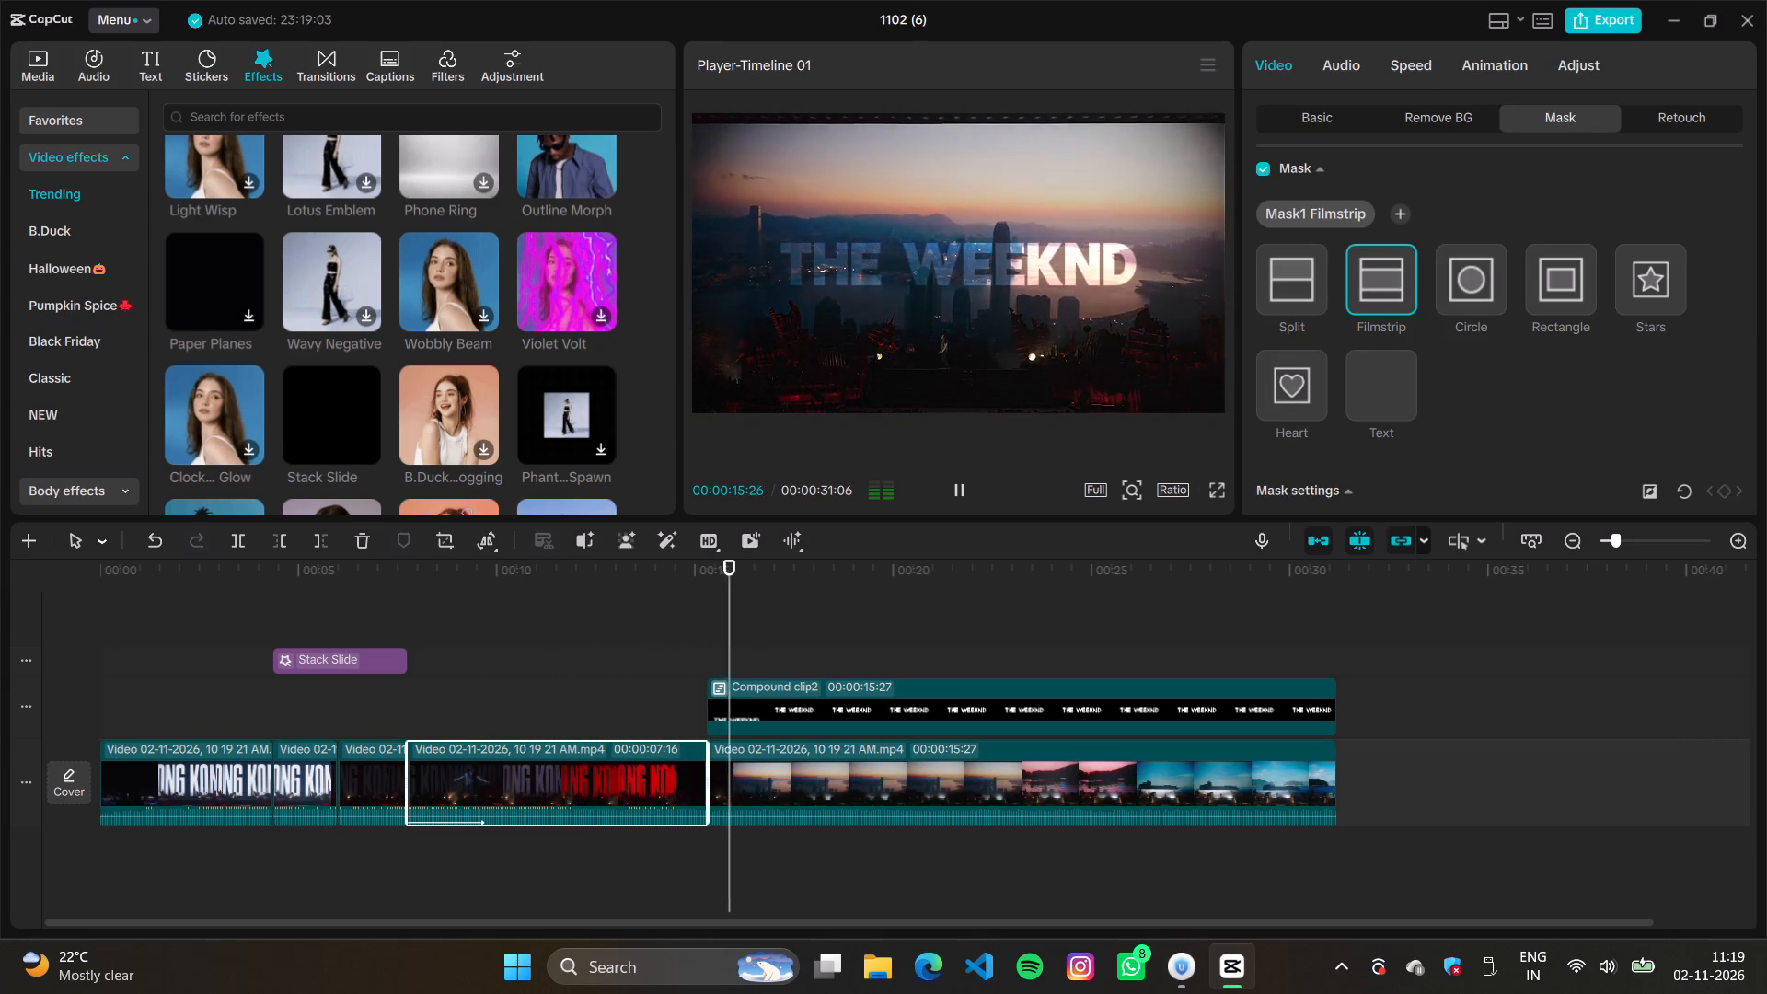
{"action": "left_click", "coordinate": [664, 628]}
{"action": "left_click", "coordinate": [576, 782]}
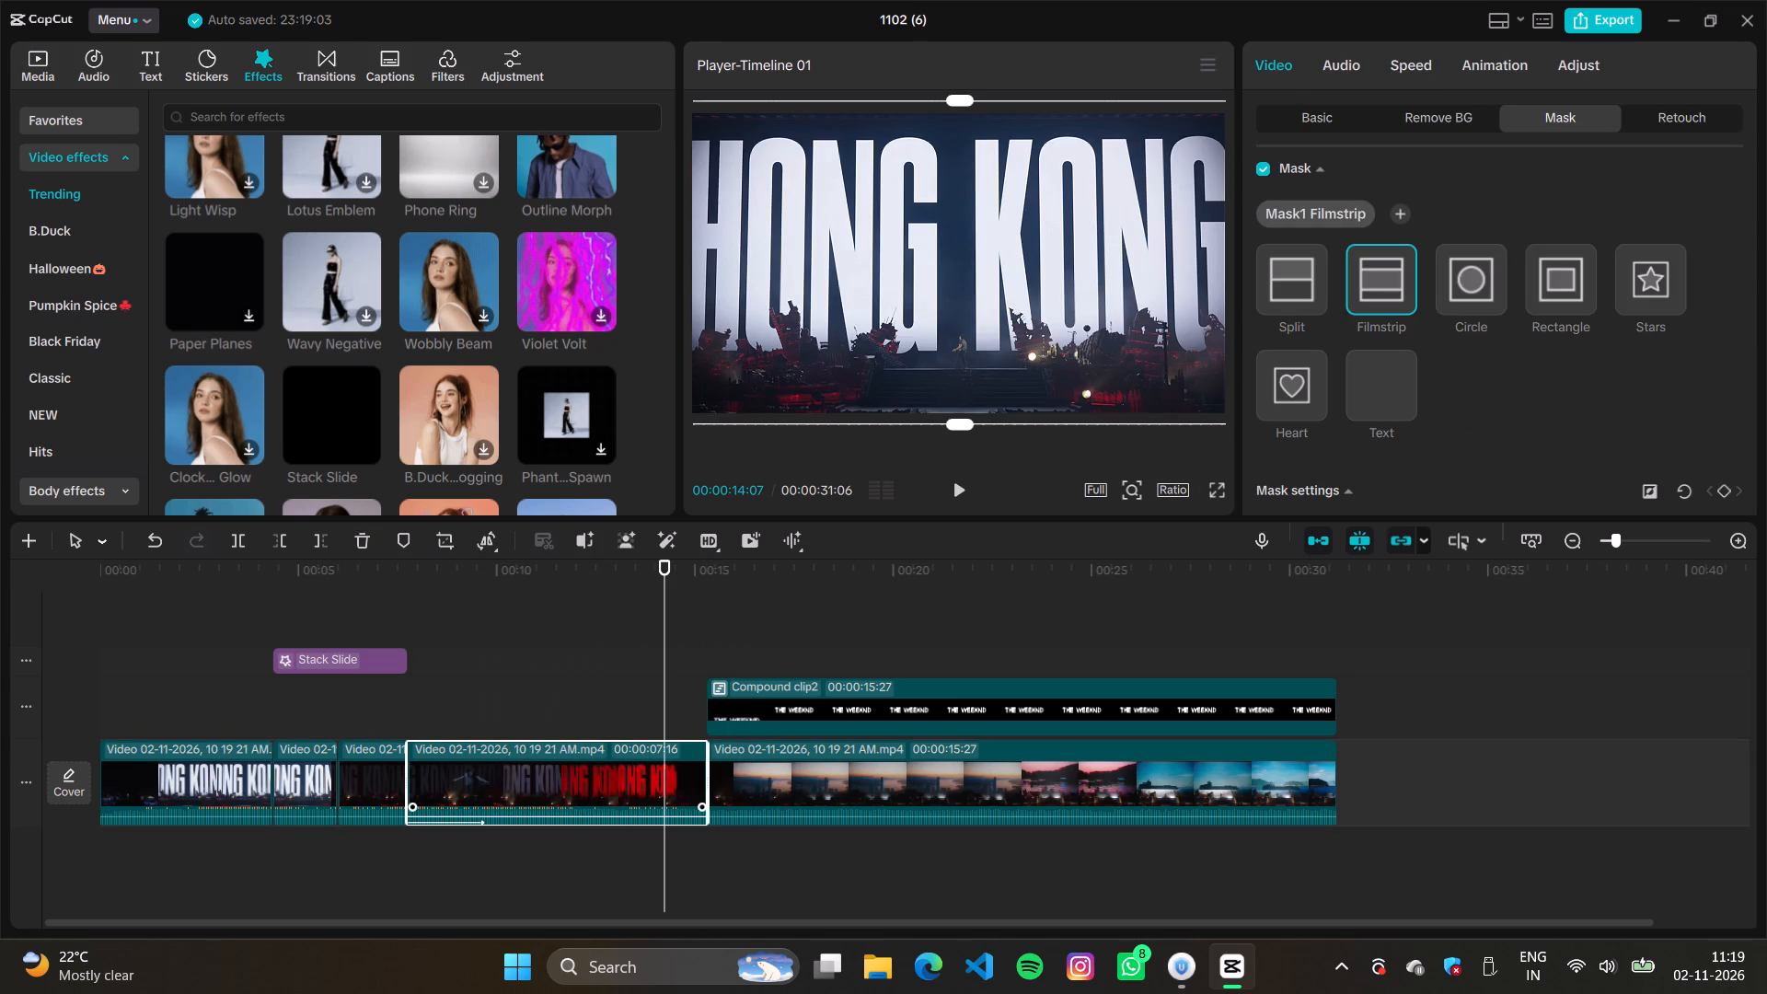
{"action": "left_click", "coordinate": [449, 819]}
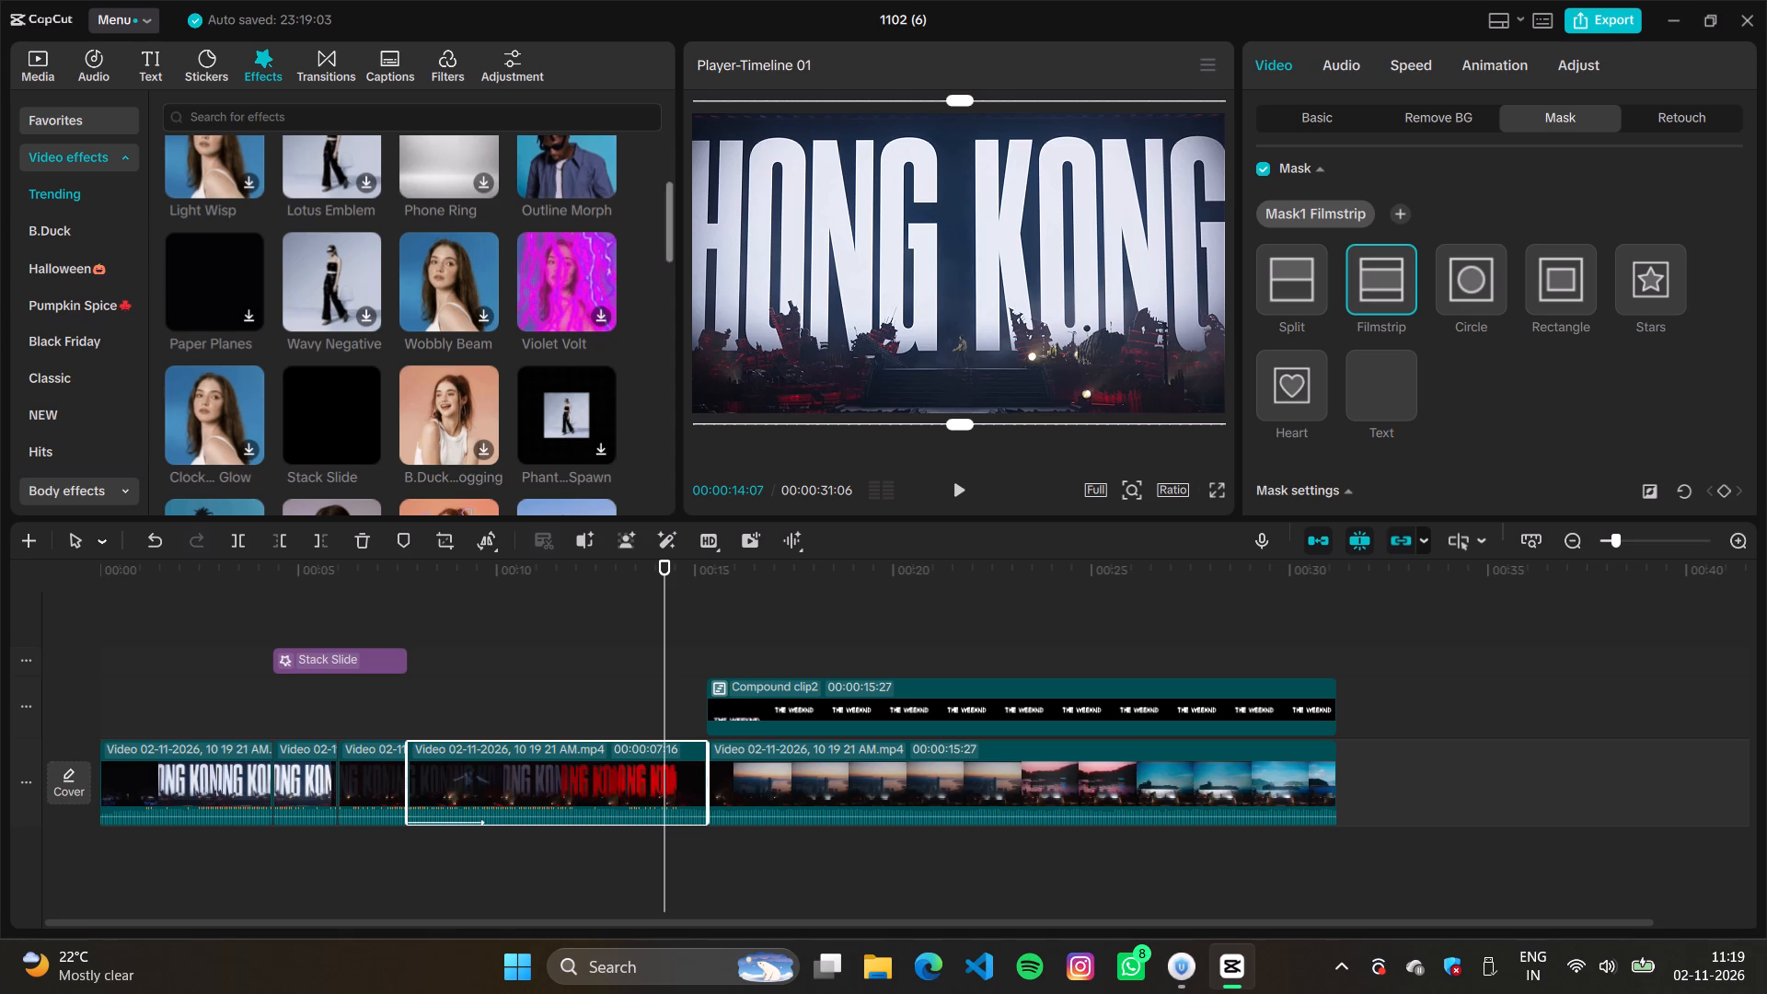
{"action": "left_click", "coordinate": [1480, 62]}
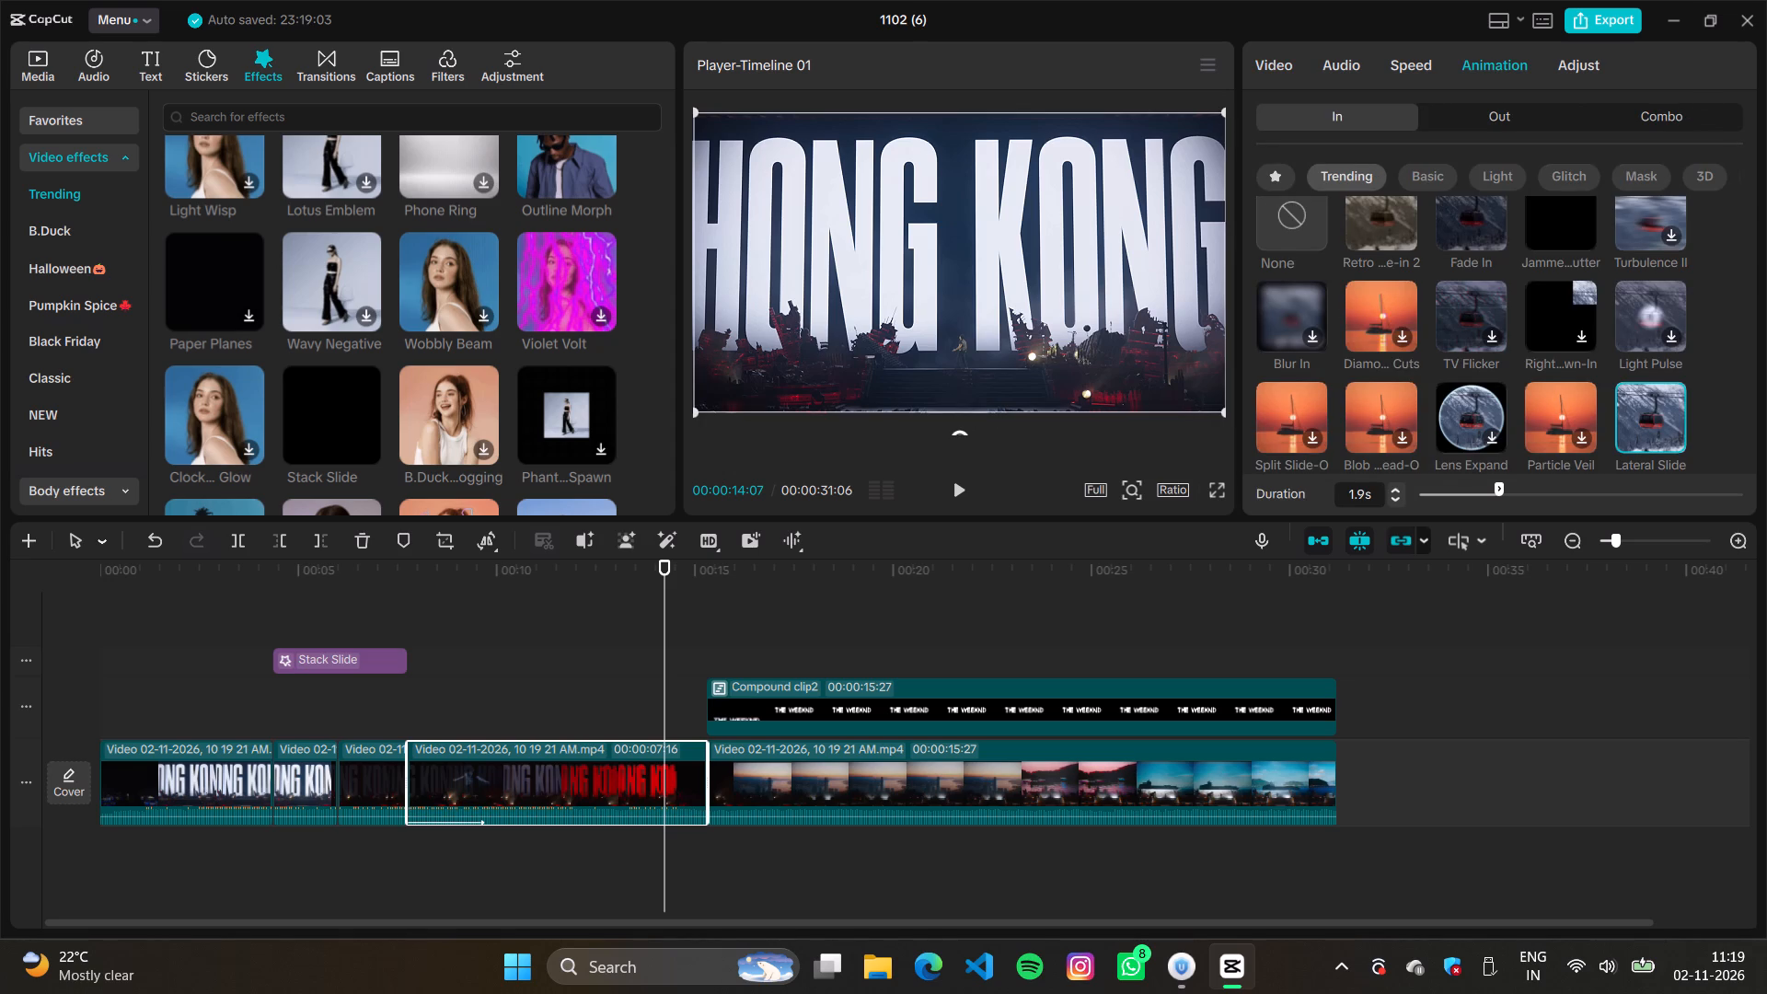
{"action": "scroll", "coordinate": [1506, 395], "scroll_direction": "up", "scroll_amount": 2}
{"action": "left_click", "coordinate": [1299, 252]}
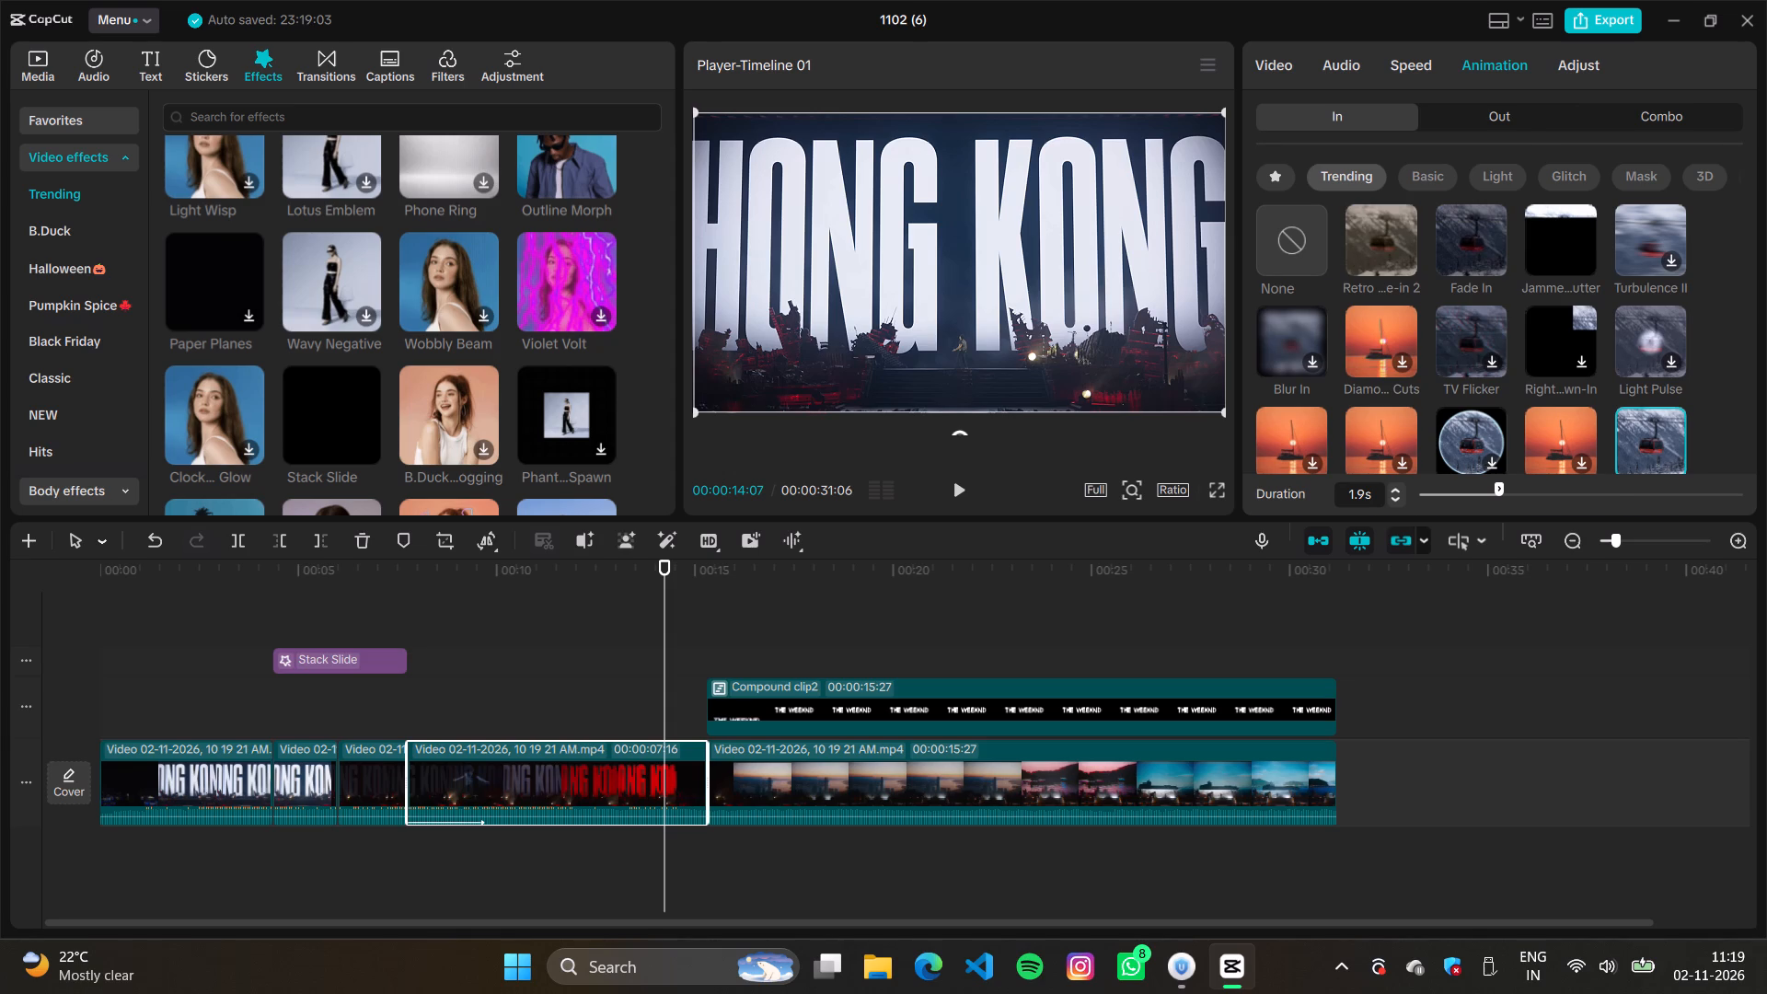
Browse the Mask category of Out animations for the HONG KONG segment that precedes the THE WEEKND title.
{"action": "left_click", "coordinate": [1527, 114]}
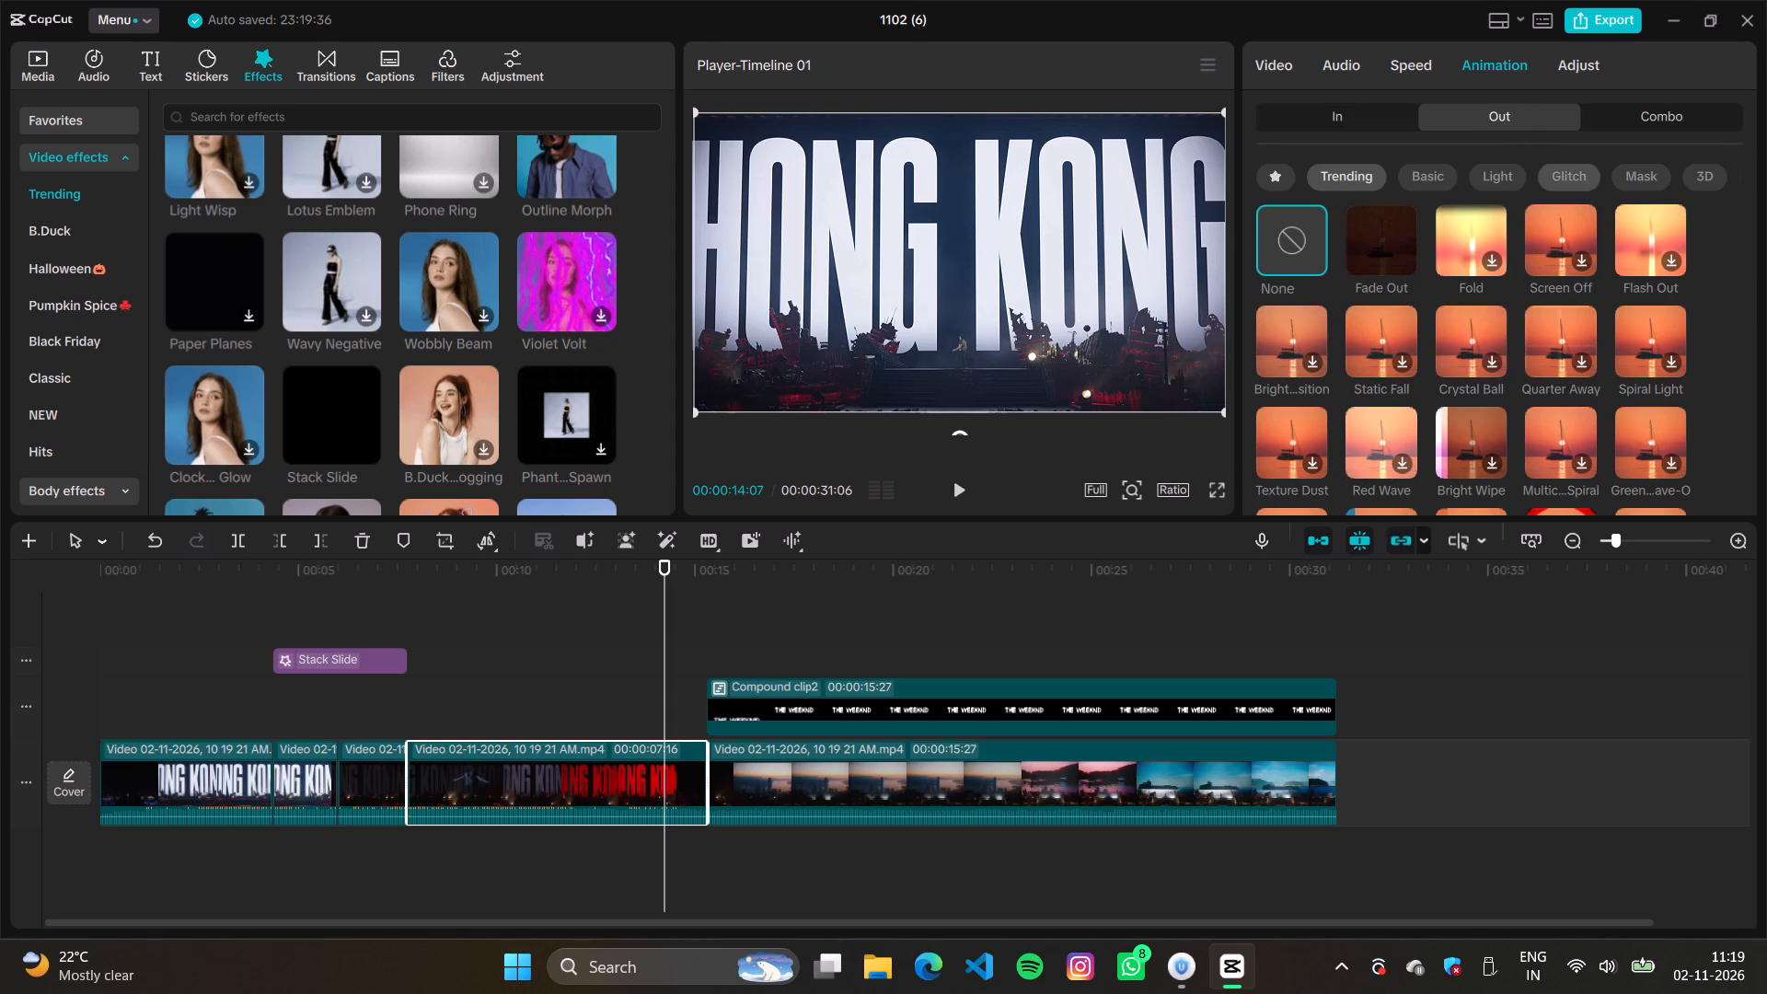
{"action": "left_click", "coordinate": [1652, 179]}
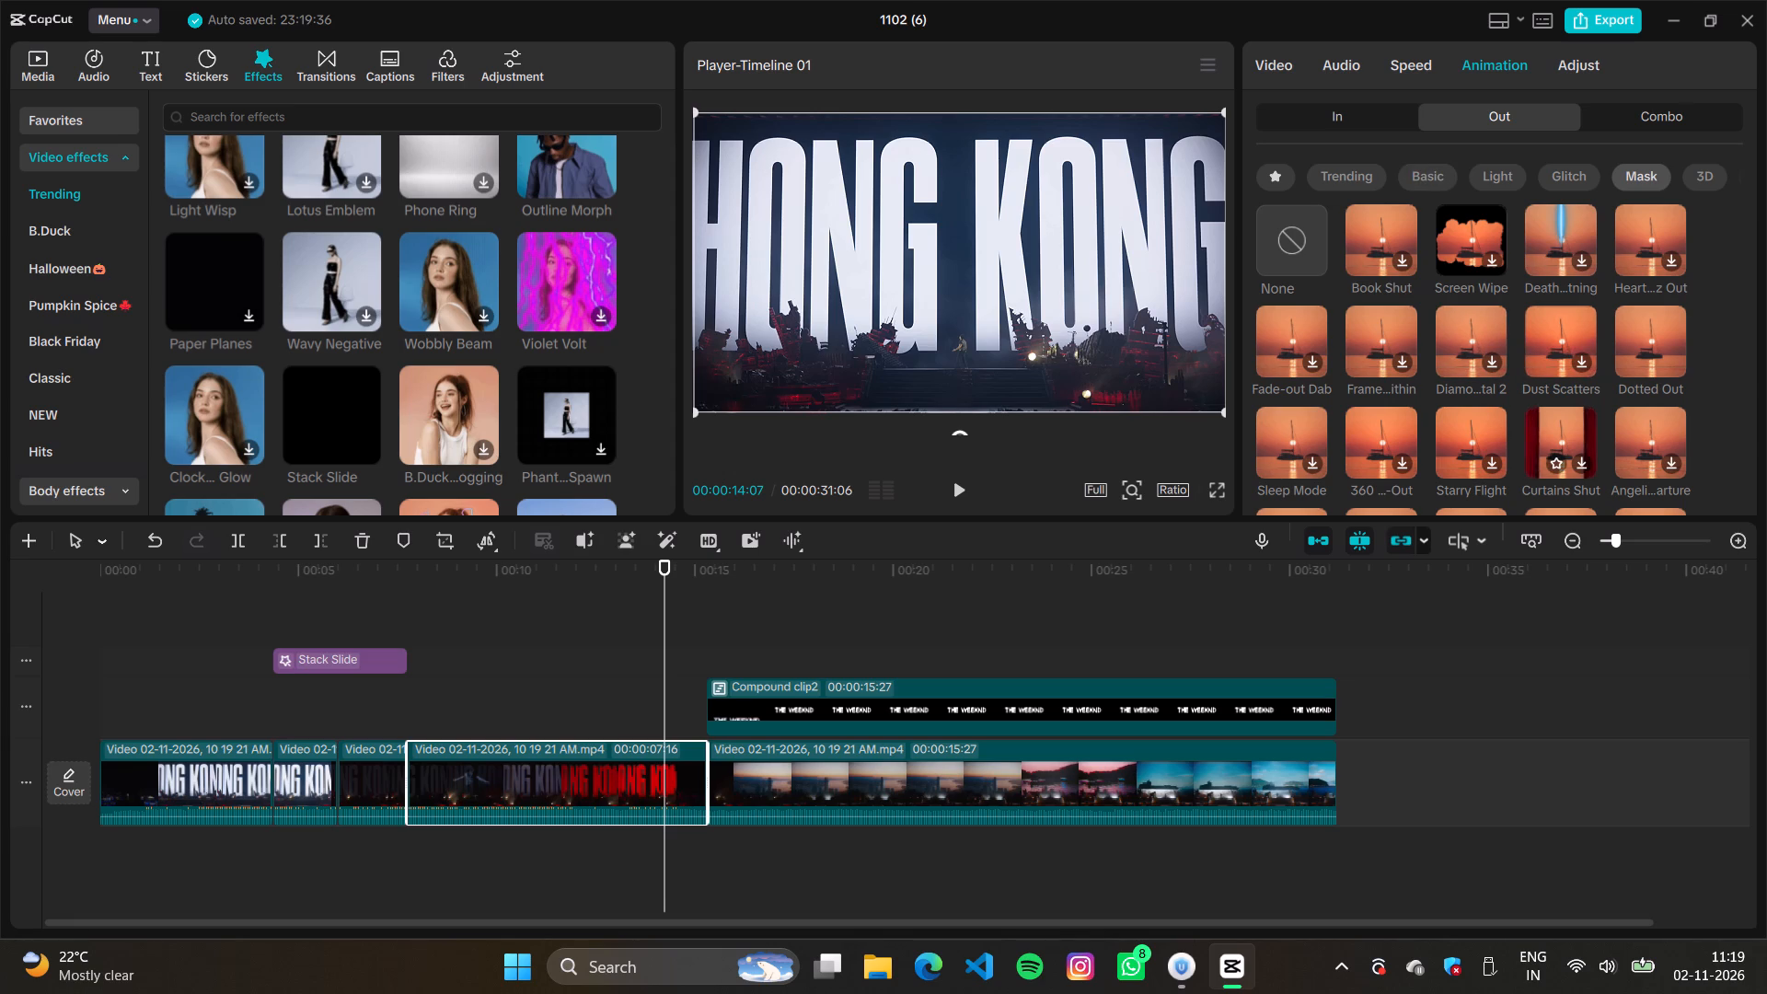
{"action": "scroll", "coordinate": [1638, 442], "scroll_direction": "down", "scroll_amount": 1}
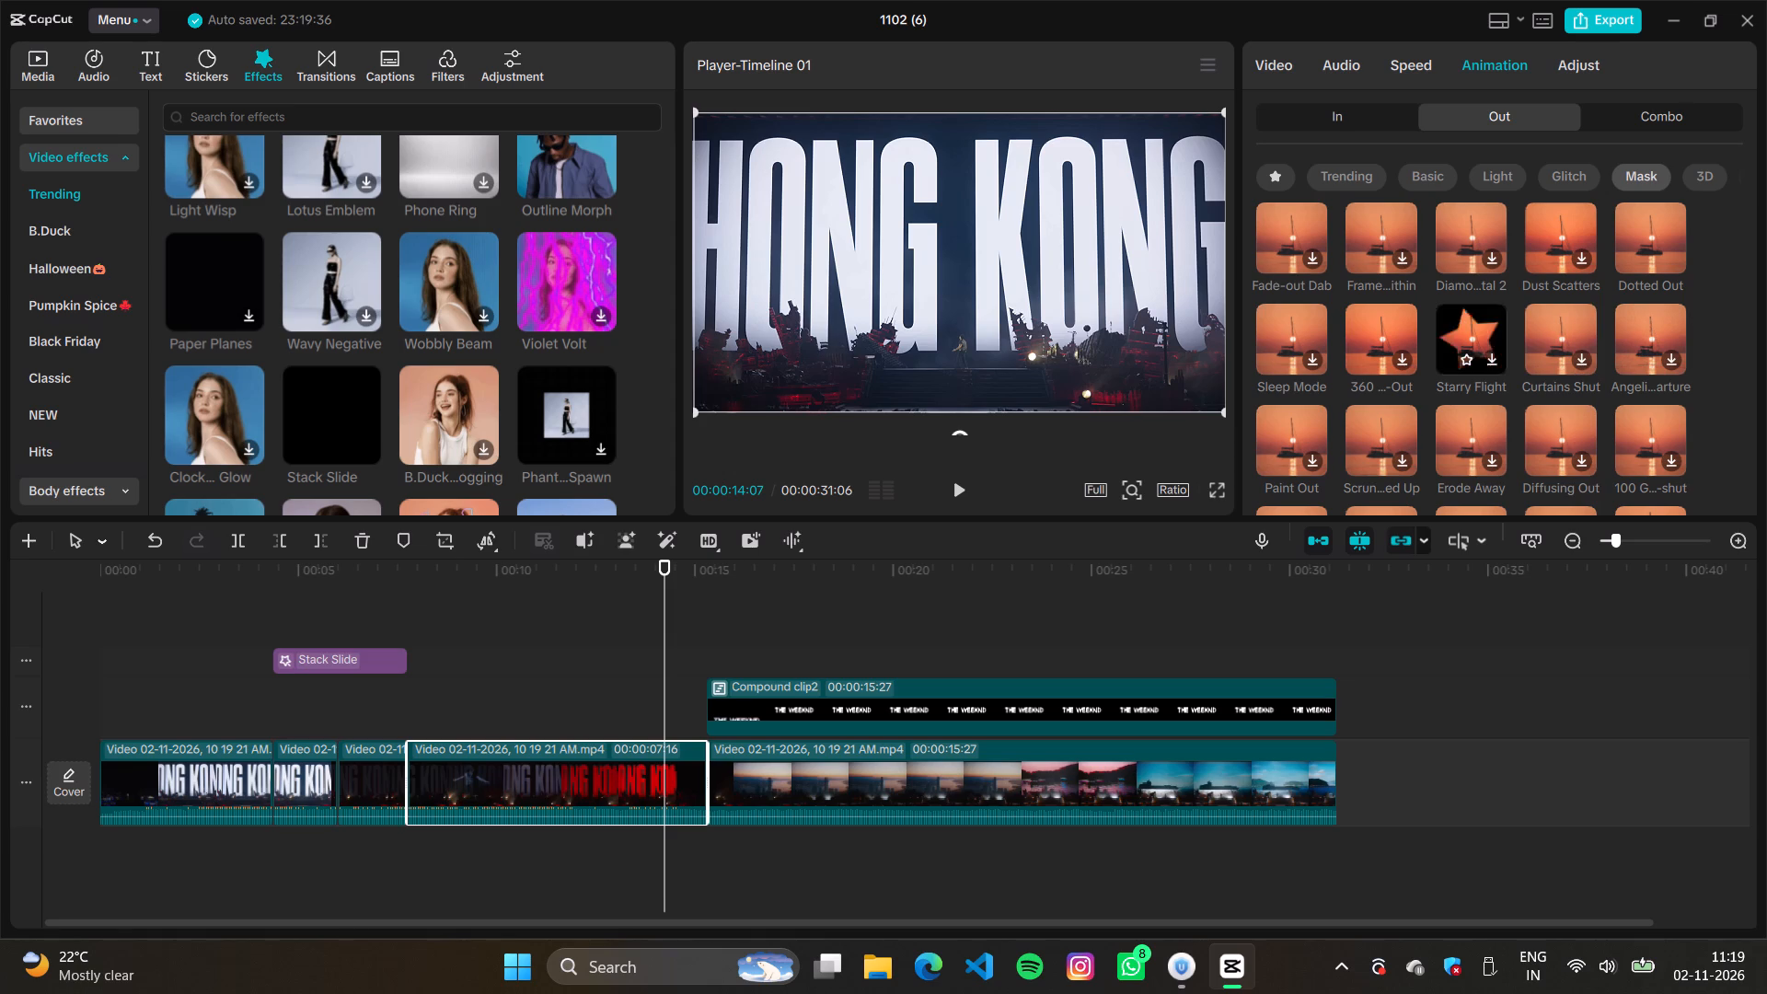
{"action": "scroll", "coordinate": [1468, 432], "scroll_direction": "down", "scroll_amount": 1}
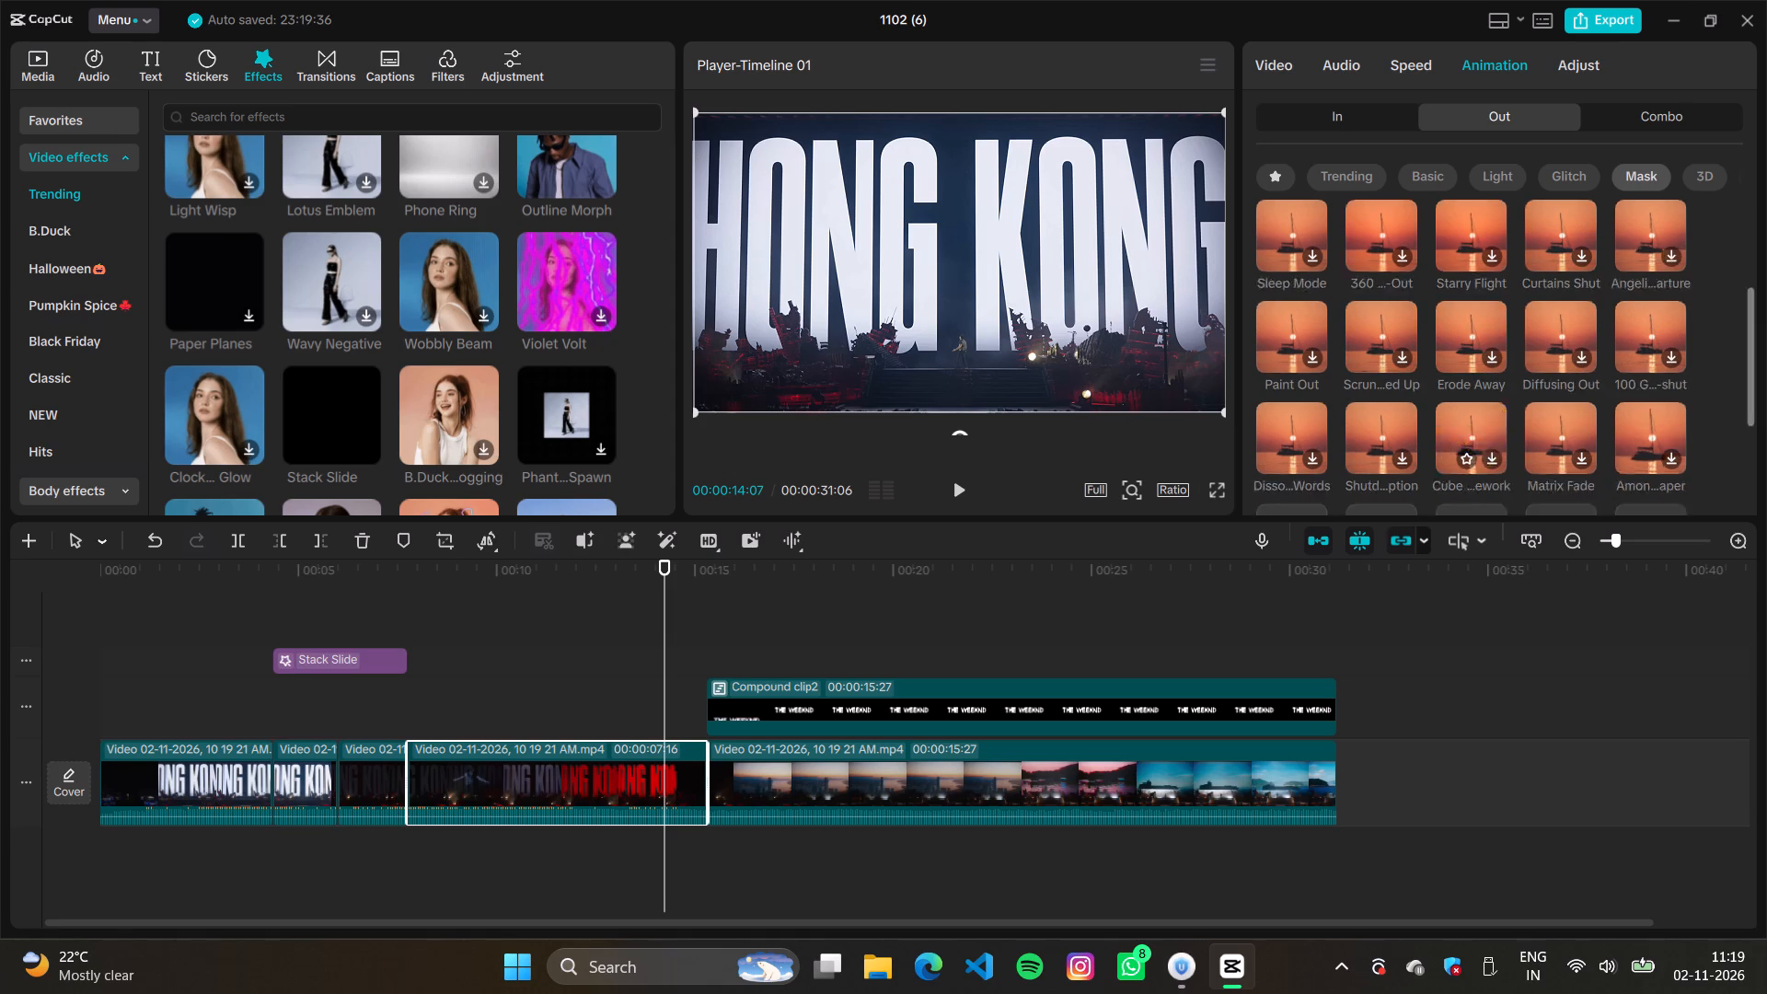
{"action": "scroll", "coordinate": [1468, 432], "scroll_direction": "down", "scroll_amount": 2}
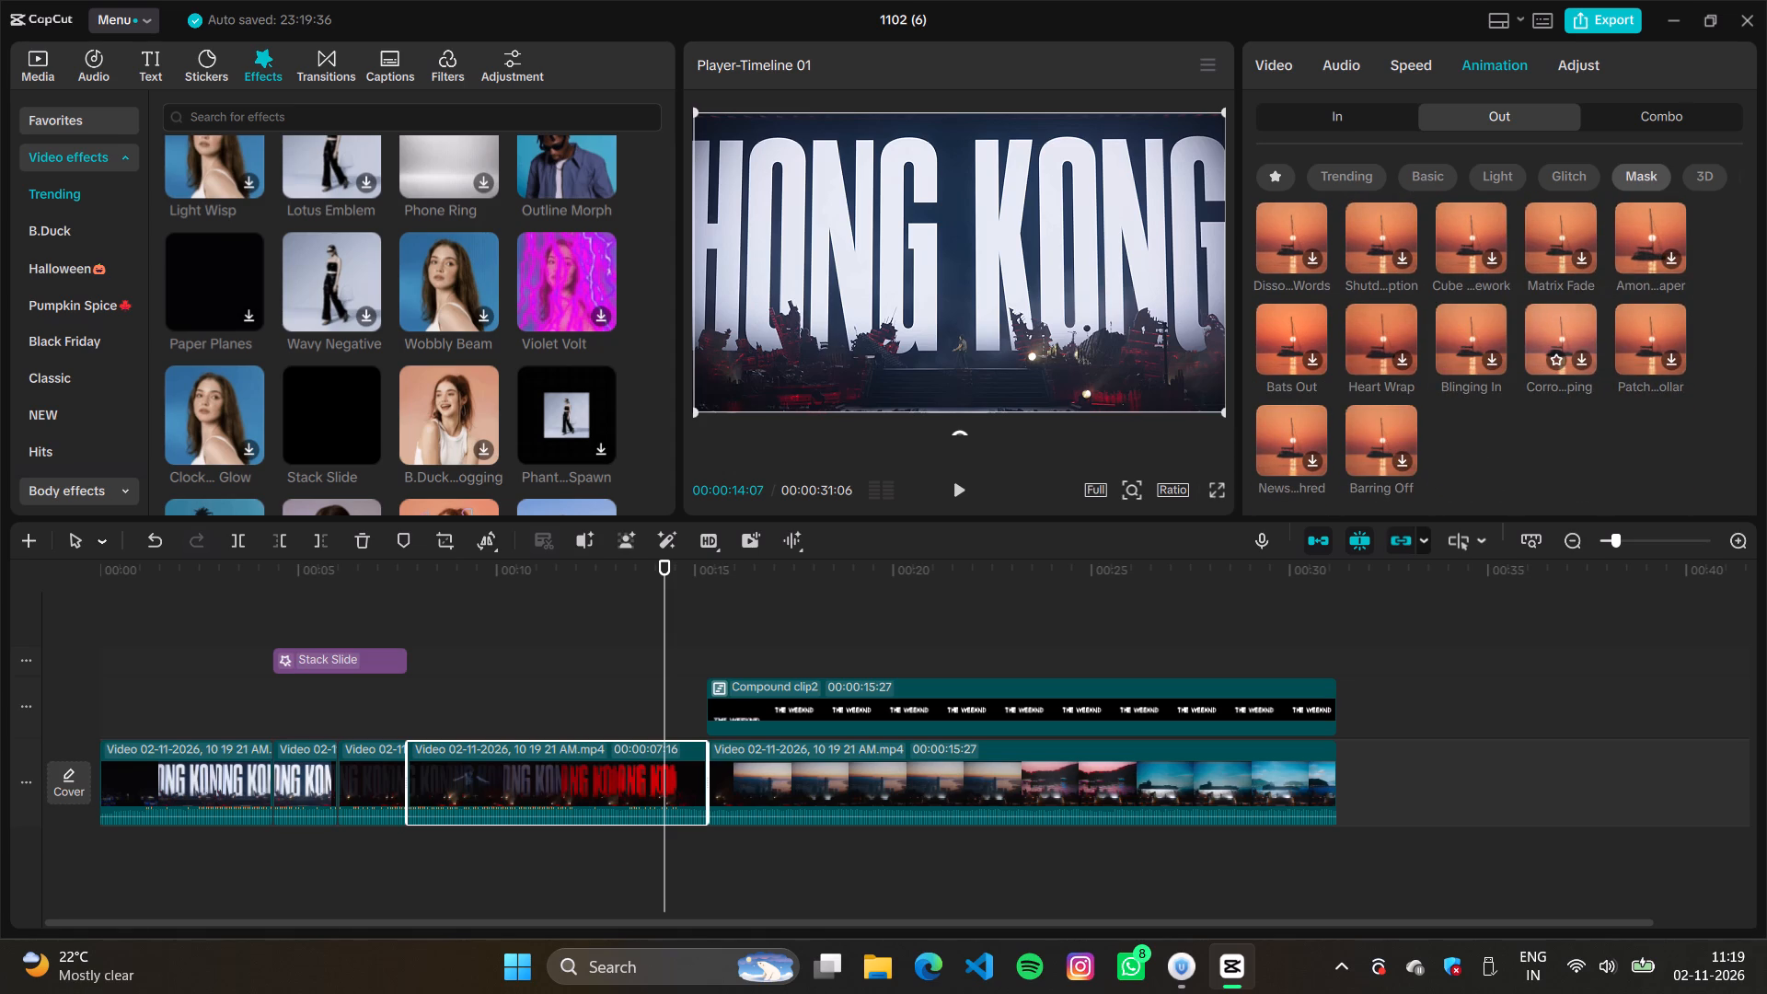
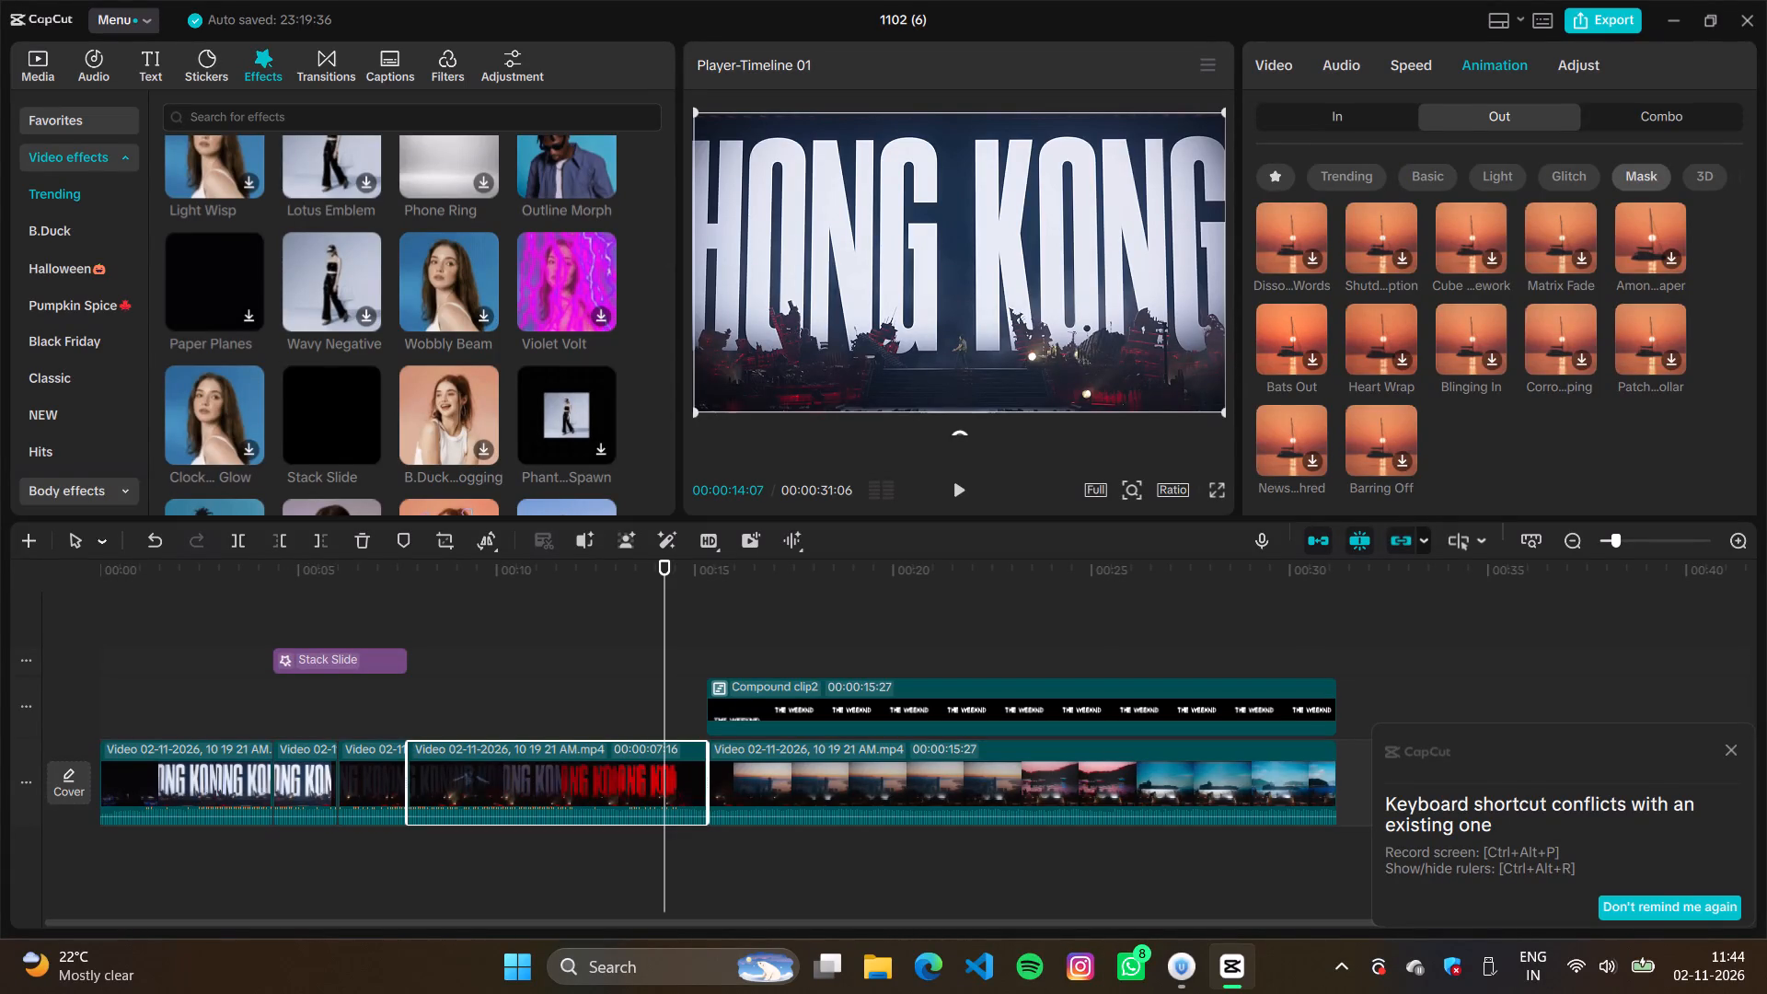
Minimize the CapCut editor and launch the Kuro app from the desktop.
{"action": "left_click", "coordinate": [1681, 27]}
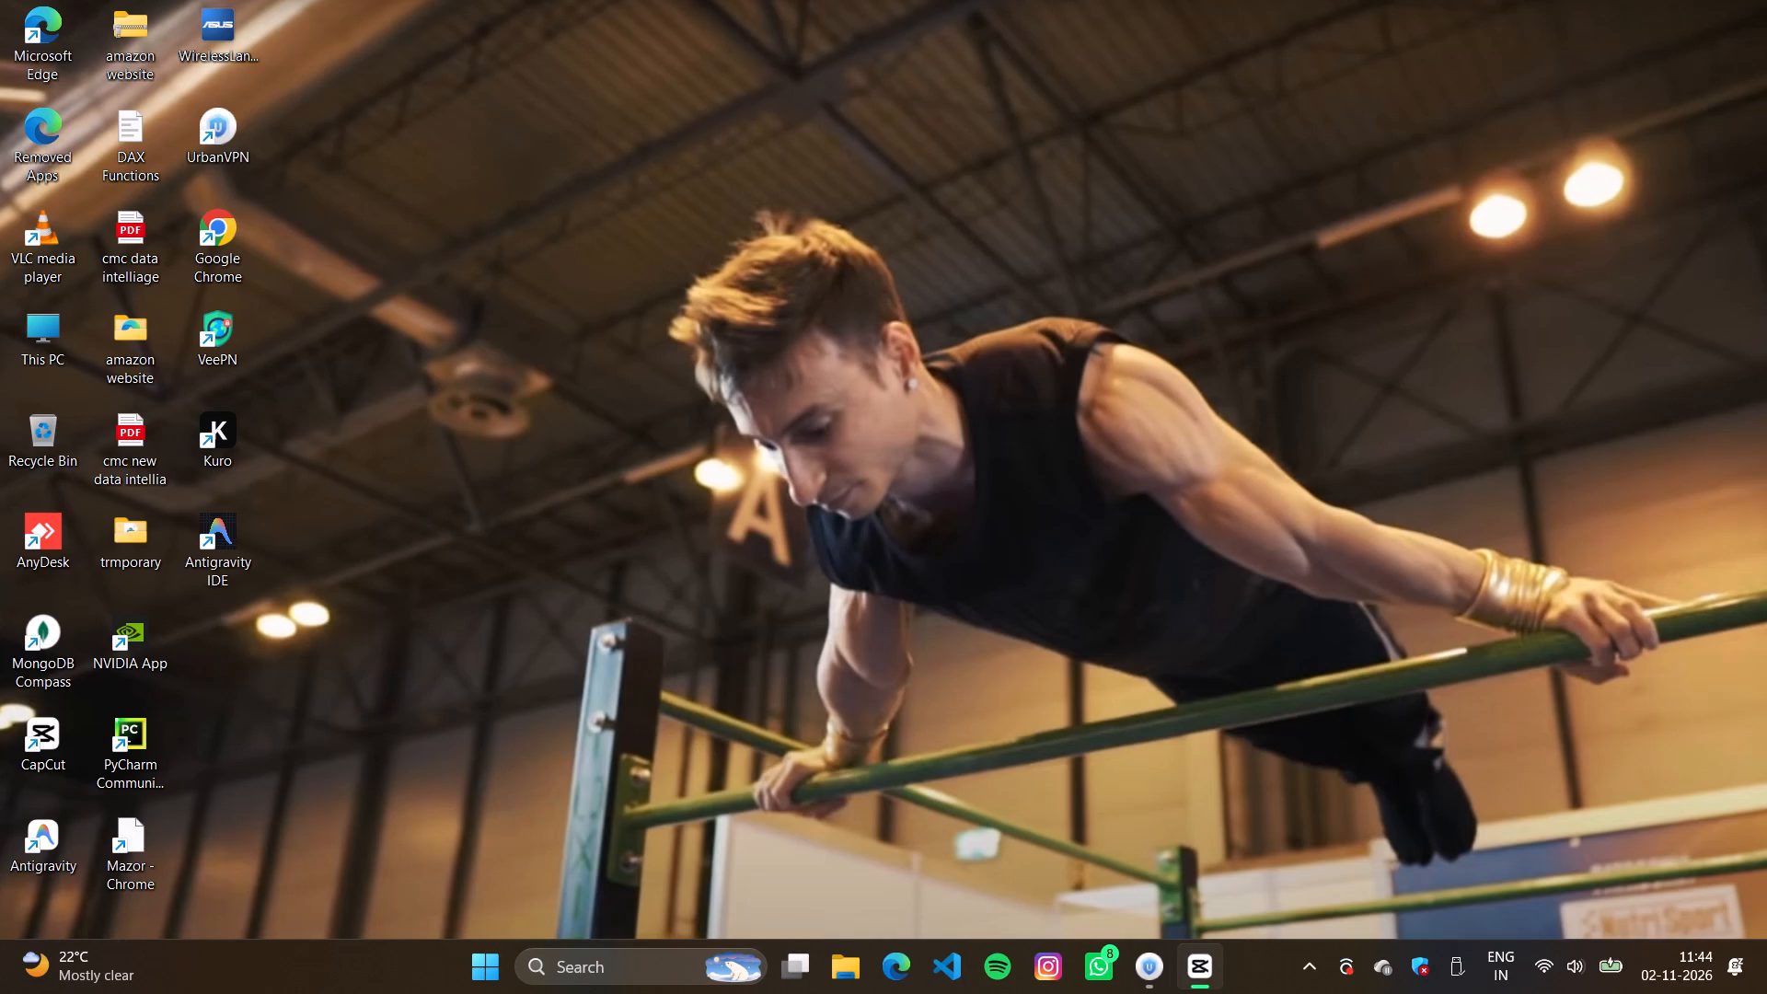
{"action": "double_click", "coordinate": [234, 439]}
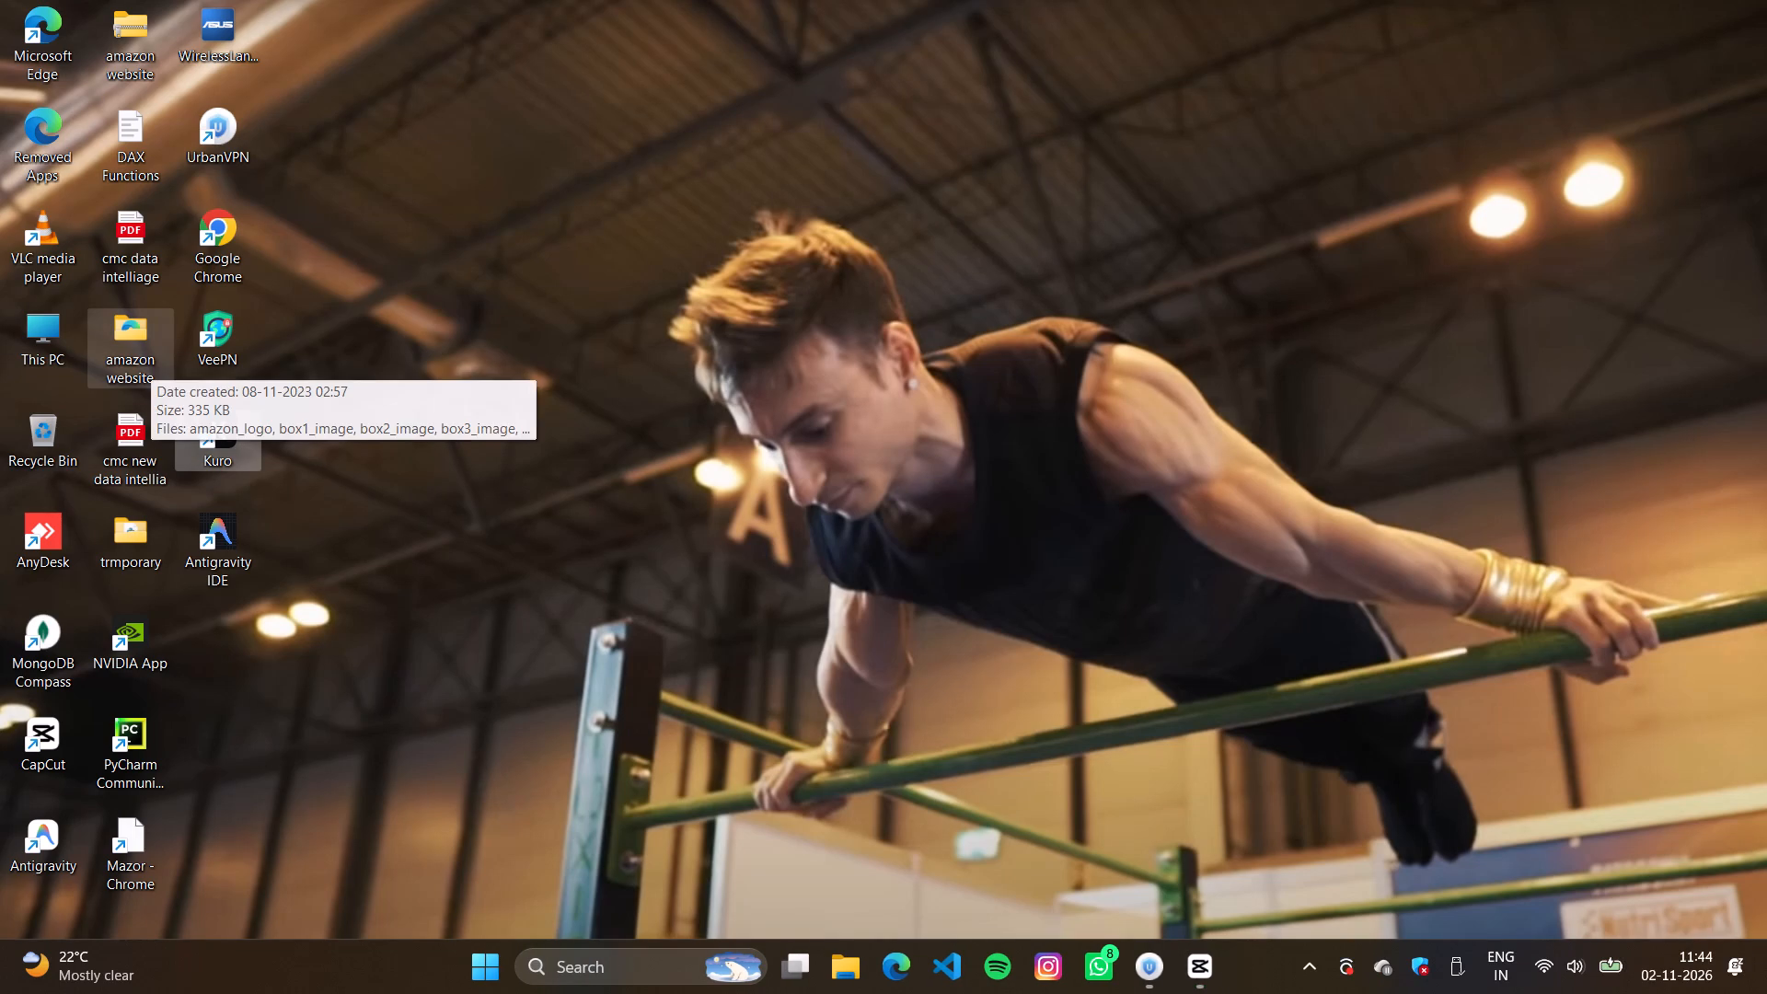
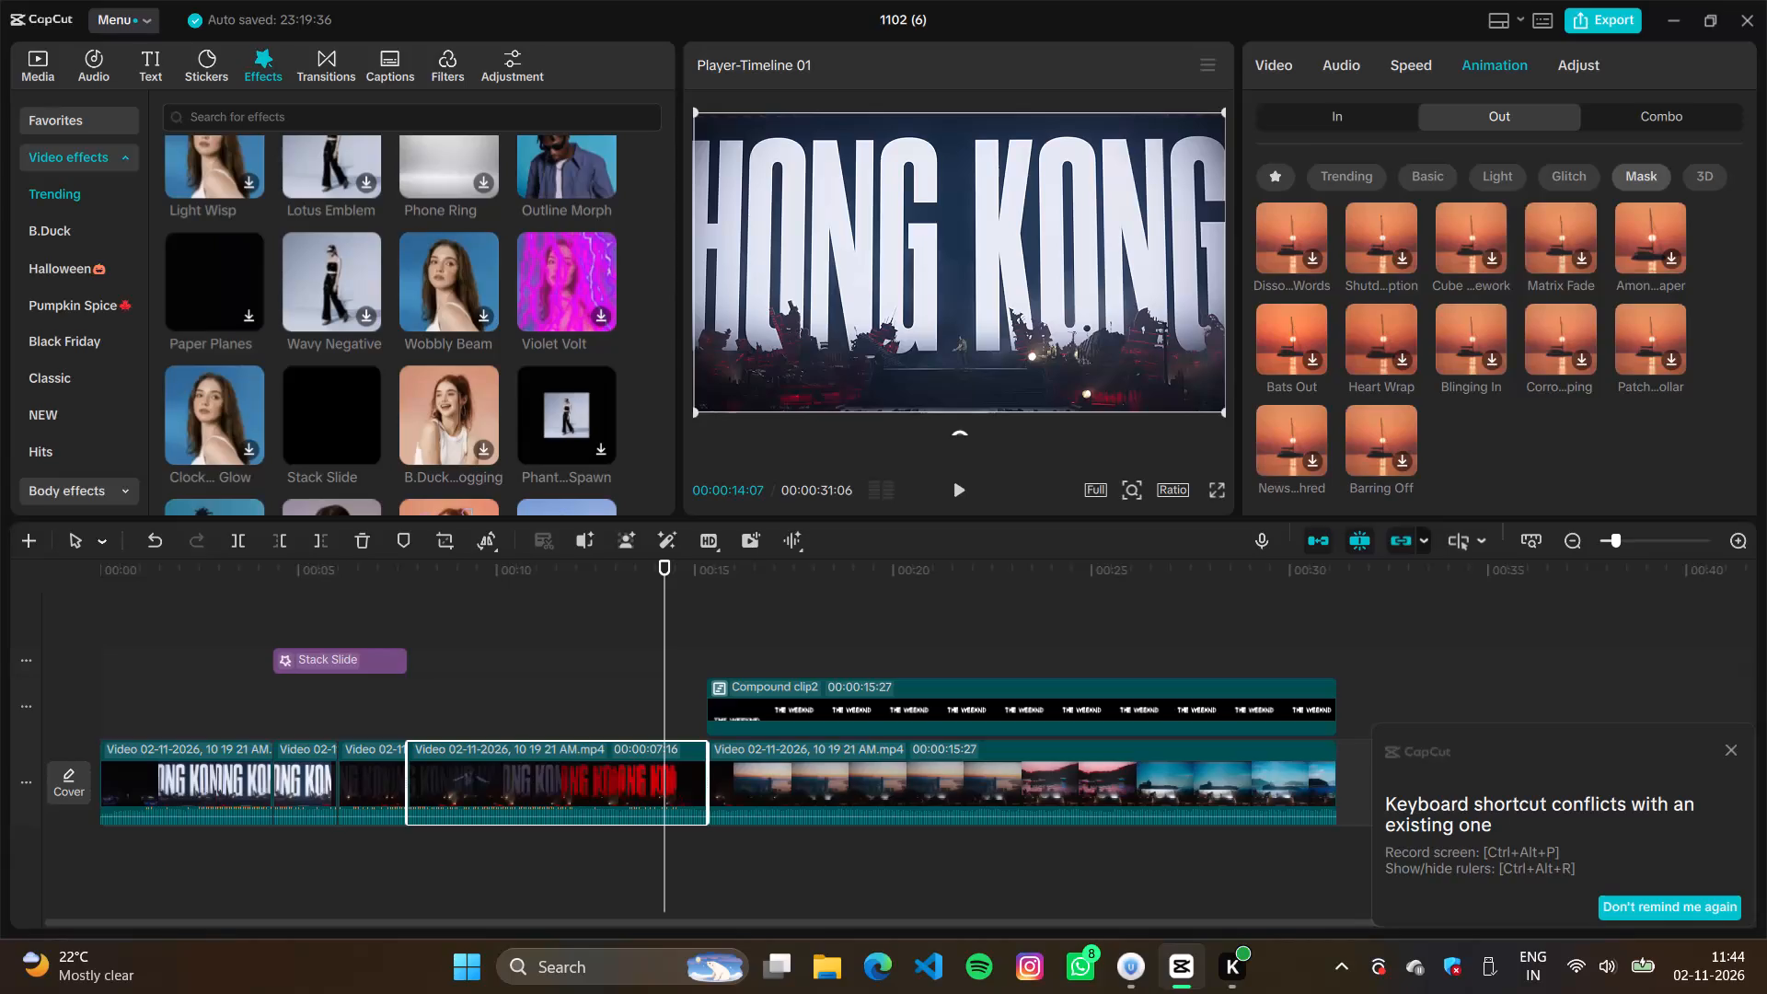
Dismiss the shortcut-conflict notice and play back the edit into THE WEEKND title, rechecking the HONG KONG cut where Stack Slide ends.
{"action": "left_click", "coordinate": [1733, 754]}
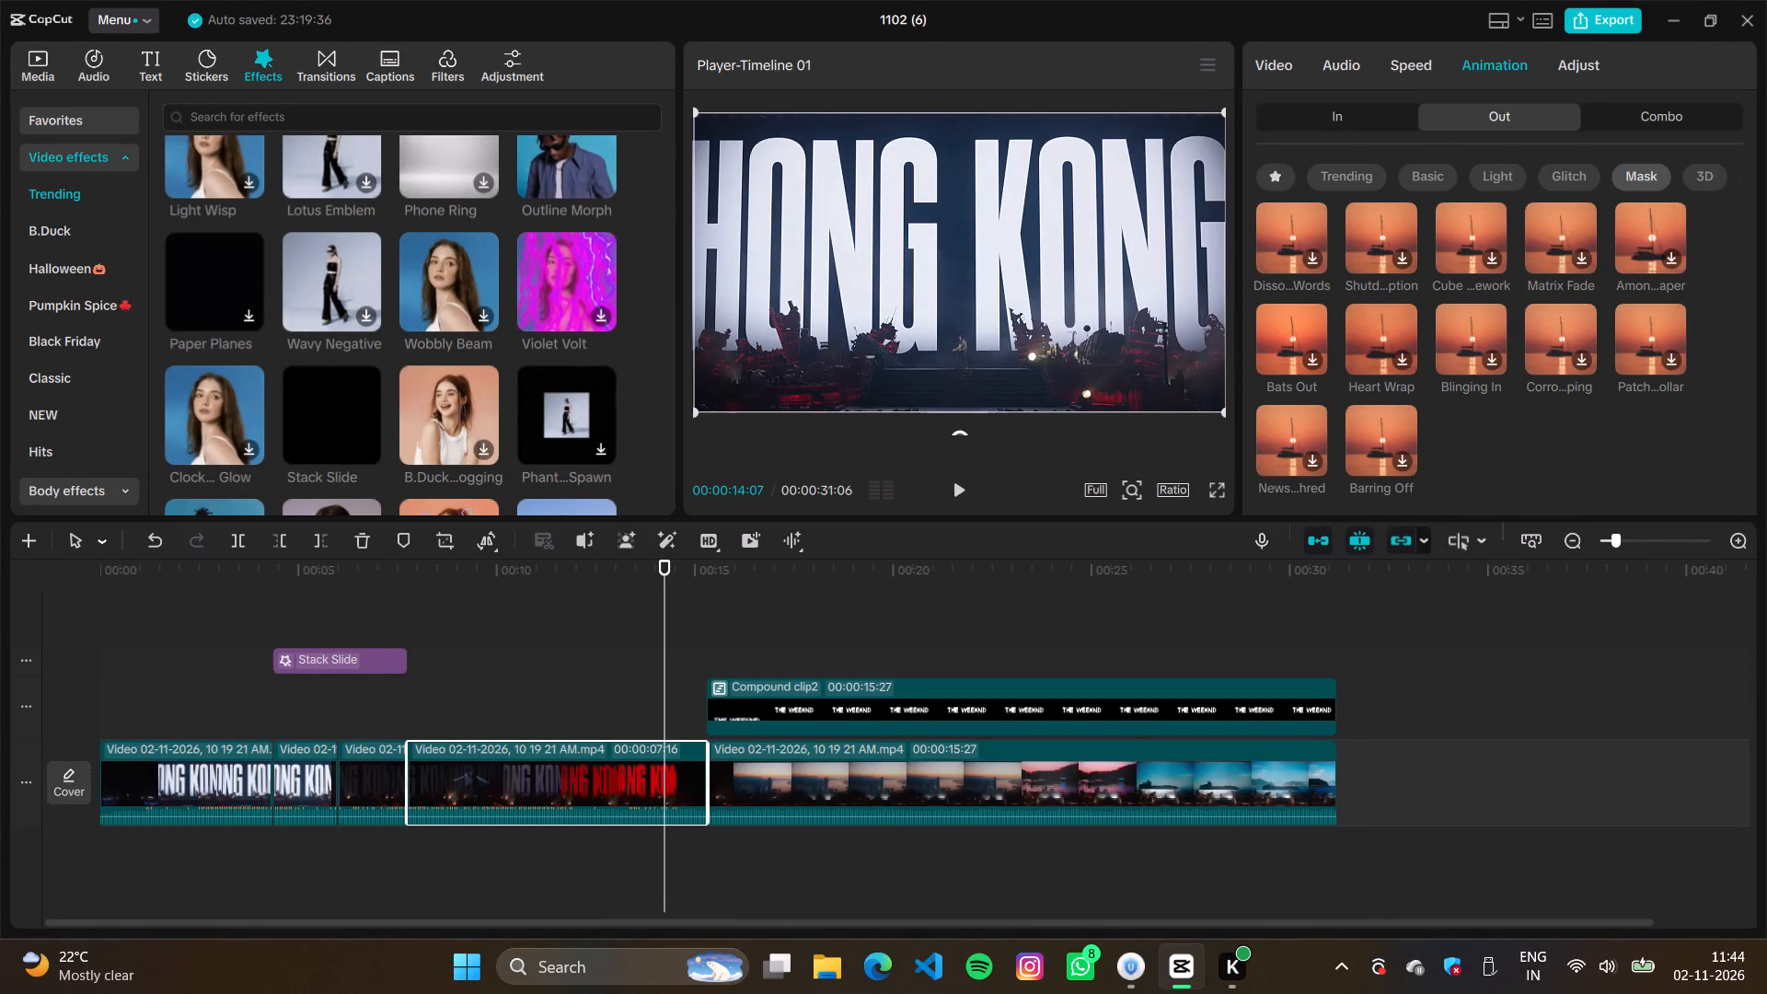
{"action": "left_click", "coordinate": [229, 632]}
{"action": "key", "text": "space"}
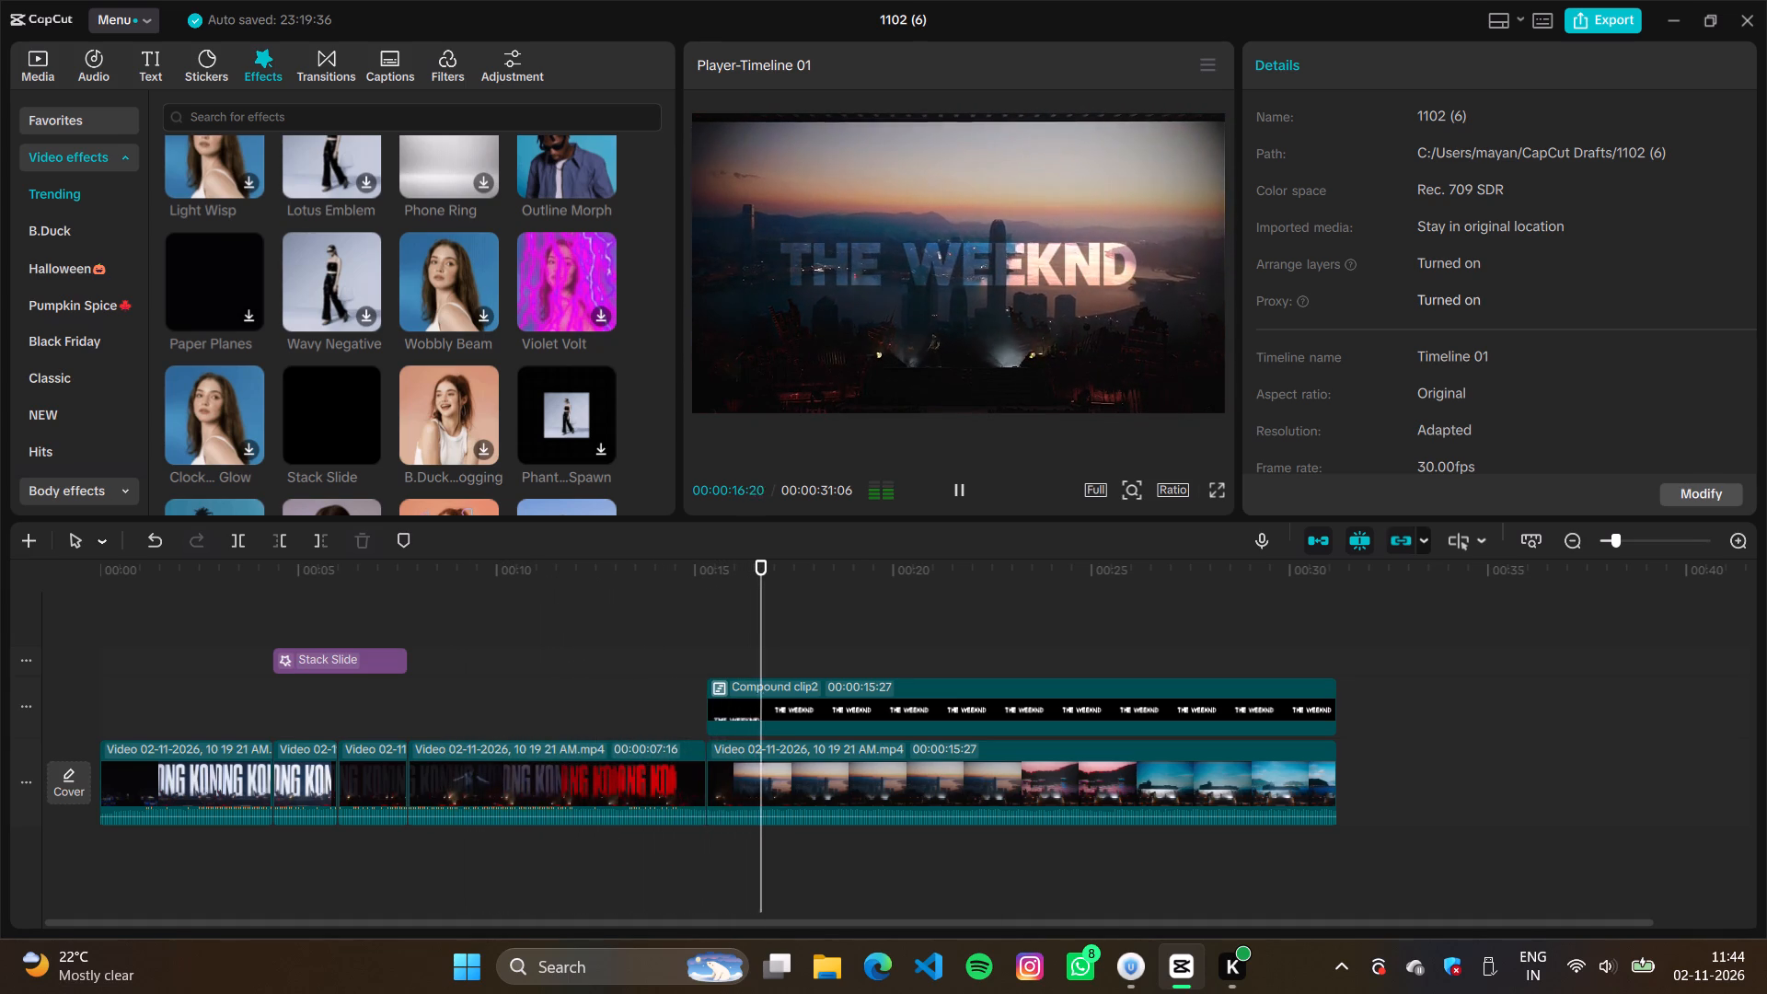
{"action": "key", "text": "space"}
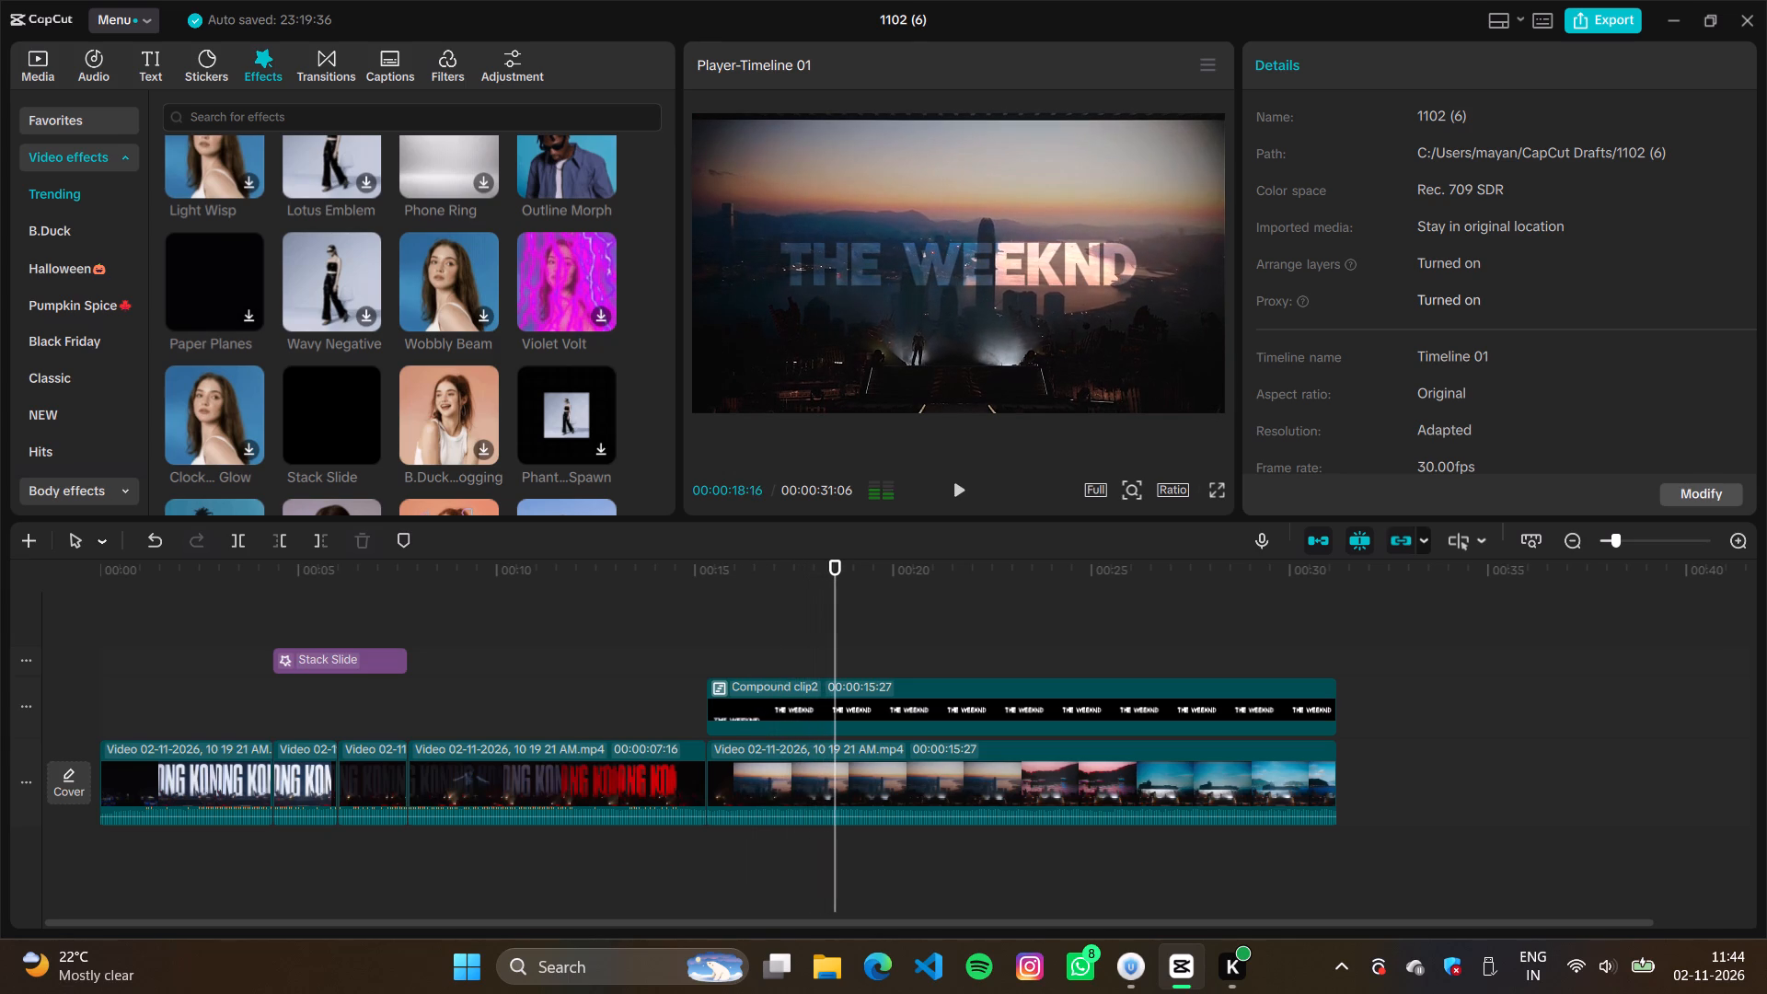
{"action": "left_click", "coordinate": [486, 704]}
{"action": "left_click", "coordinate": [415, 686]}
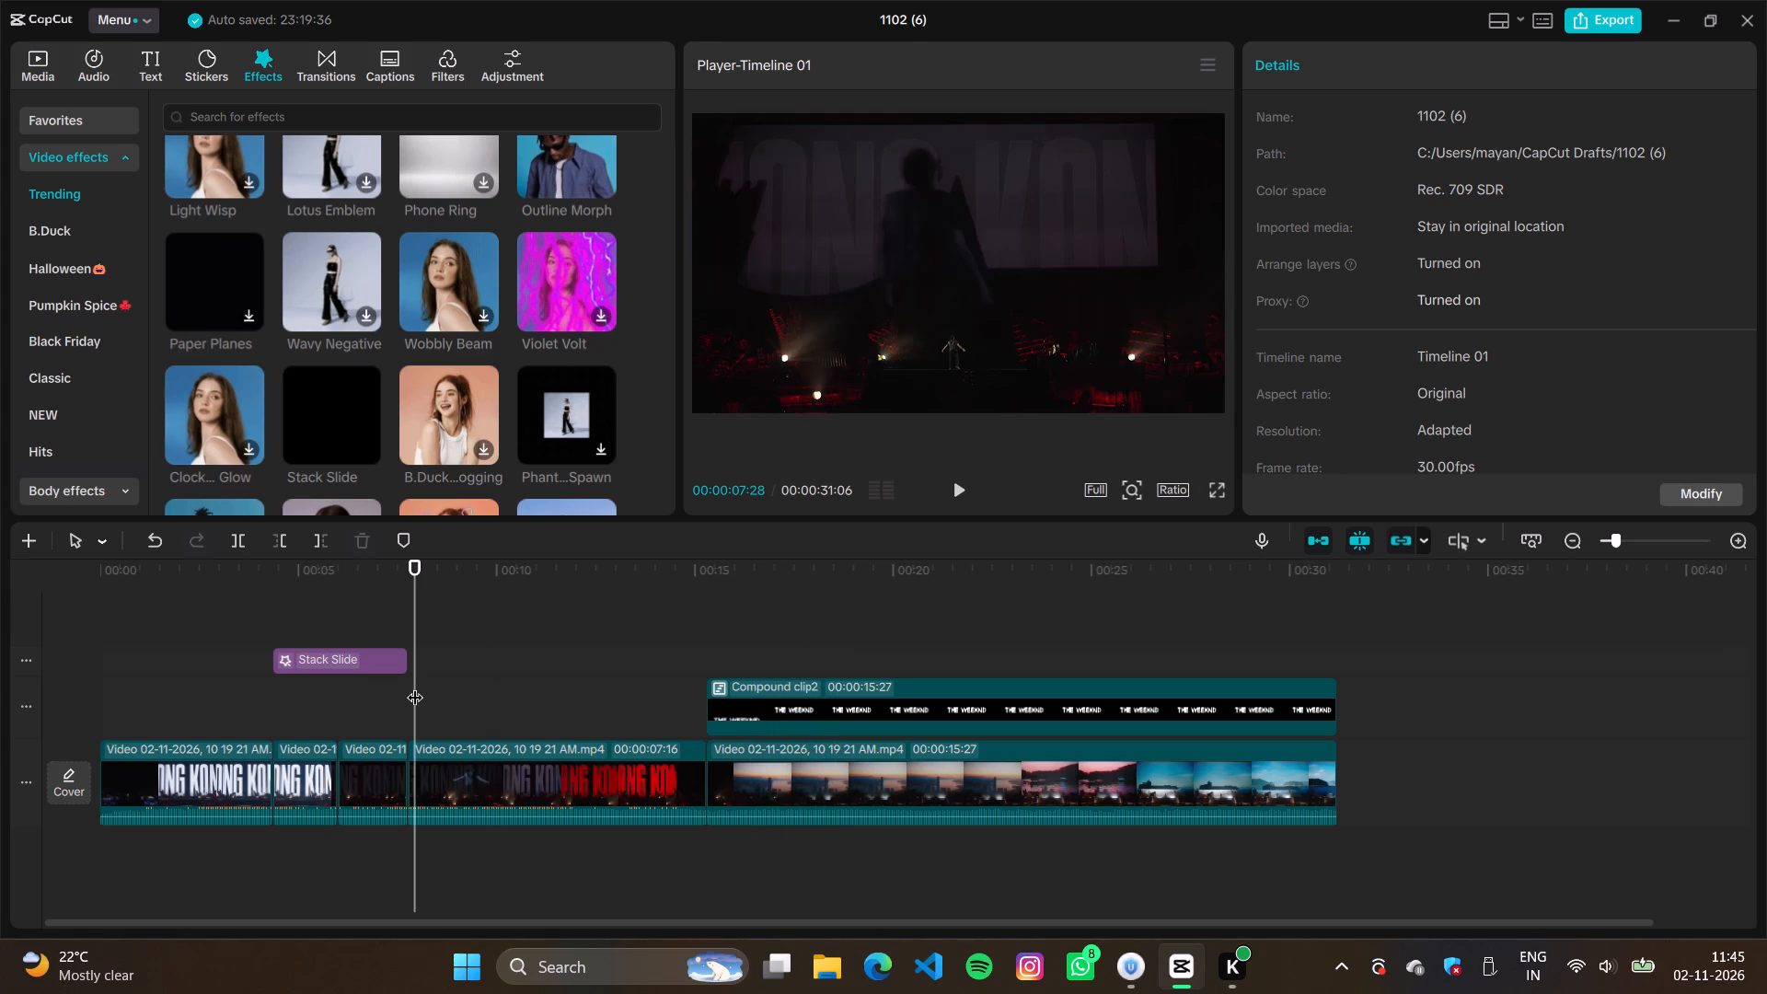
{"action": "left_click", "coordinate": [413, 669]}
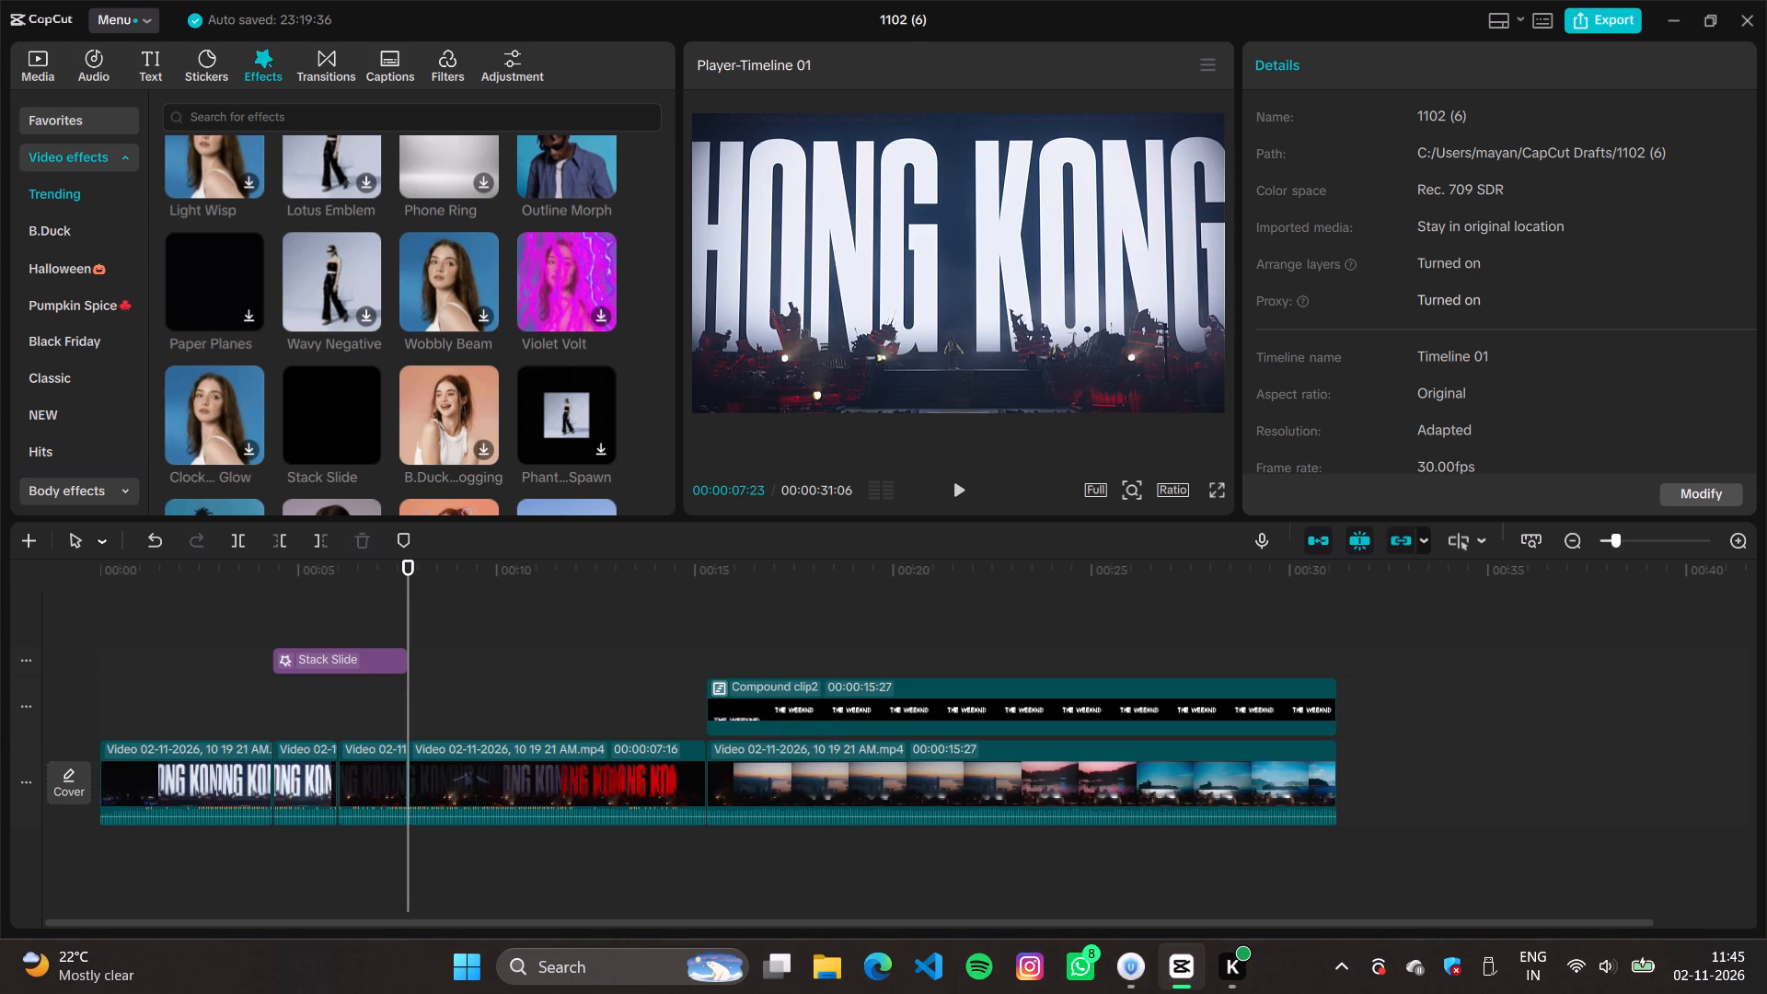
{"action": "key", "text": "space"}
{"action": "key", "text": "space"}
{"action": "key", "text": "space"}
{"action": "key", "text": "space"}
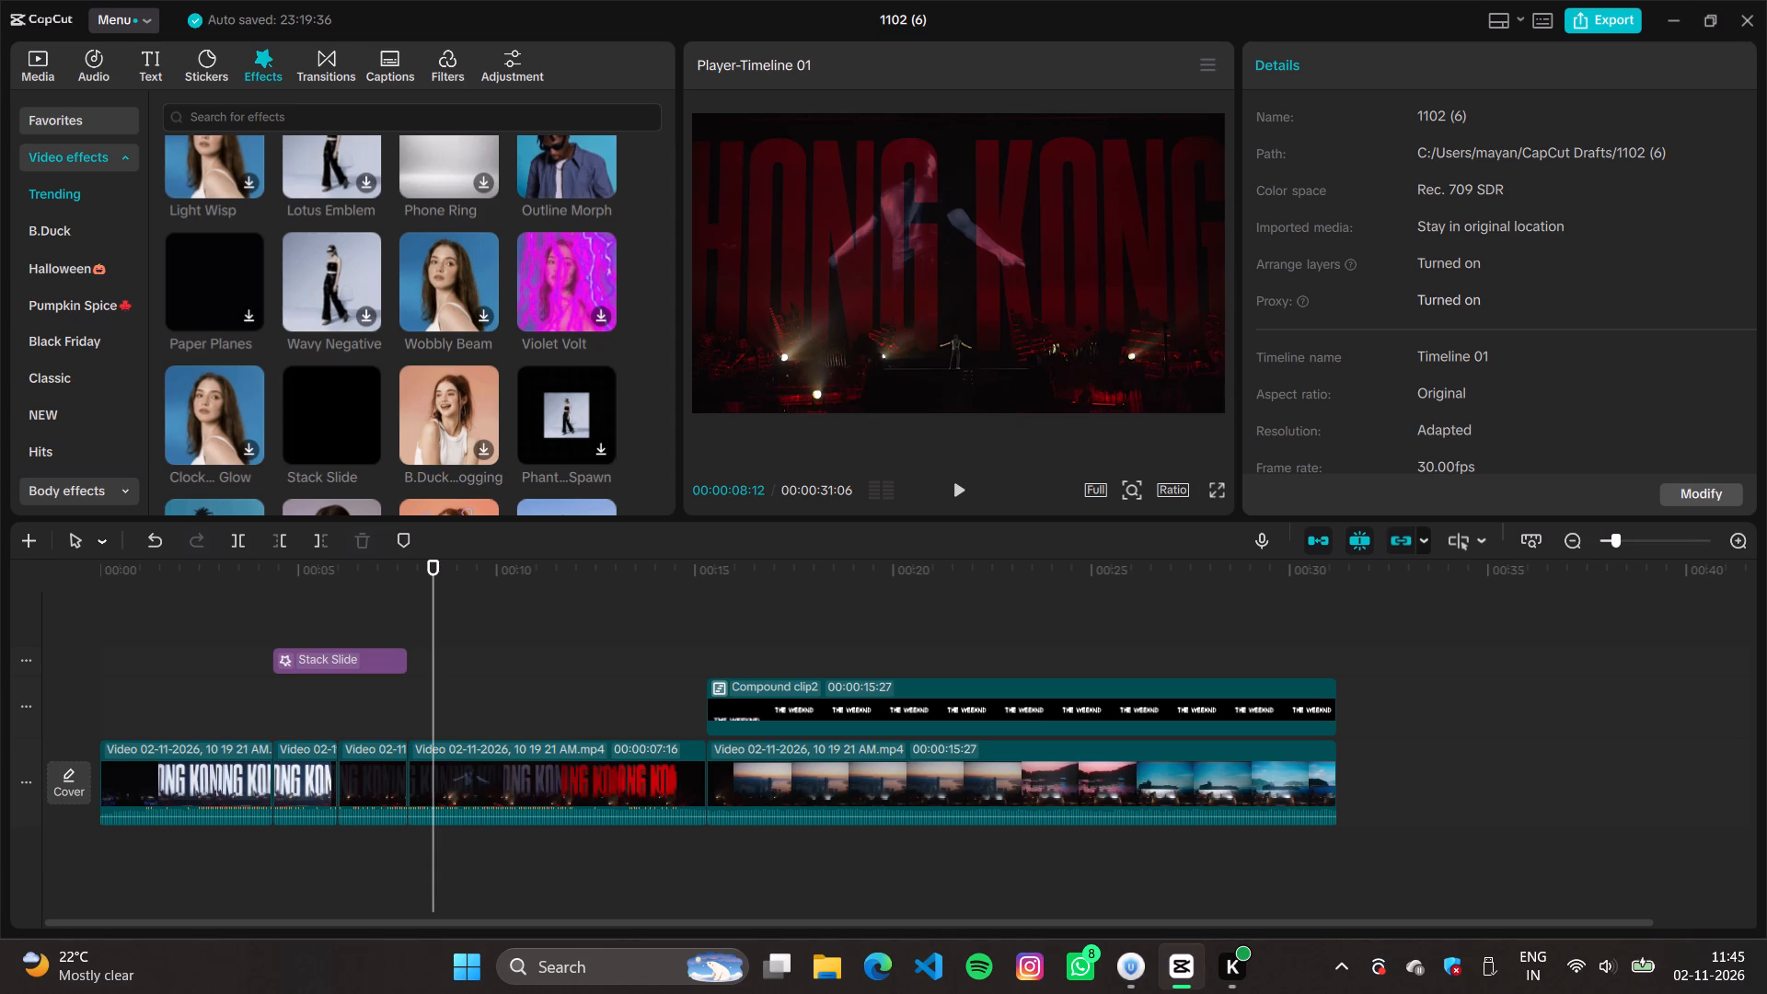
Split the main video under THE WEEKND title at 00:00:27:05.
{"action": "left_click", "coordinate": [1164, 656]}
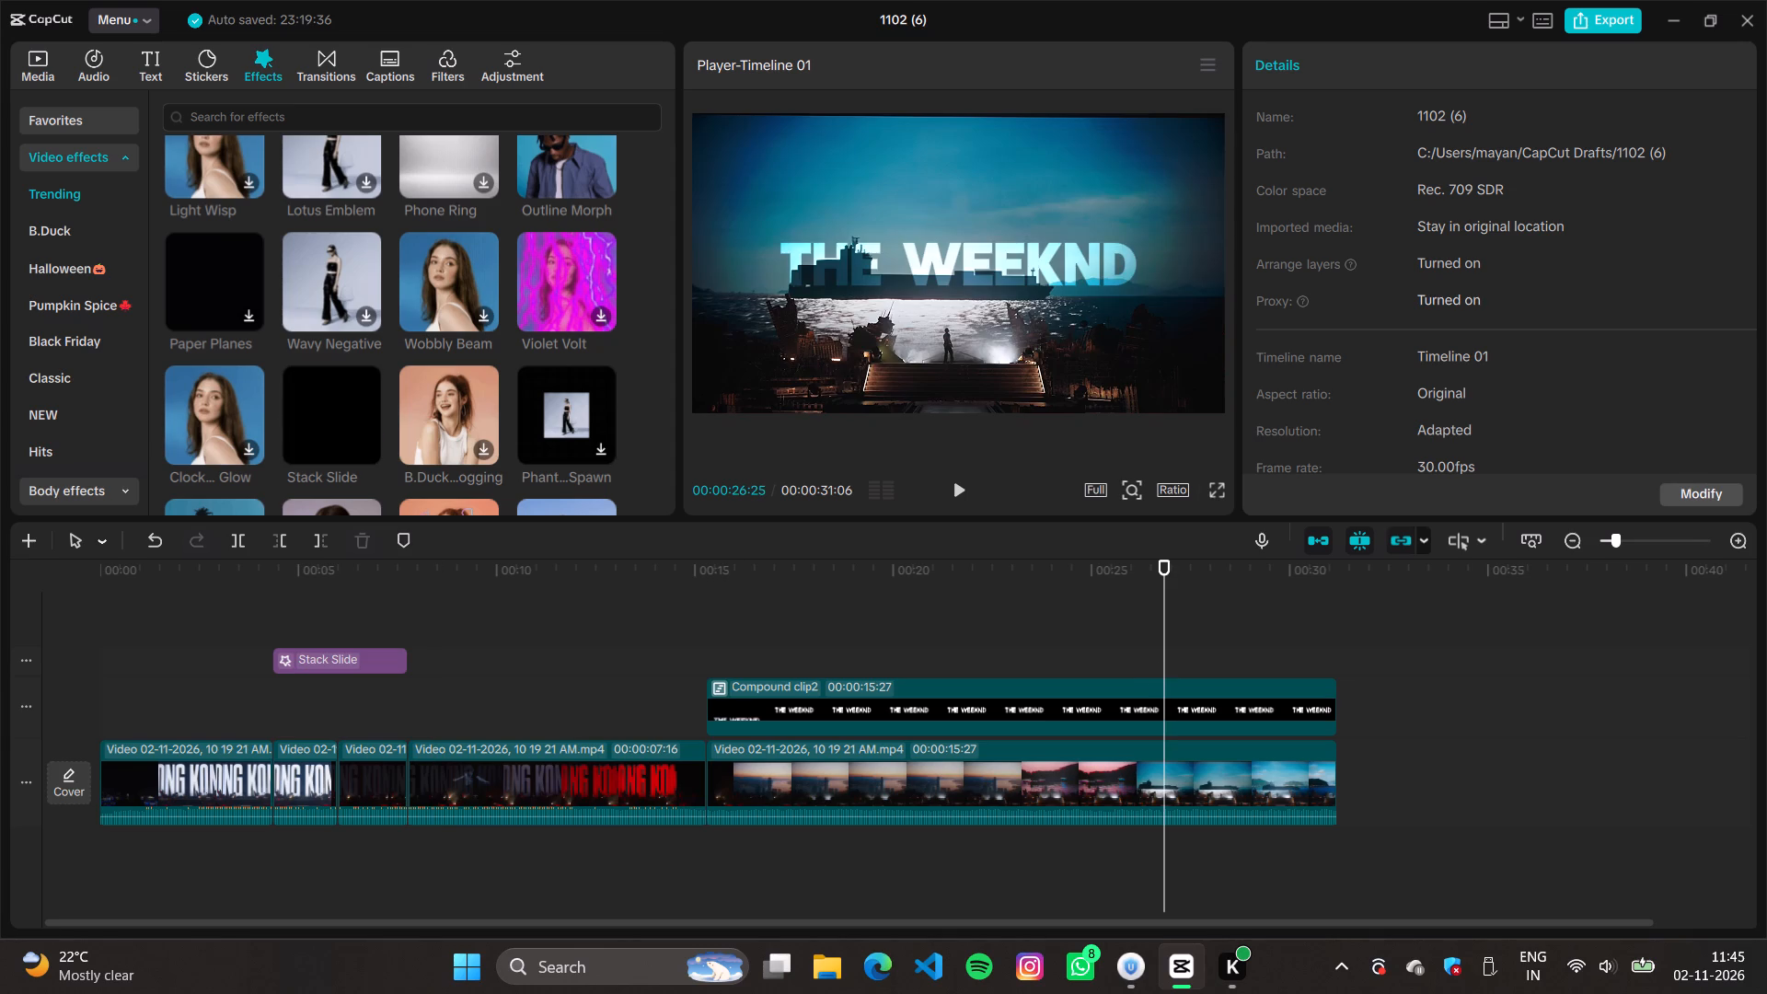
{"action": "left_click_drag", "start_coordinate": [1163, 662], "coordinate": [1177, 664]}
{"action": "key", "text": "ctrl+b"}
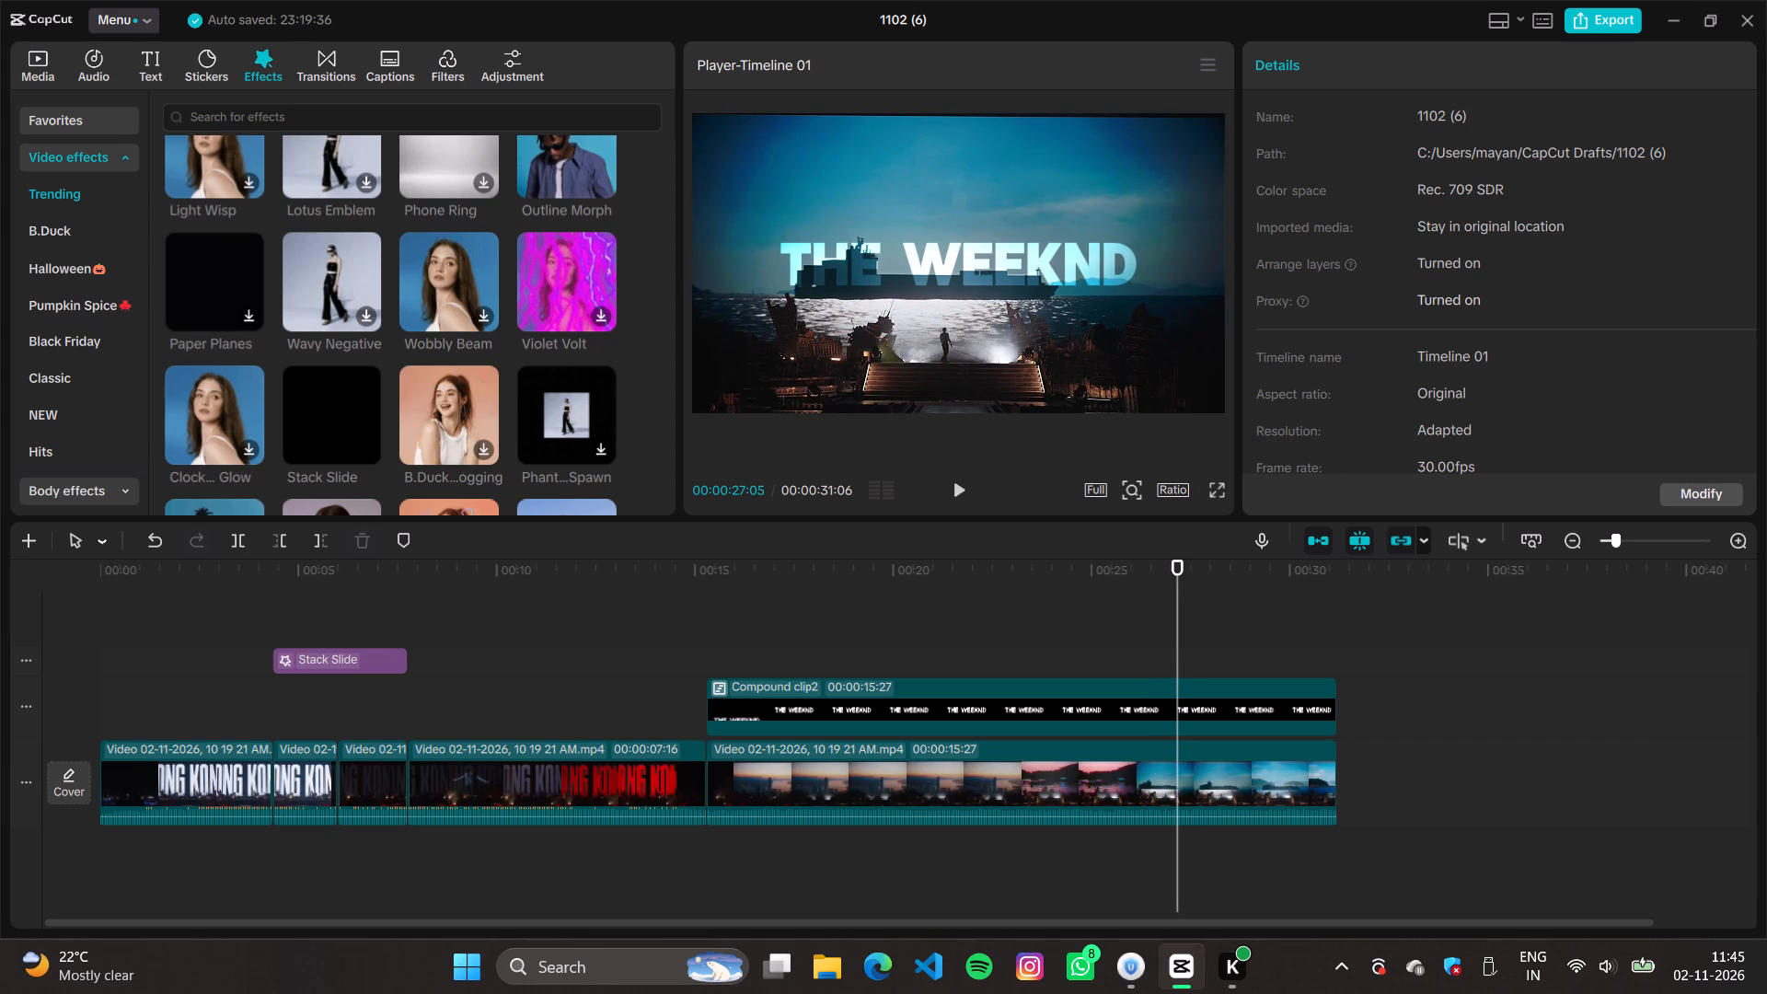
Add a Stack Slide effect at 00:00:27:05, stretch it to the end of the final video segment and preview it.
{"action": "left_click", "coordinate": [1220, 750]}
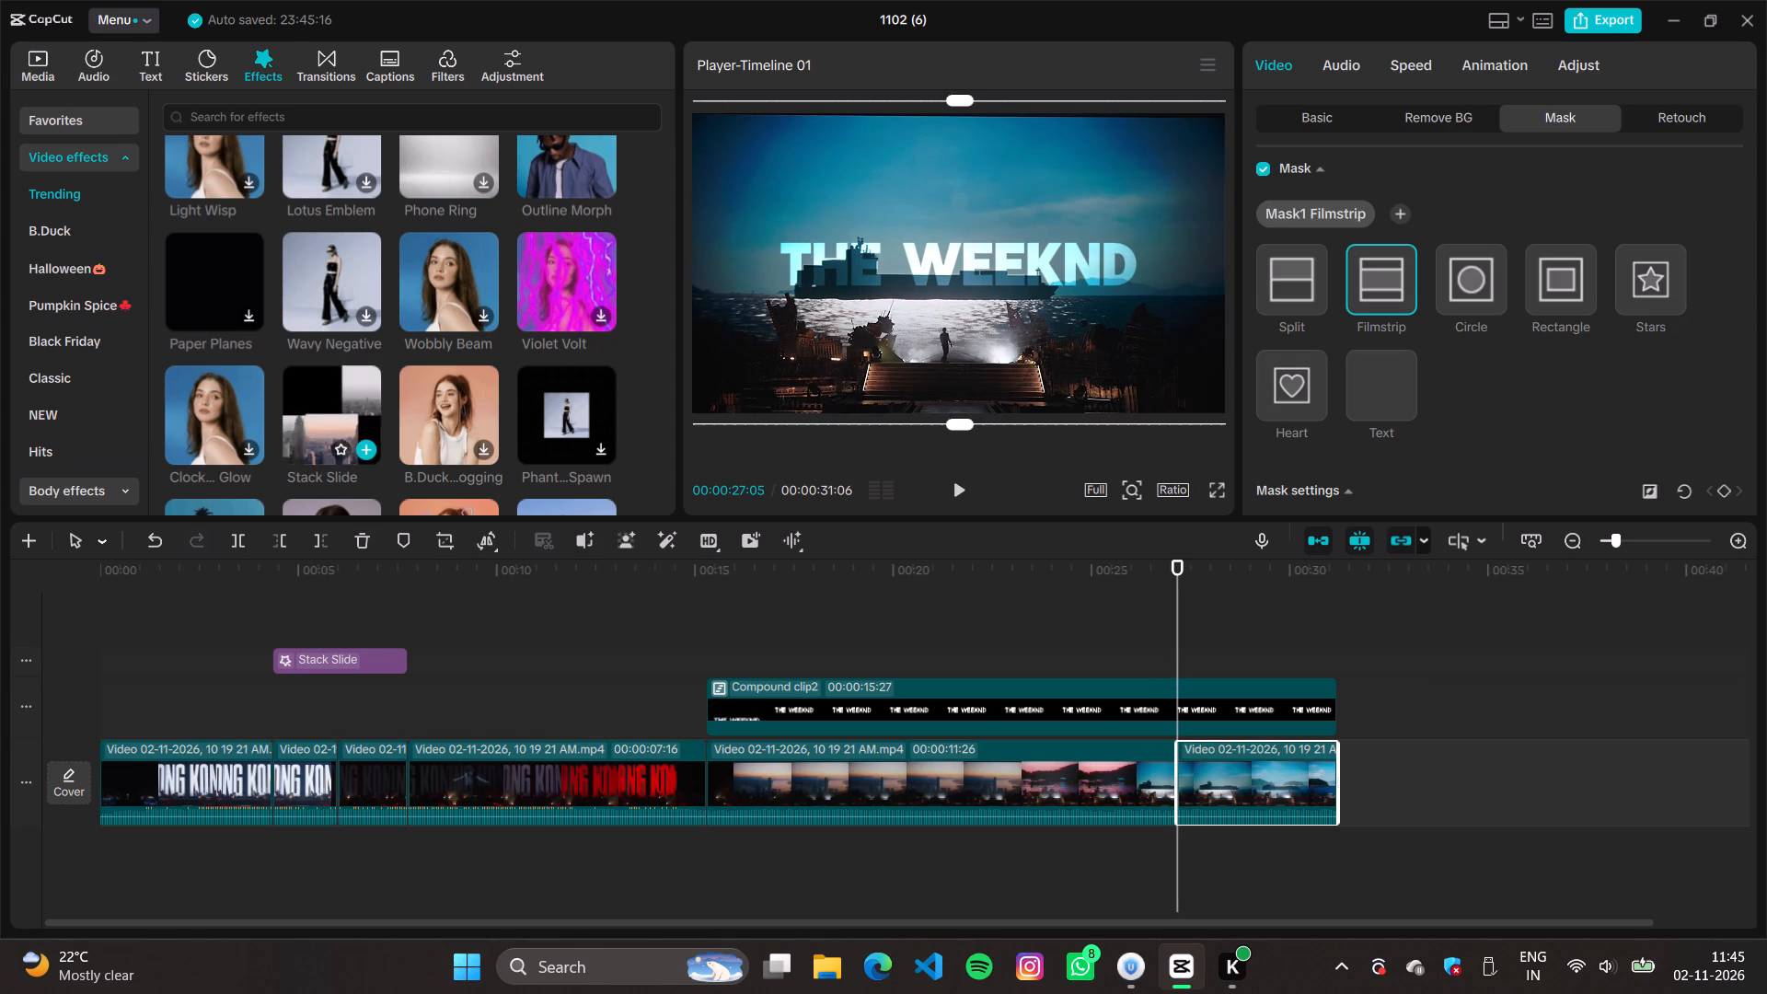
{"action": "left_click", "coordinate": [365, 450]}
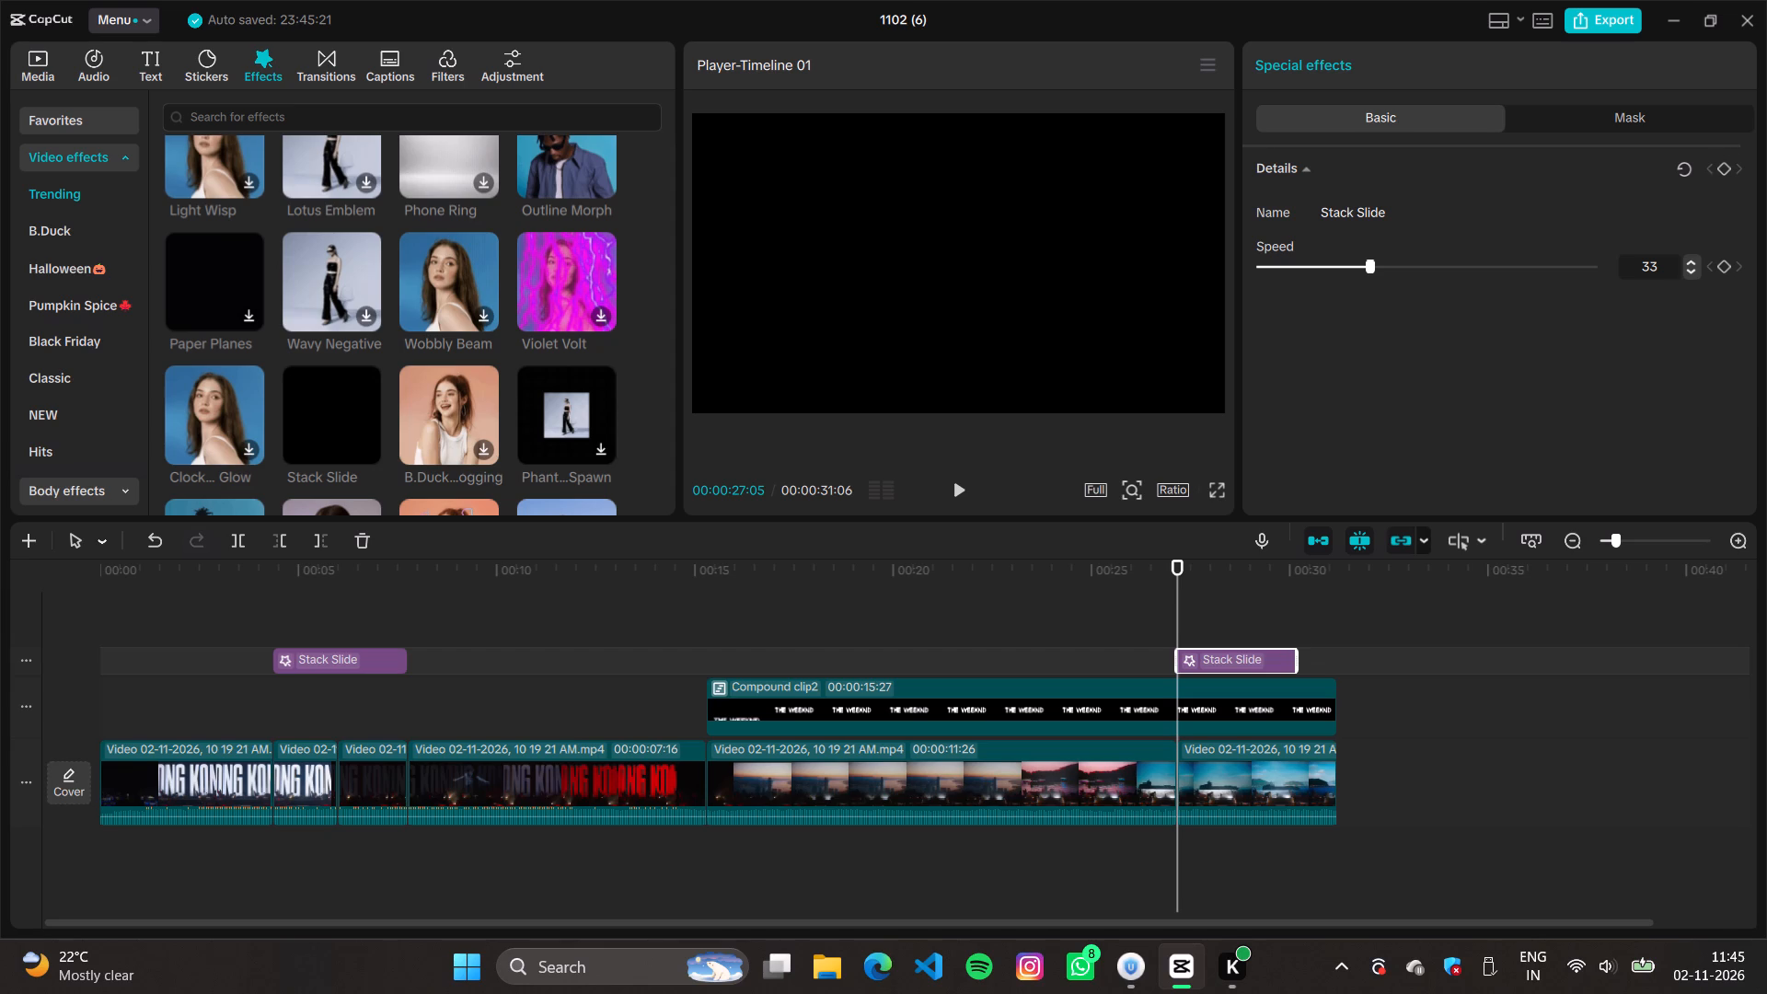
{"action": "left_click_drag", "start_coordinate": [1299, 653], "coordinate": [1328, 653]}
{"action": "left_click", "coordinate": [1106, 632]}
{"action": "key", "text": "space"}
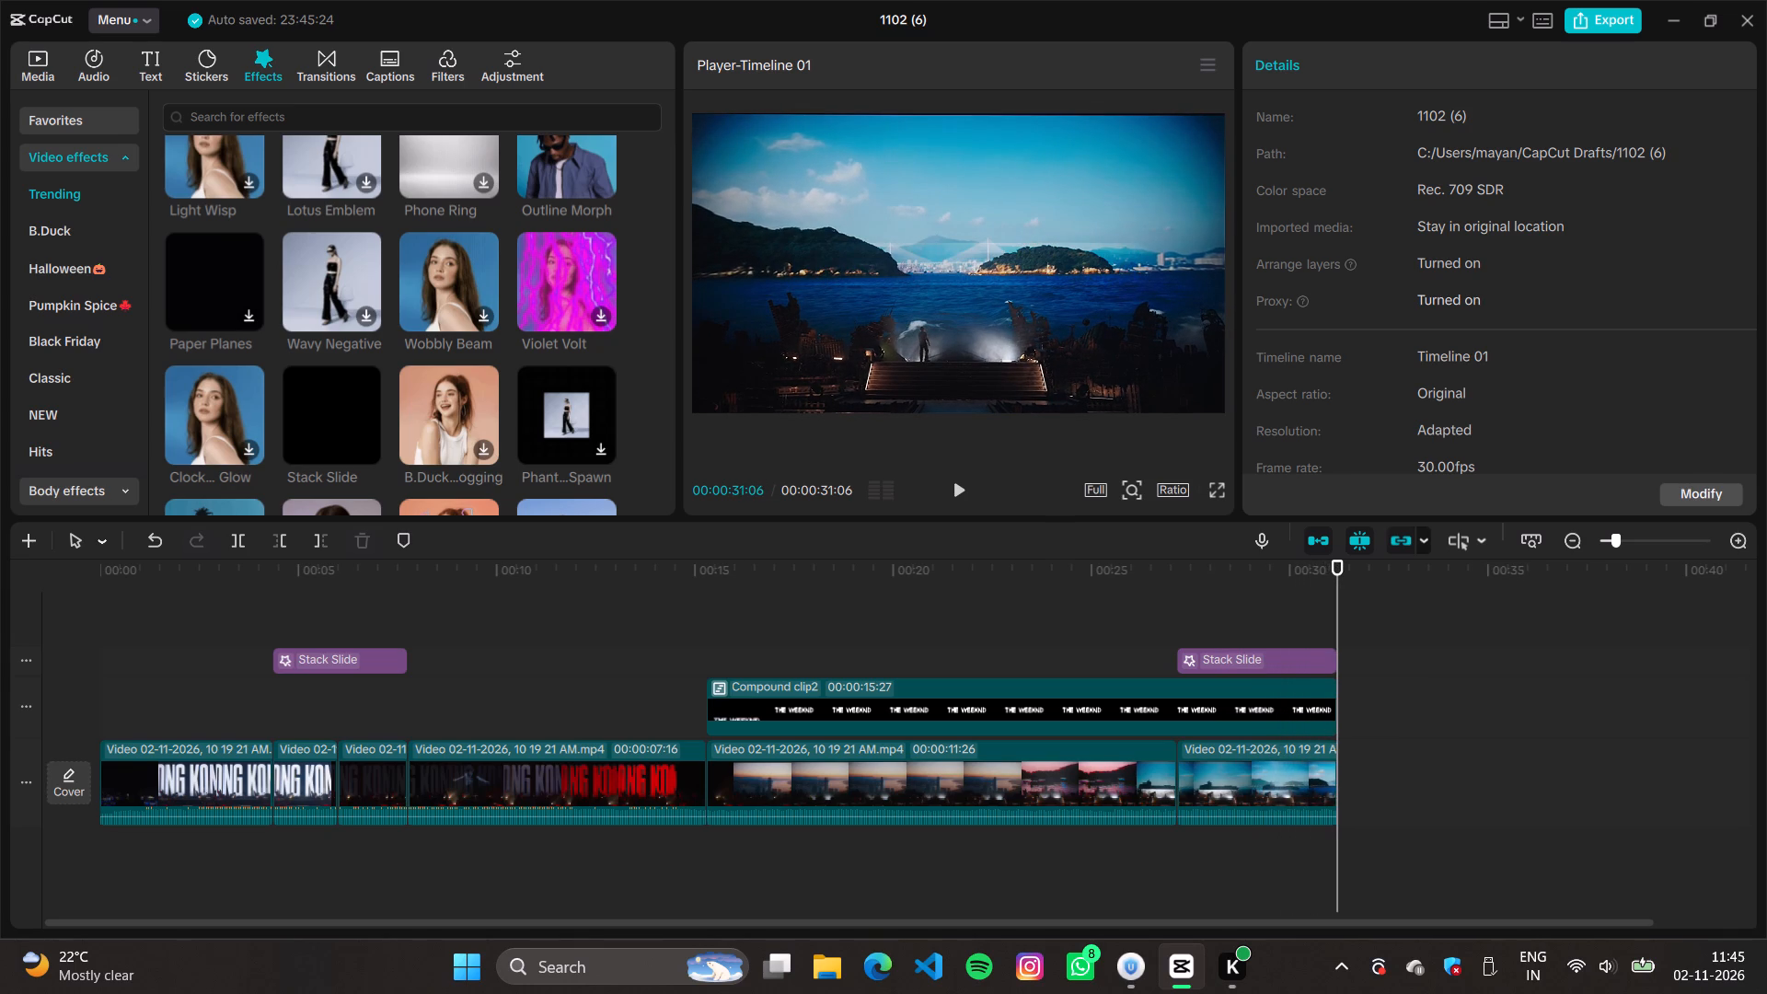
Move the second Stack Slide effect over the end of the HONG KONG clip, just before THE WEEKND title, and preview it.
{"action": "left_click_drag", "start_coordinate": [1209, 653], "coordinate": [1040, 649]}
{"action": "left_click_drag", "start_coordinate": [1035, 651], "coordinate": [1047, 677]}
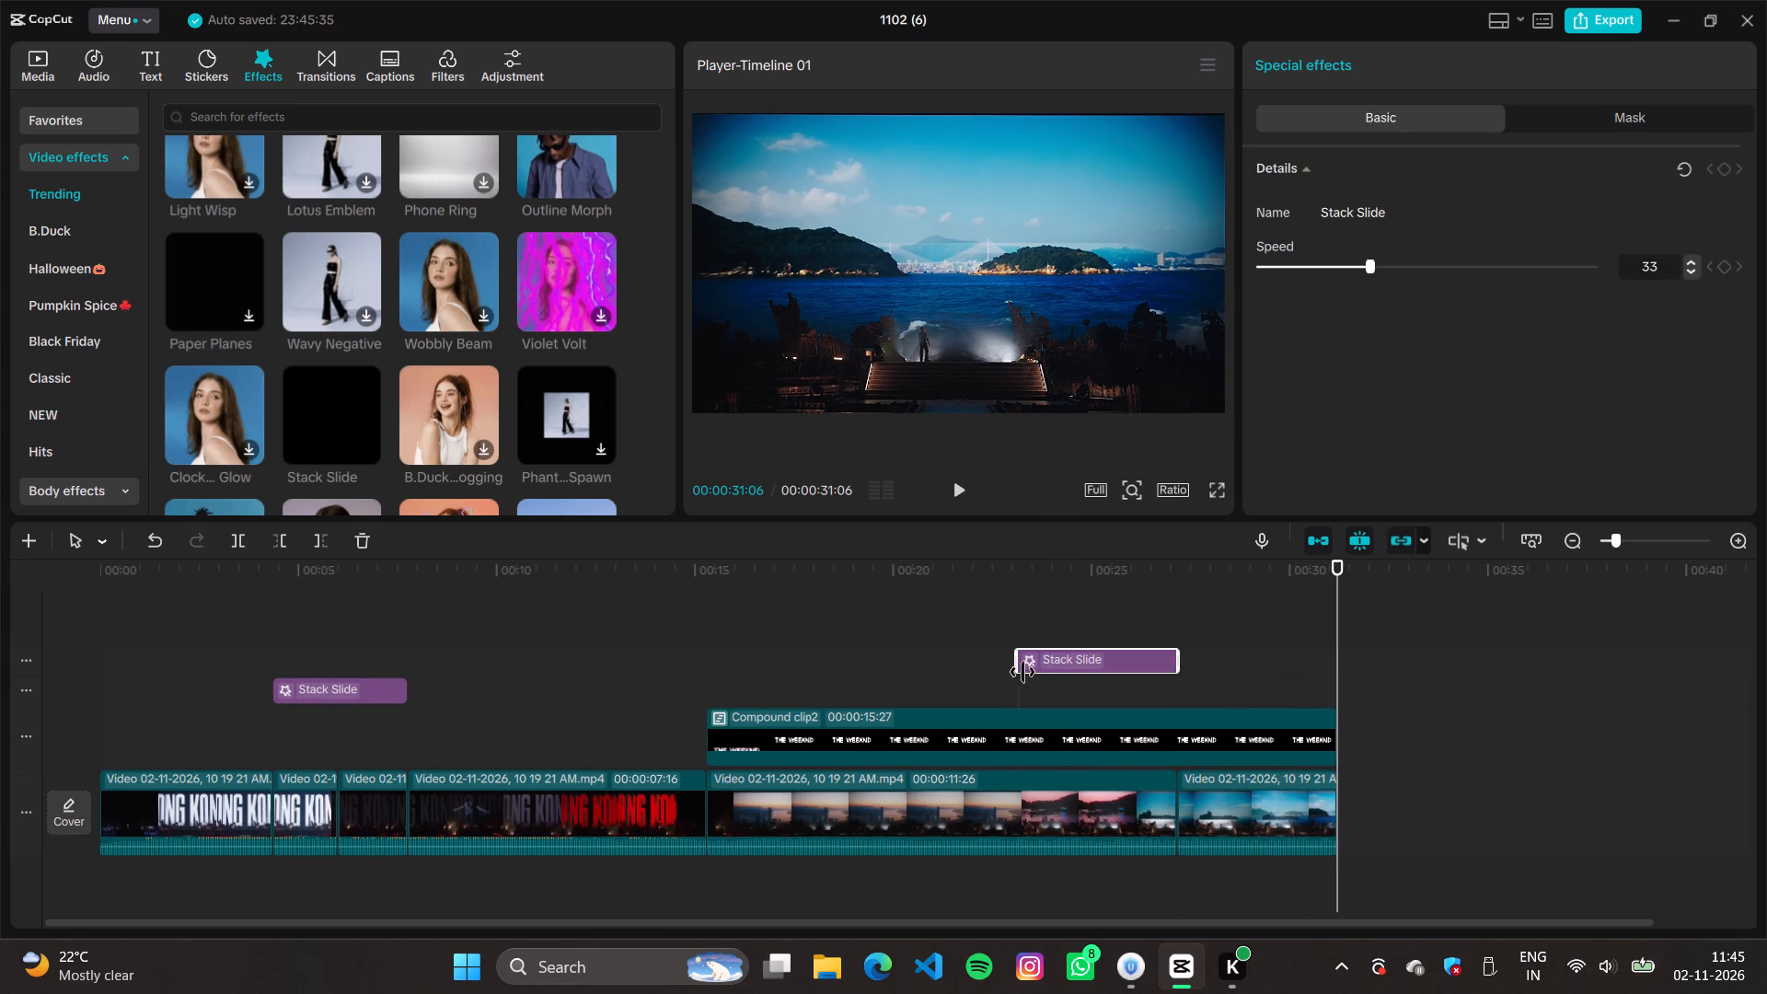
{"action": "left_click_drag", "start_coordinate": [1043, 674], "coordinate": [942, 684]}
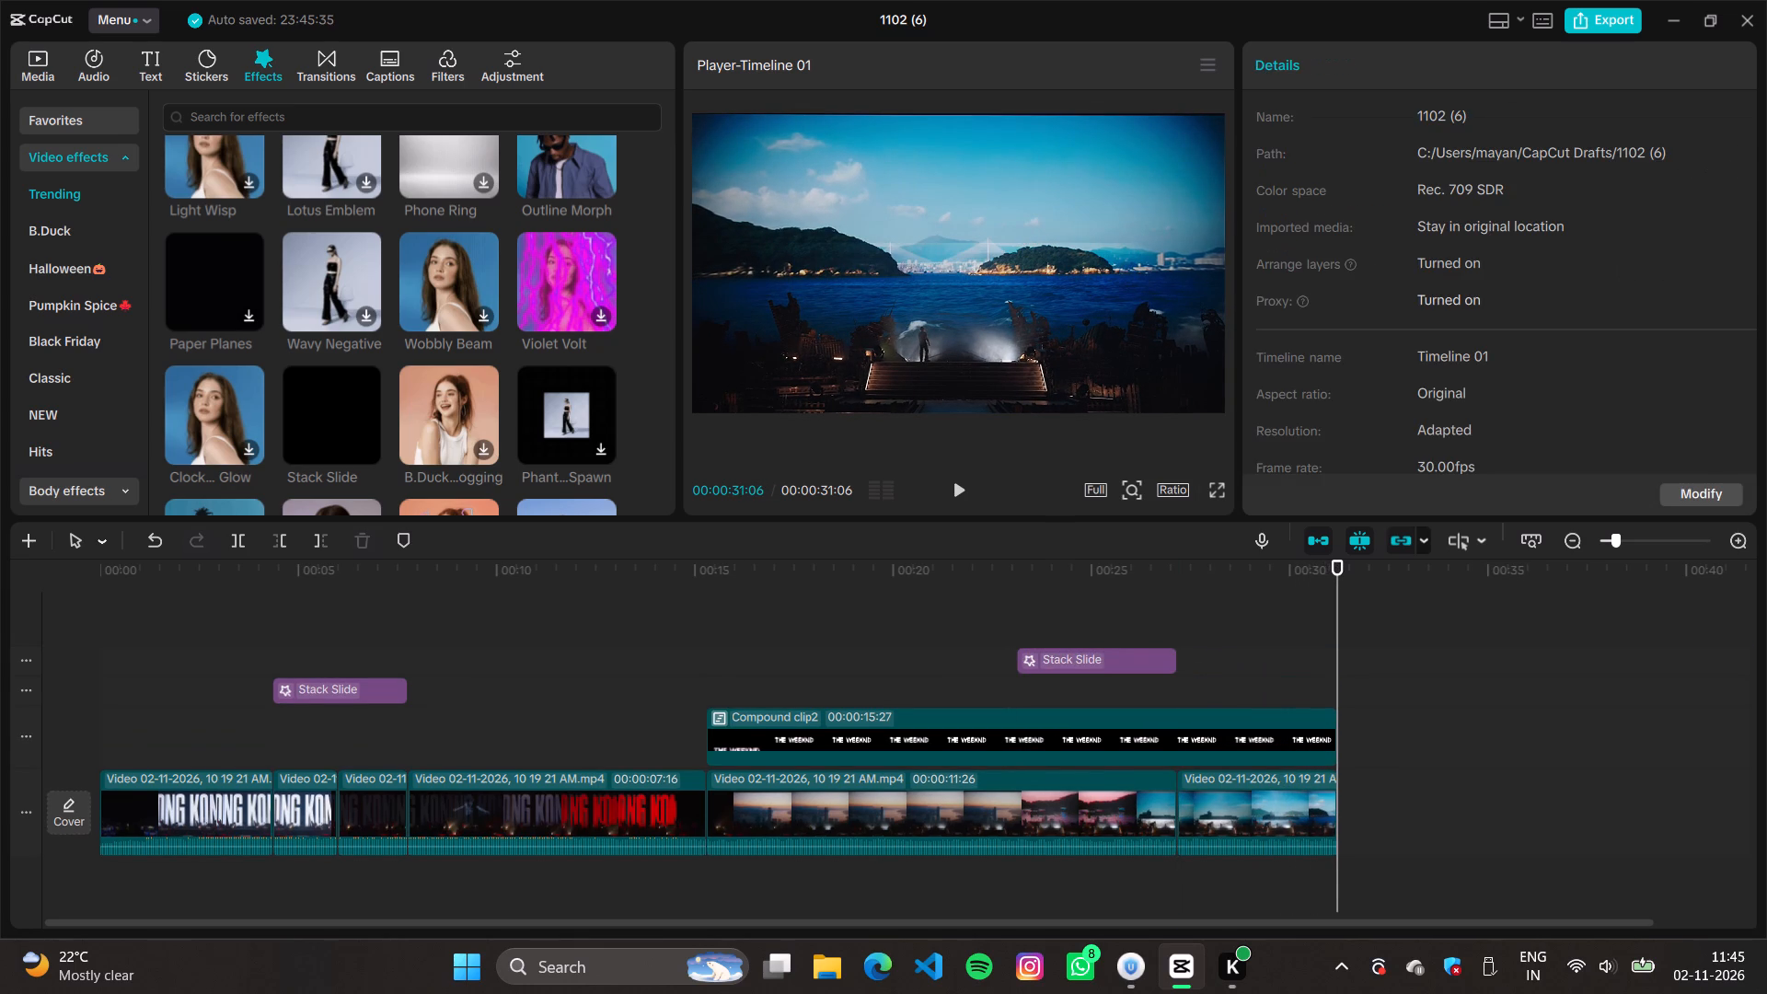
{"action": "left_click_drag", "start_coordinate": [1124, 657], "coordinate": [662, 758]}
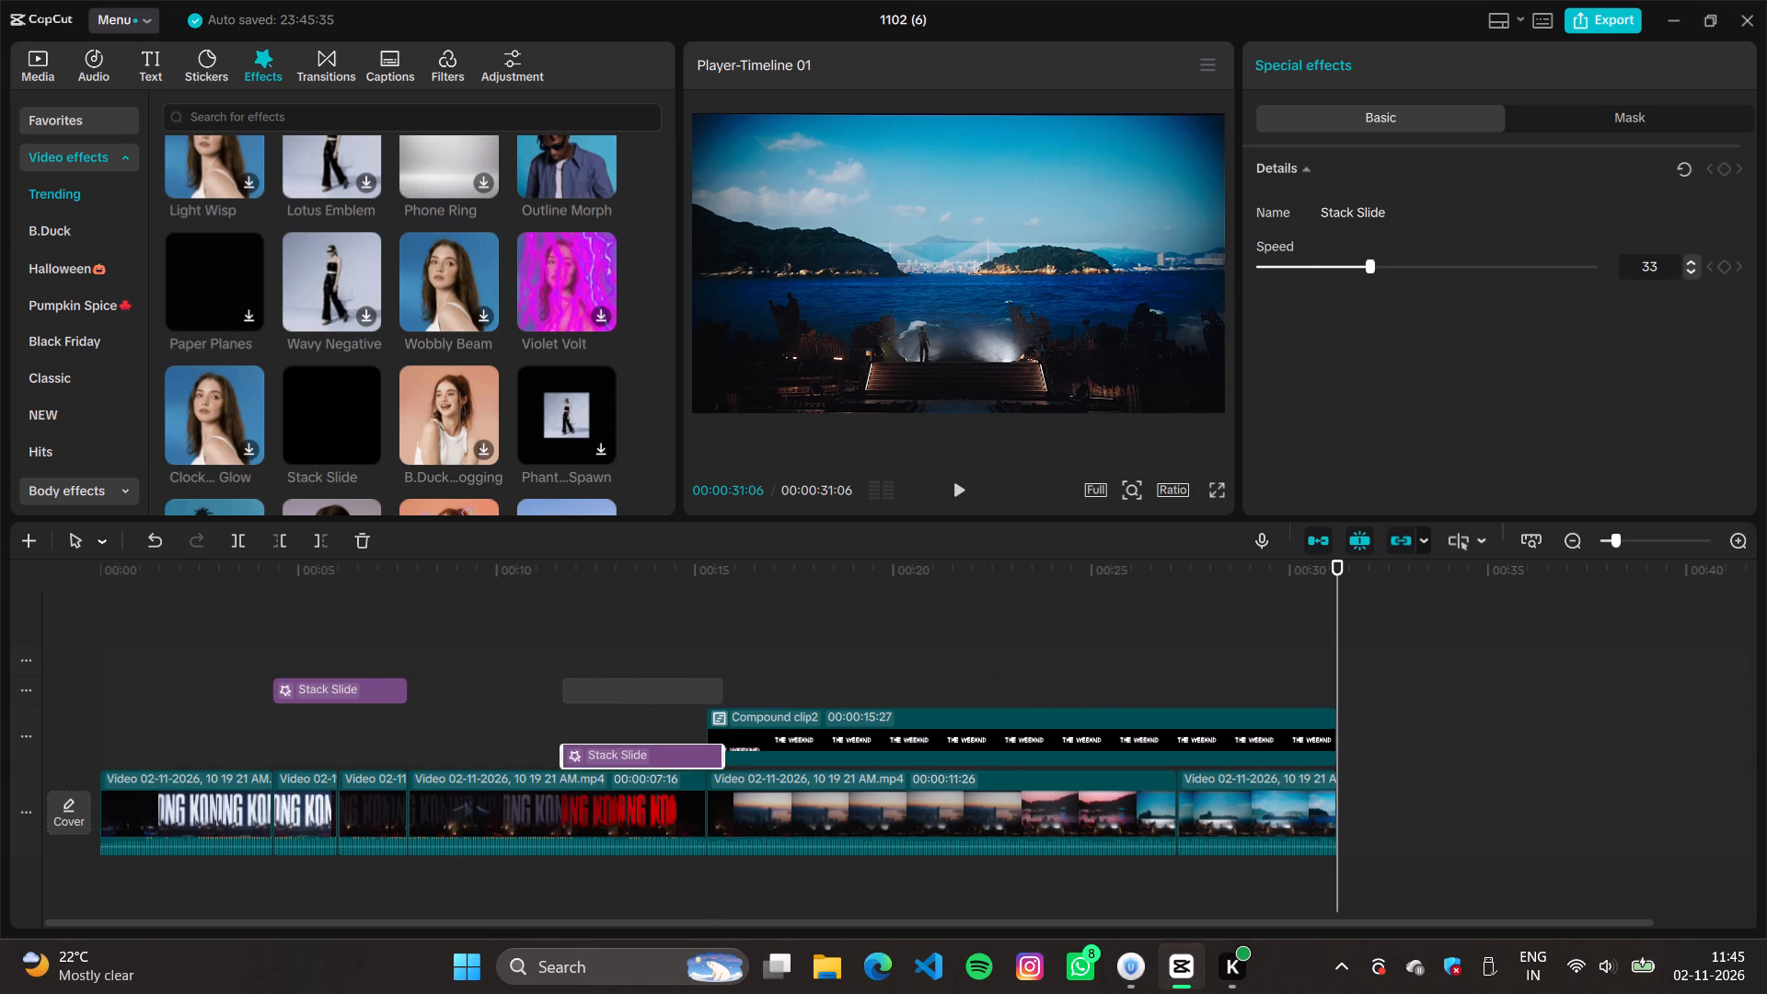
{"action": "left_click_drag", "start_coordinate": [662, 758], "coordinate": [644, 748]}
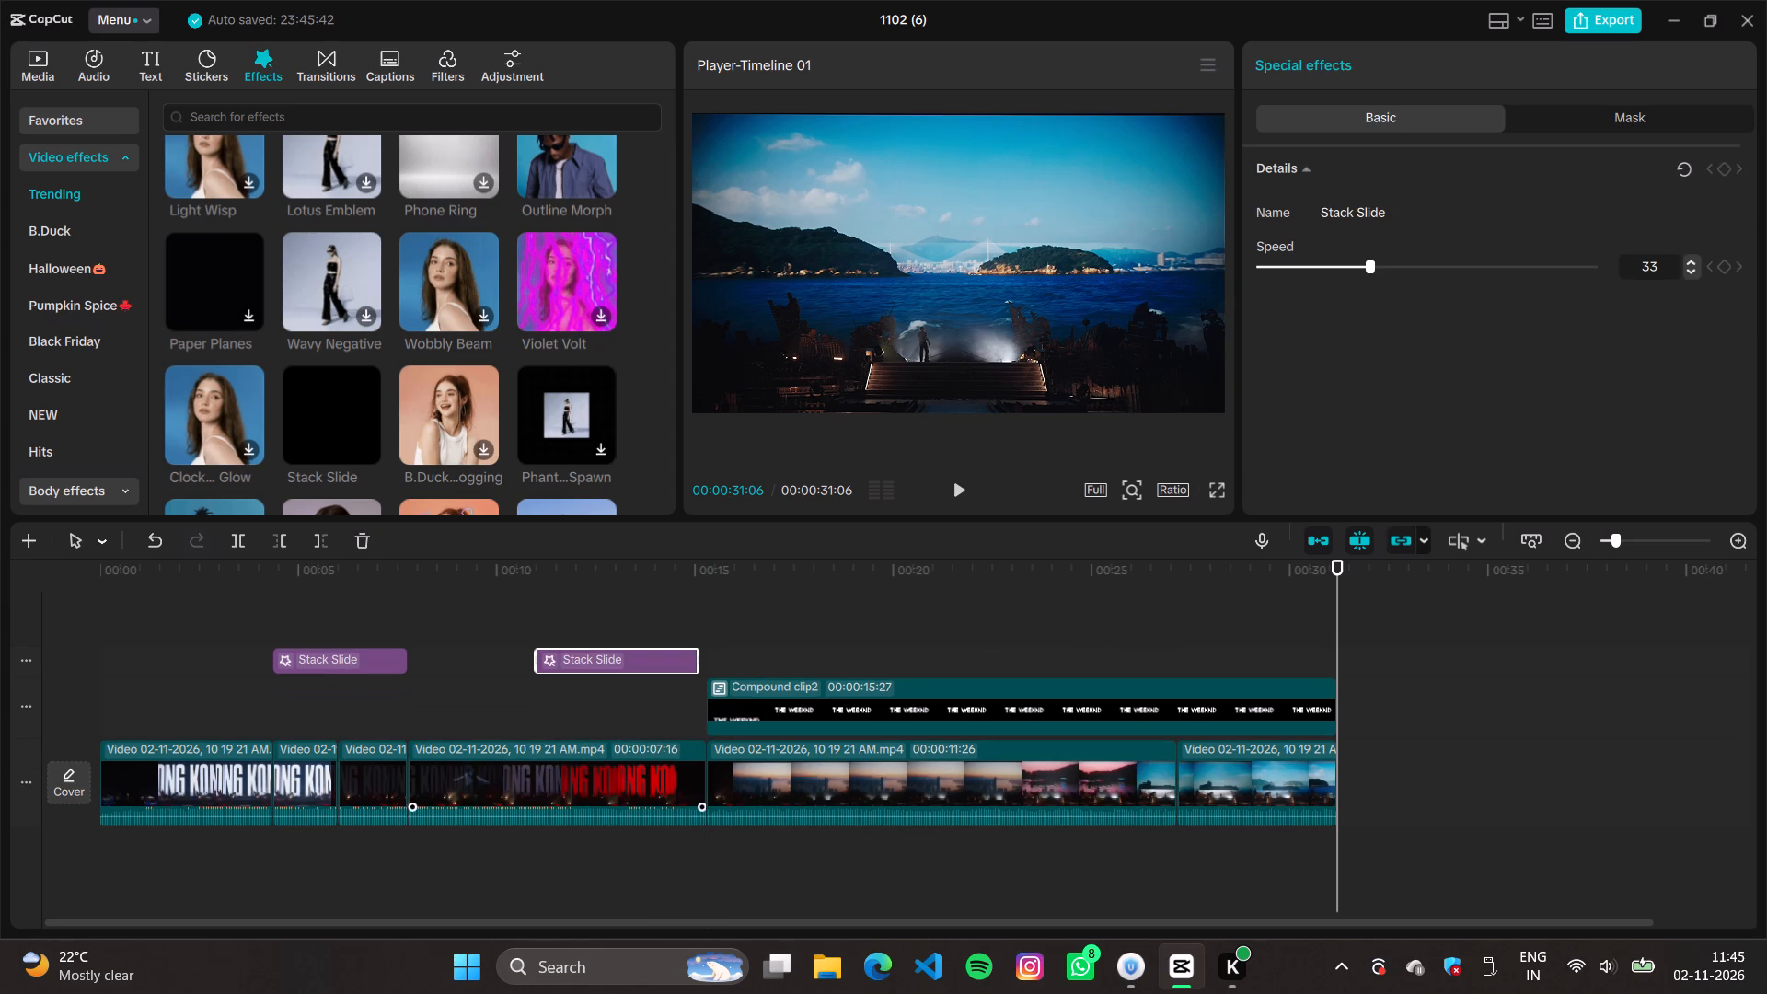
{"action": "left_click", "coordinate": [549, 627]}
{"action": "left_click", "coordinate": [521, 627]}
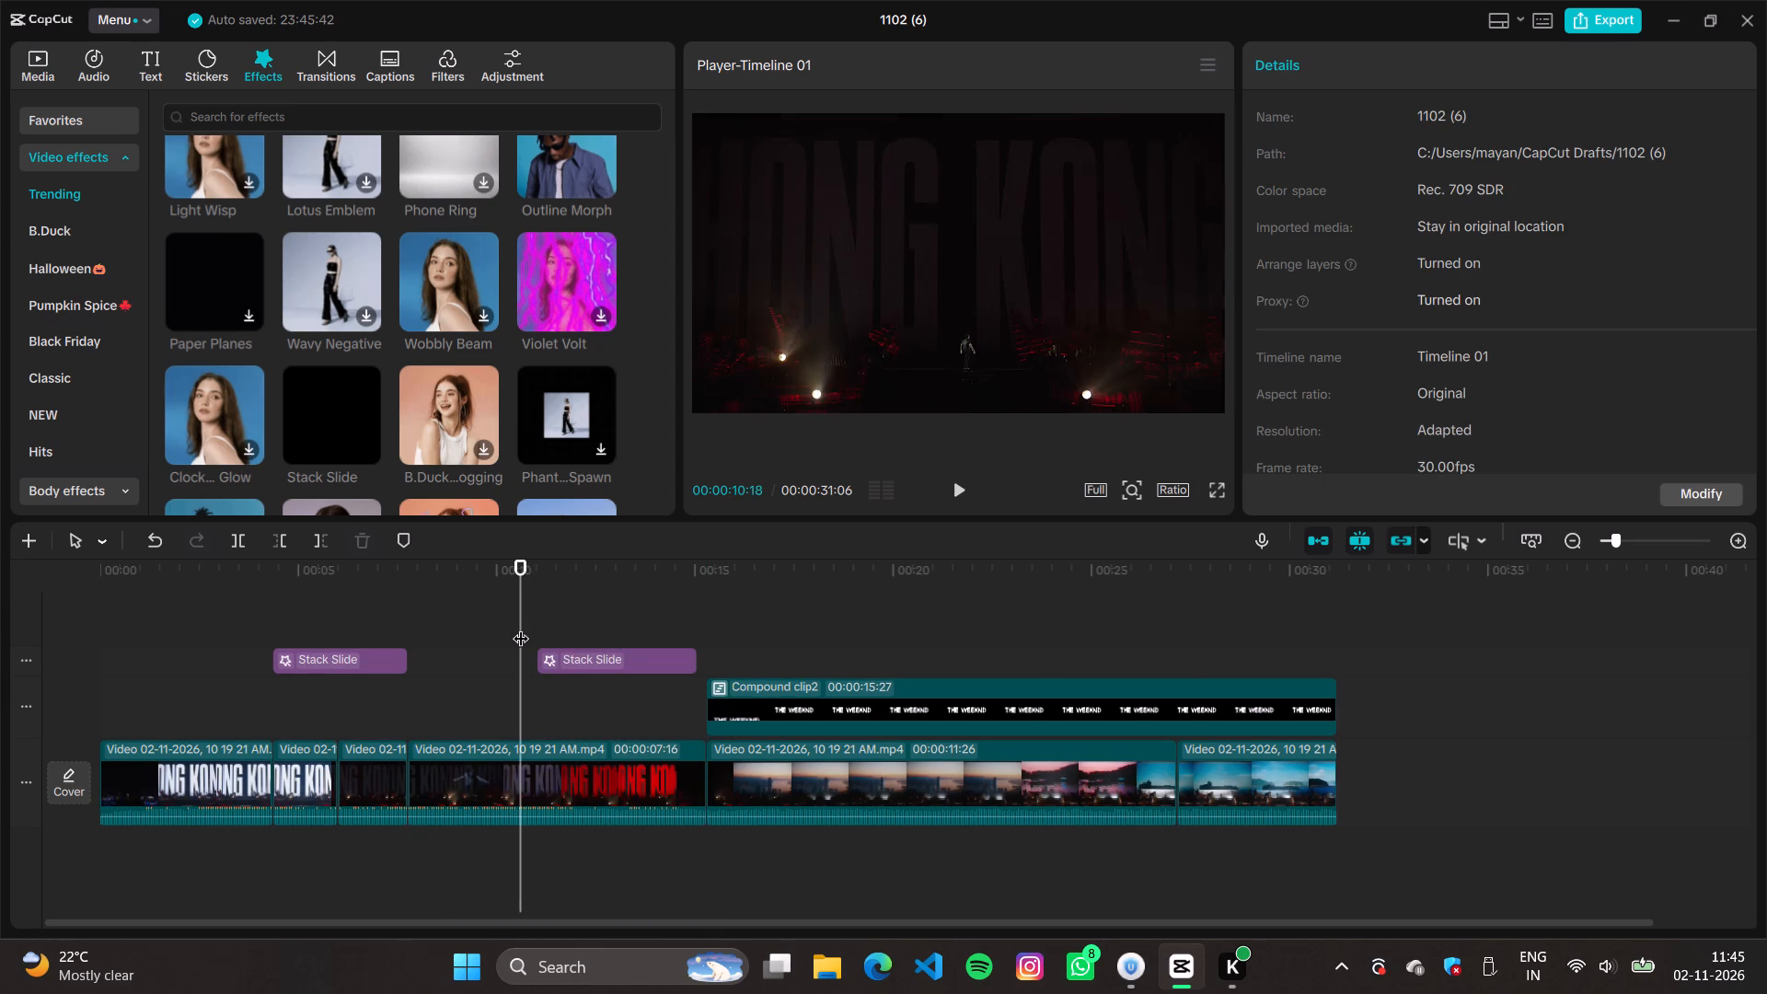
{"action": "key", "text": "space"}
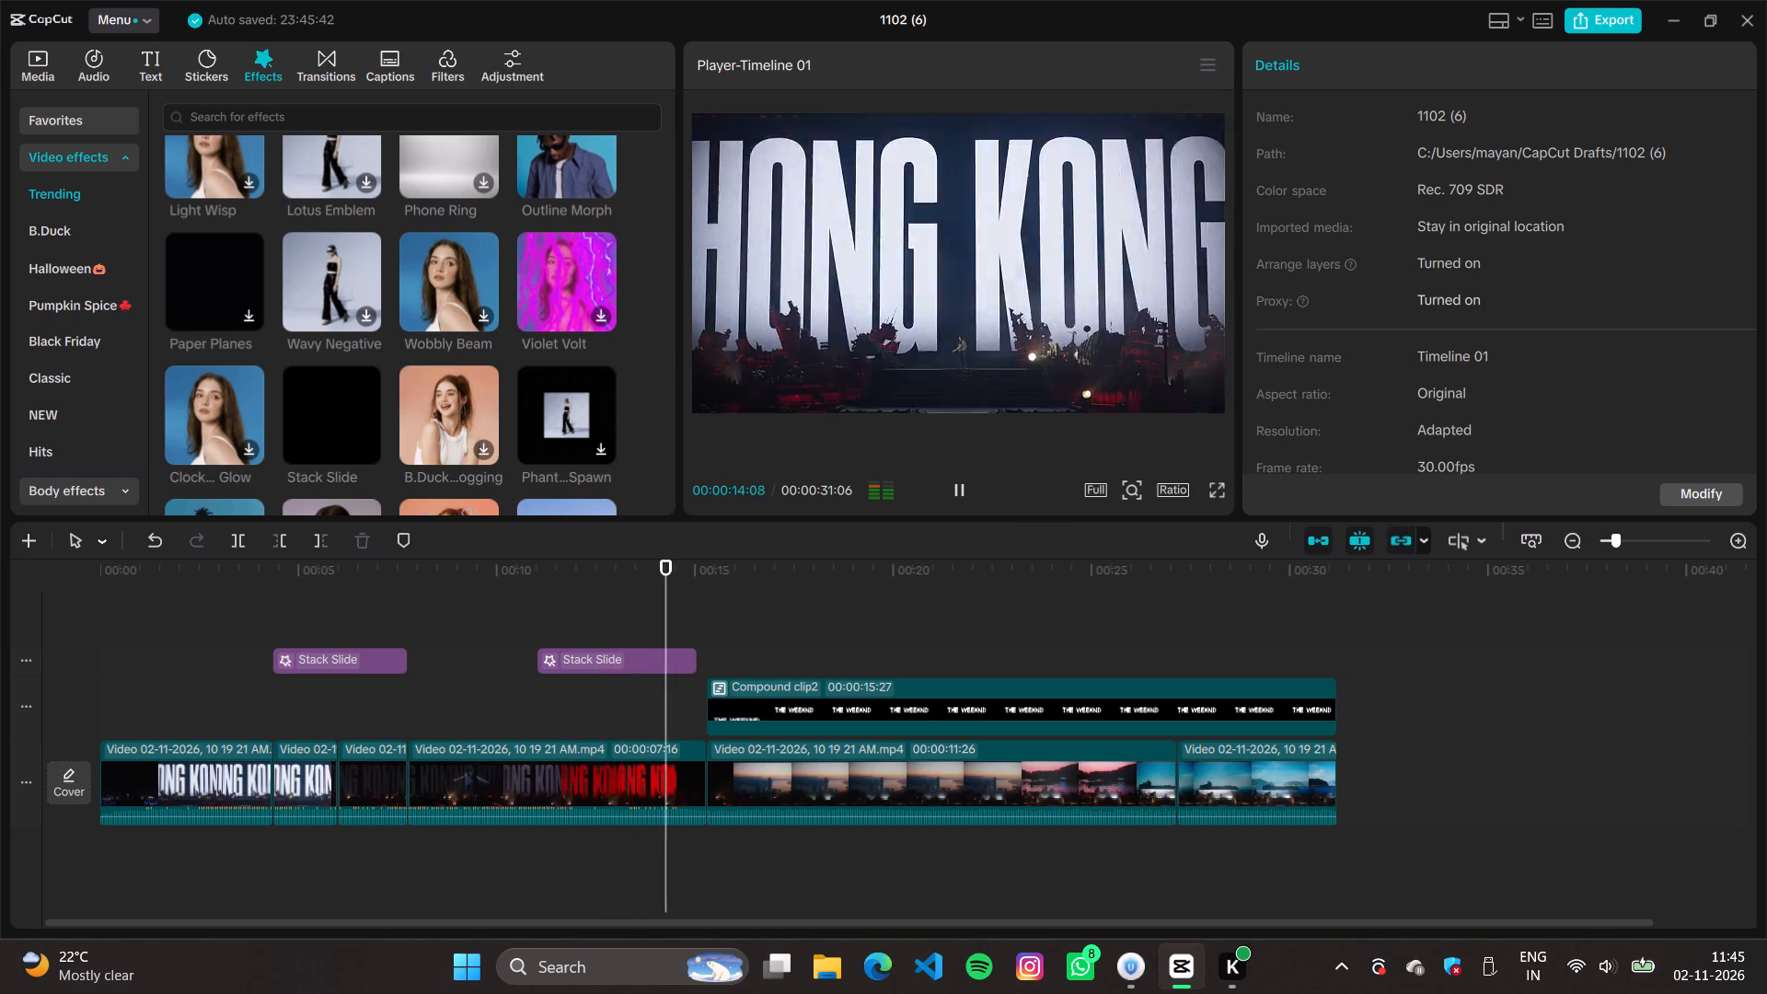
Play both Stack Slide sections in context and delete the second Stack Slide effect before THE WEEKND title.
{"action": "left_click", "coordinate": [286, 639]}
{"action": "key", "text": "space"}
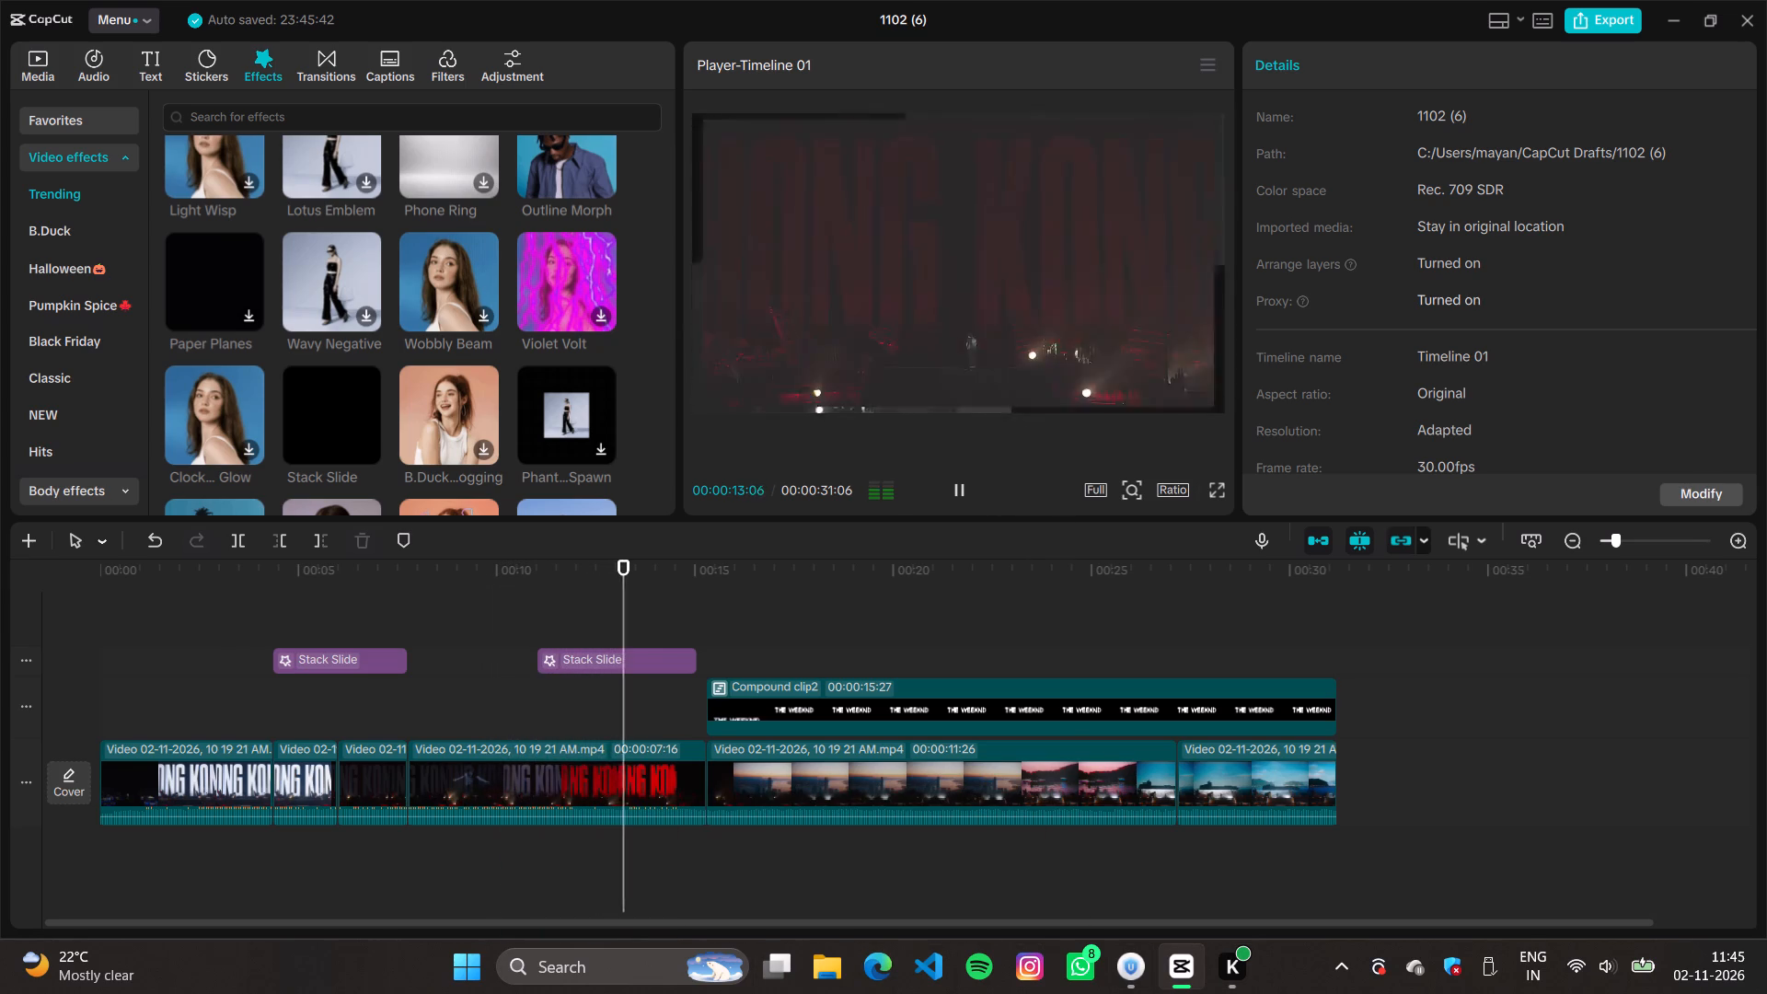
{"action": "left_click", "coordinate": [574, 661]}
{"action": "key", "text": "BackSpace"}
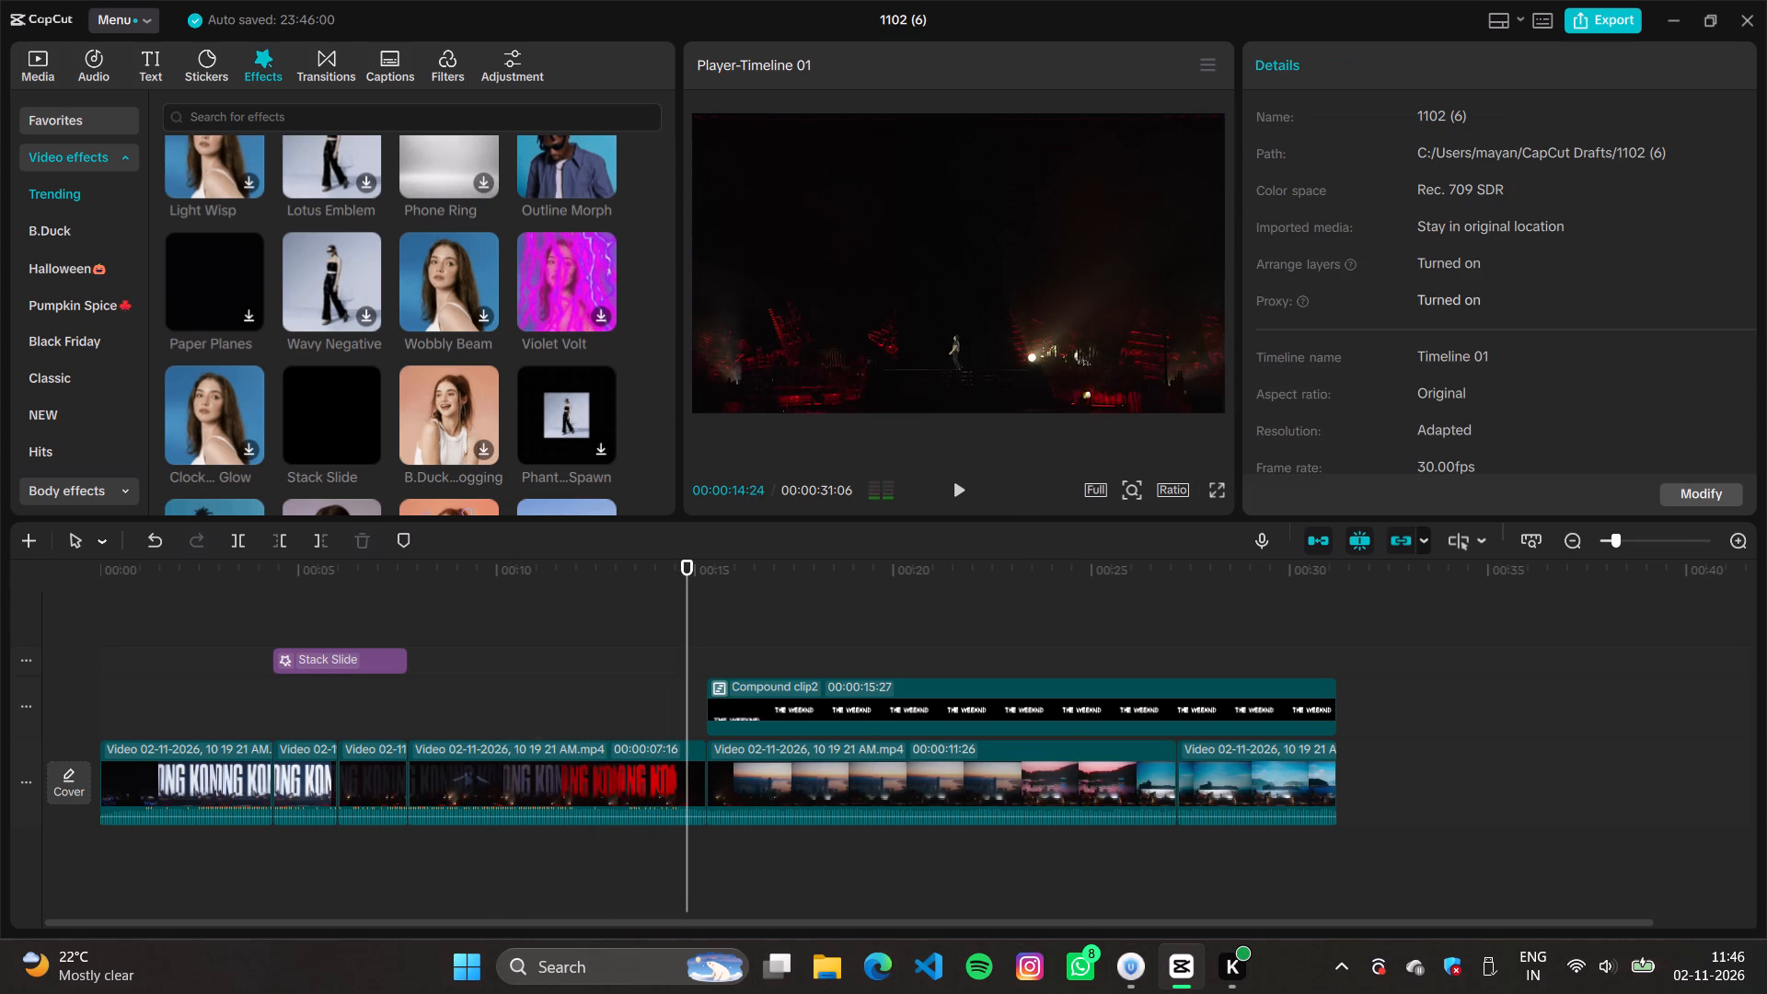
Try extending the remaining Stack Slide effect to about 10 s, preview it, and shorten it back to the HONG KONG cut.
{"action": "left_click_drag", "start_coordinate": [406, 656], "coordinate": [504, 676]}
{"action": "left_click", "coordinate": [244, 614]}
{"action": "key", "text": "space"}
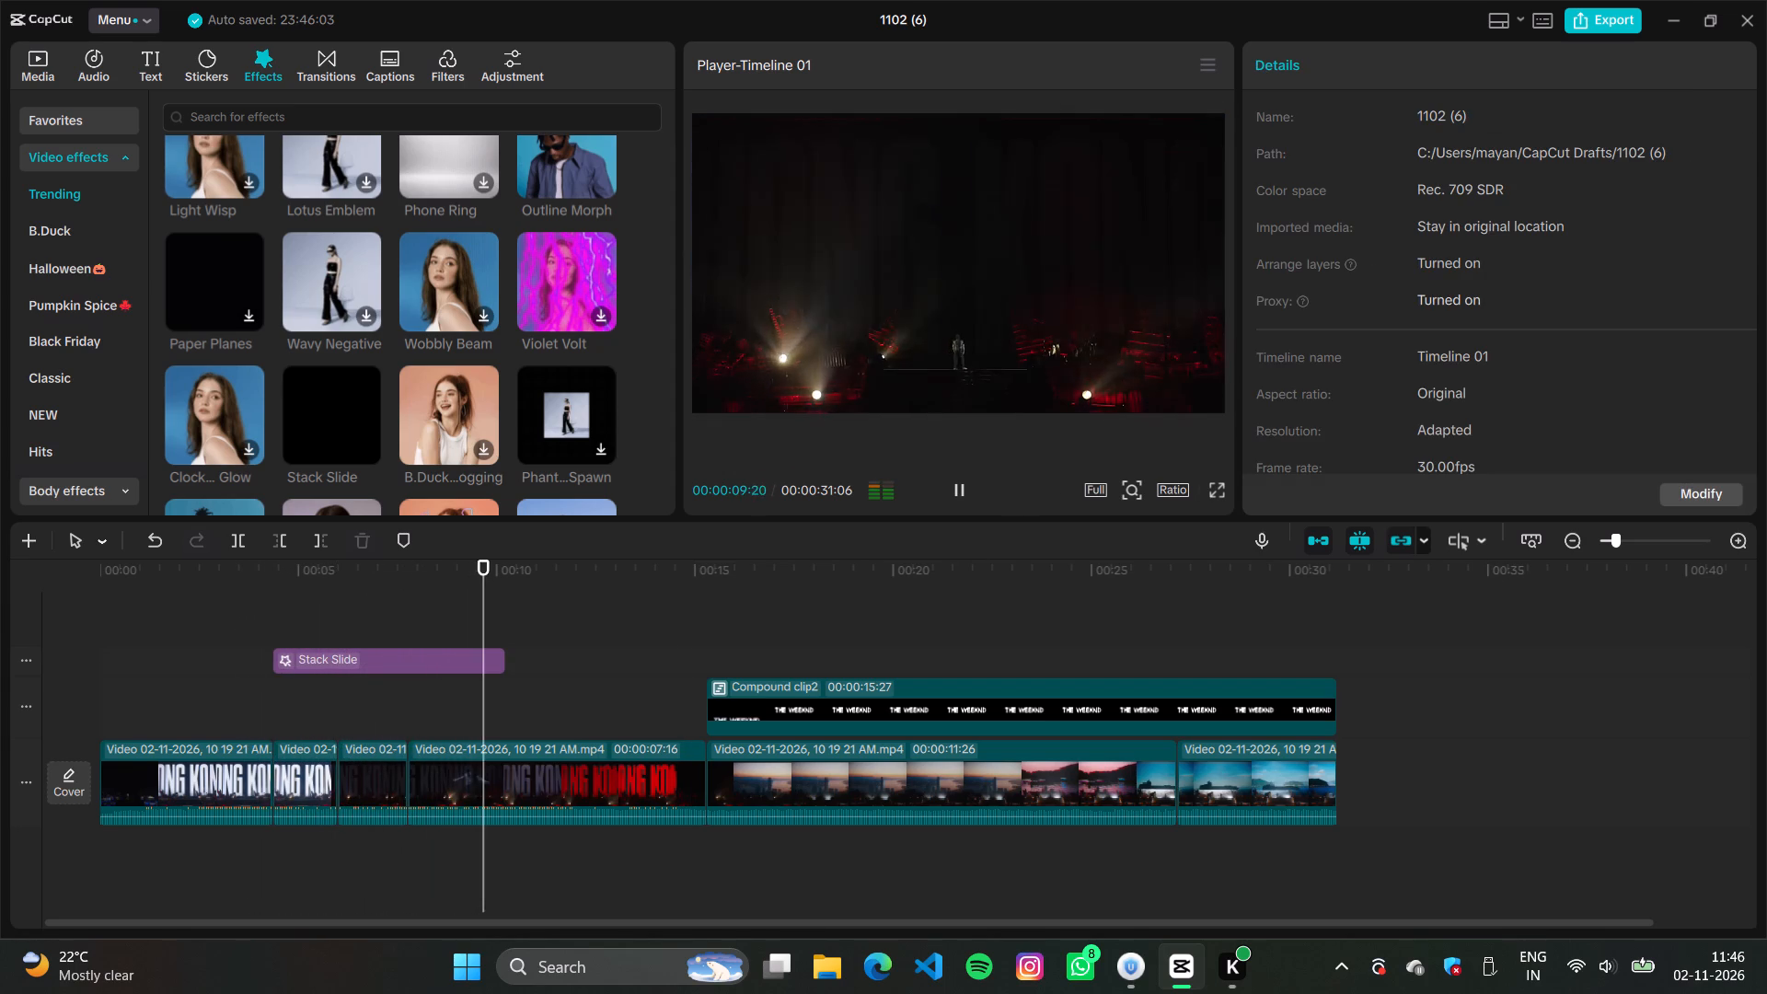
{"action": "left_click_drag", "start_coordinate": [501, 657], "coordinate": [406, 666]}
Play the edit from the beginning to review the mask reveal, Stack Slide section and THE WEEKND title.
{"action": "left_click", "coordinate": [152, 618]}
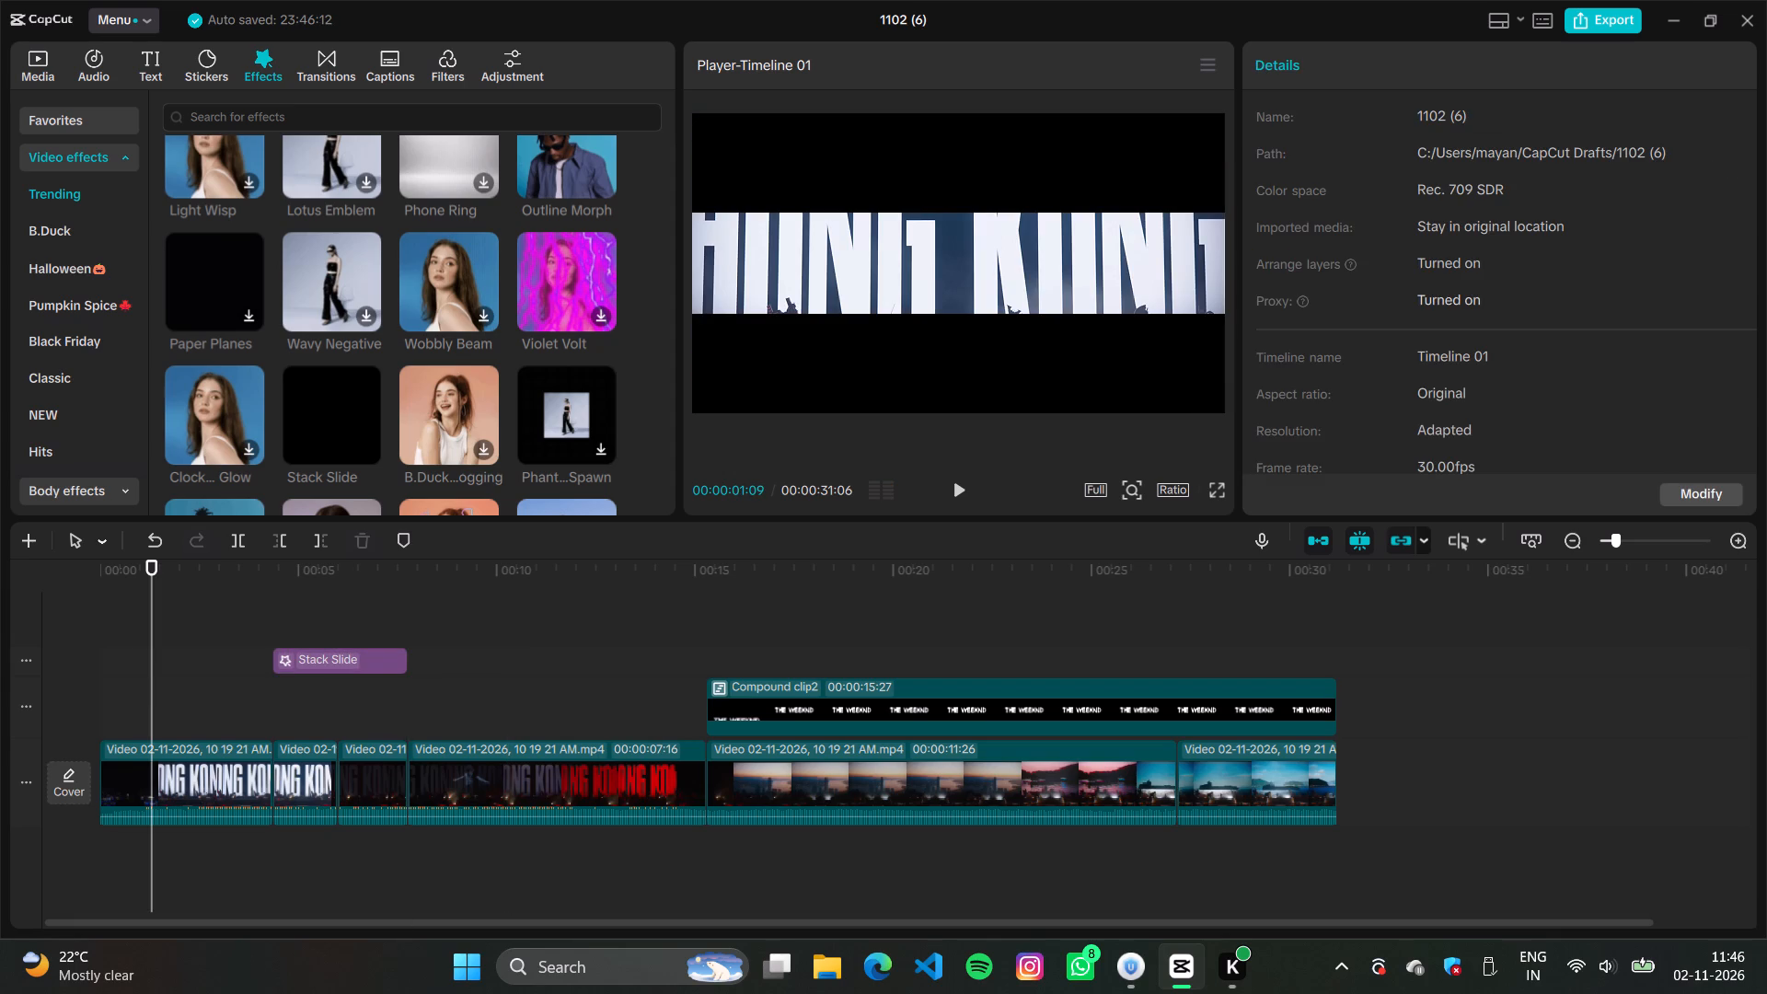
{"action": "left_click_drag", "start_coordinate": [155, 618], "coordinate": [142, 618]}
{"action": "left_click_drag", "start_coordinate": [142, 618], "coordinate": [45, 626]}
{"action": "key", "text": "space"}
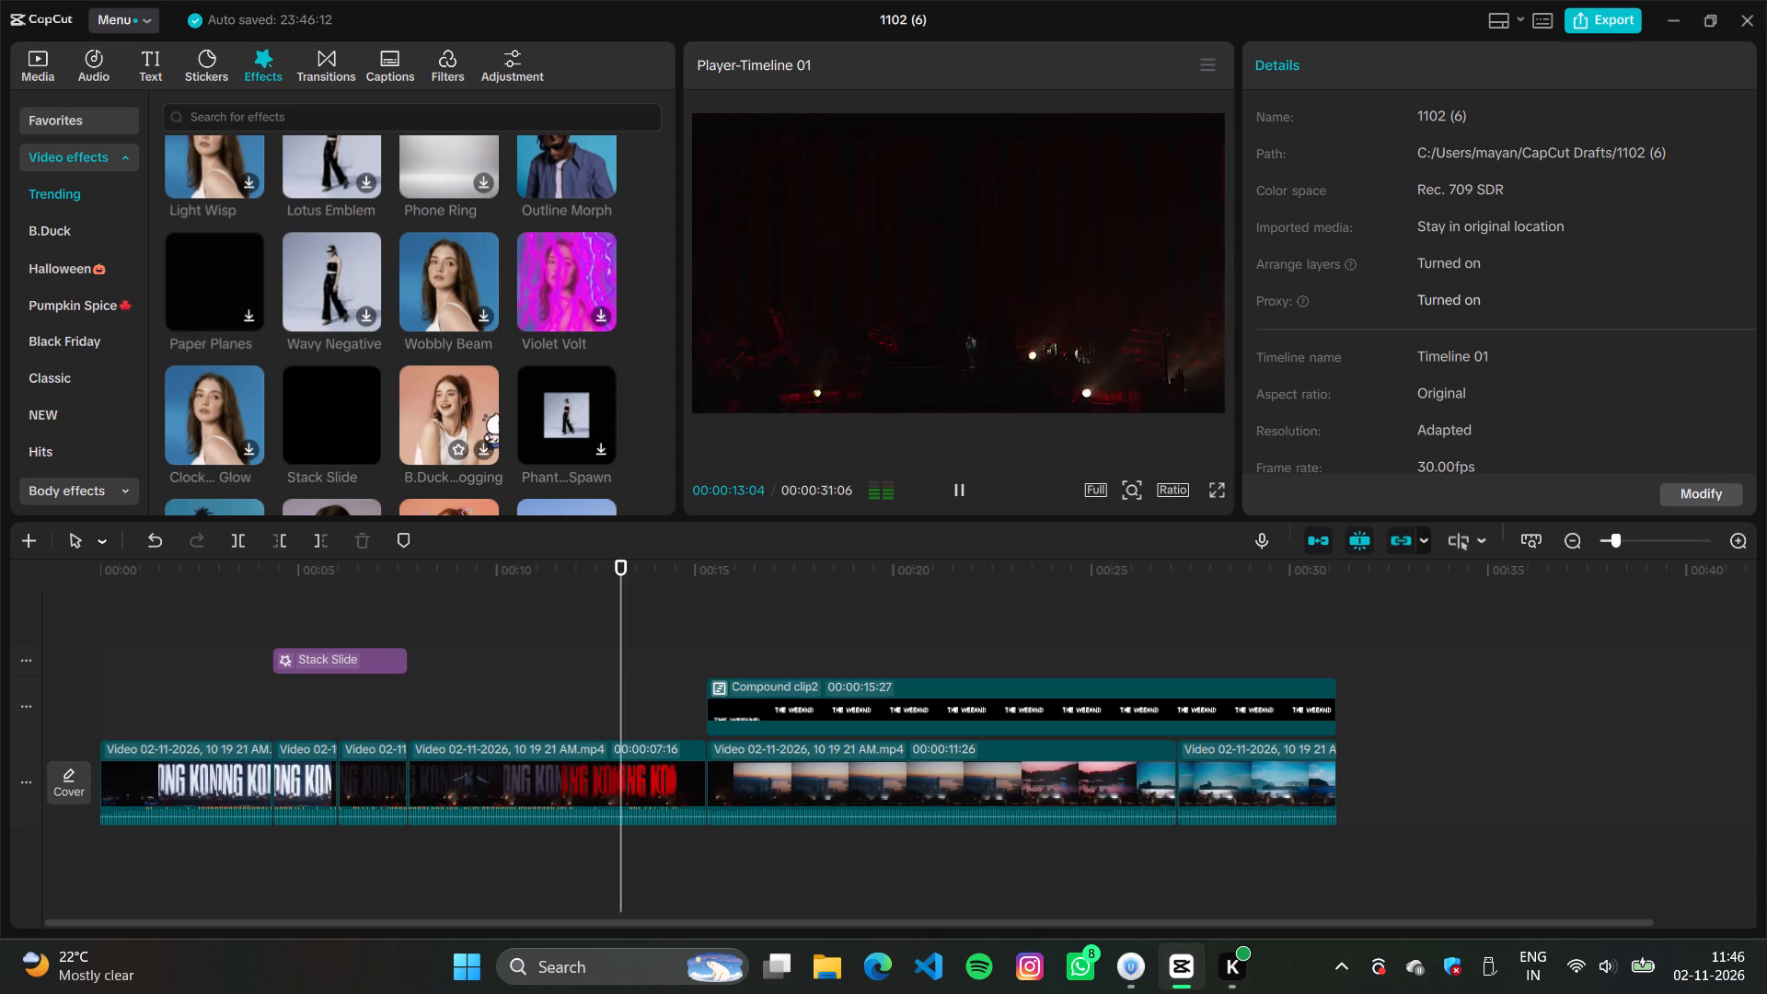
Browse the Trending and Classic video effects, add Zoom Lens, and place it over the final video segment, ending with the timeline.
{"action": "left_click", "coordinate": [1266, 788]}
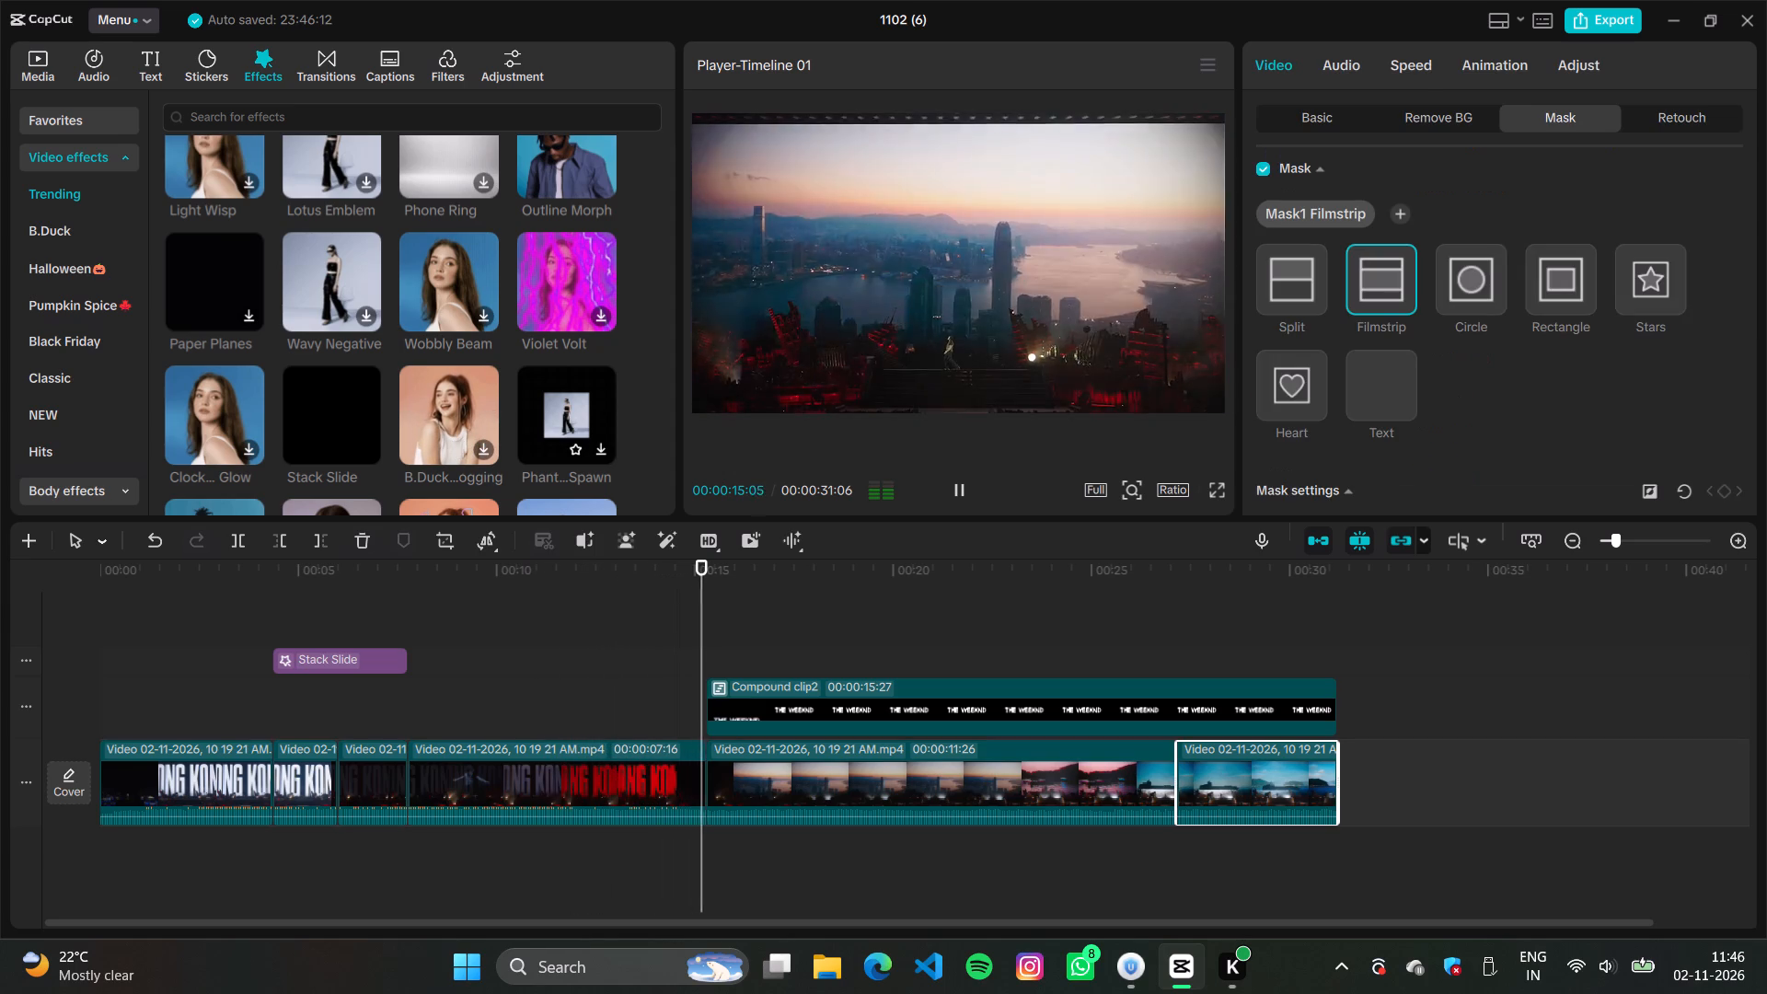
{"action": "scroll", "coordinate": [557, 410], "scroll_direction": "down", "scroll_amount": 4}
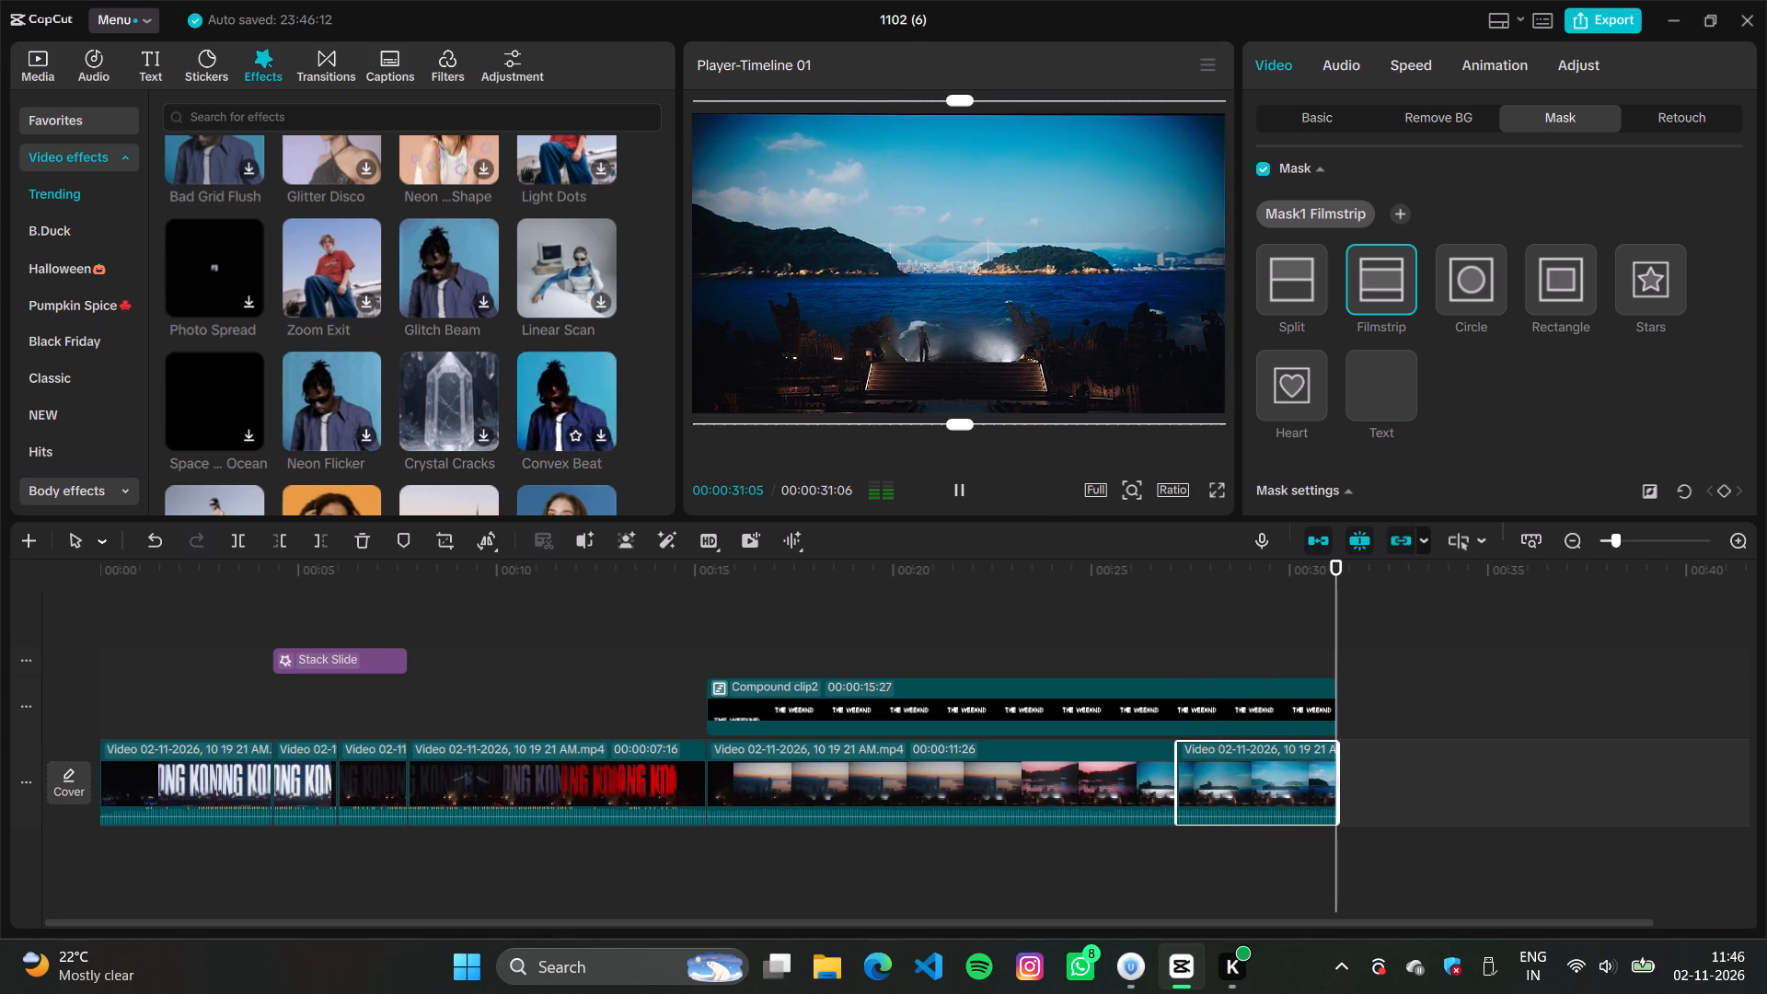
{"action": "scroll", "coordinate": [423, 355], "scroll_direction": "down", "scroll_amount": 2}
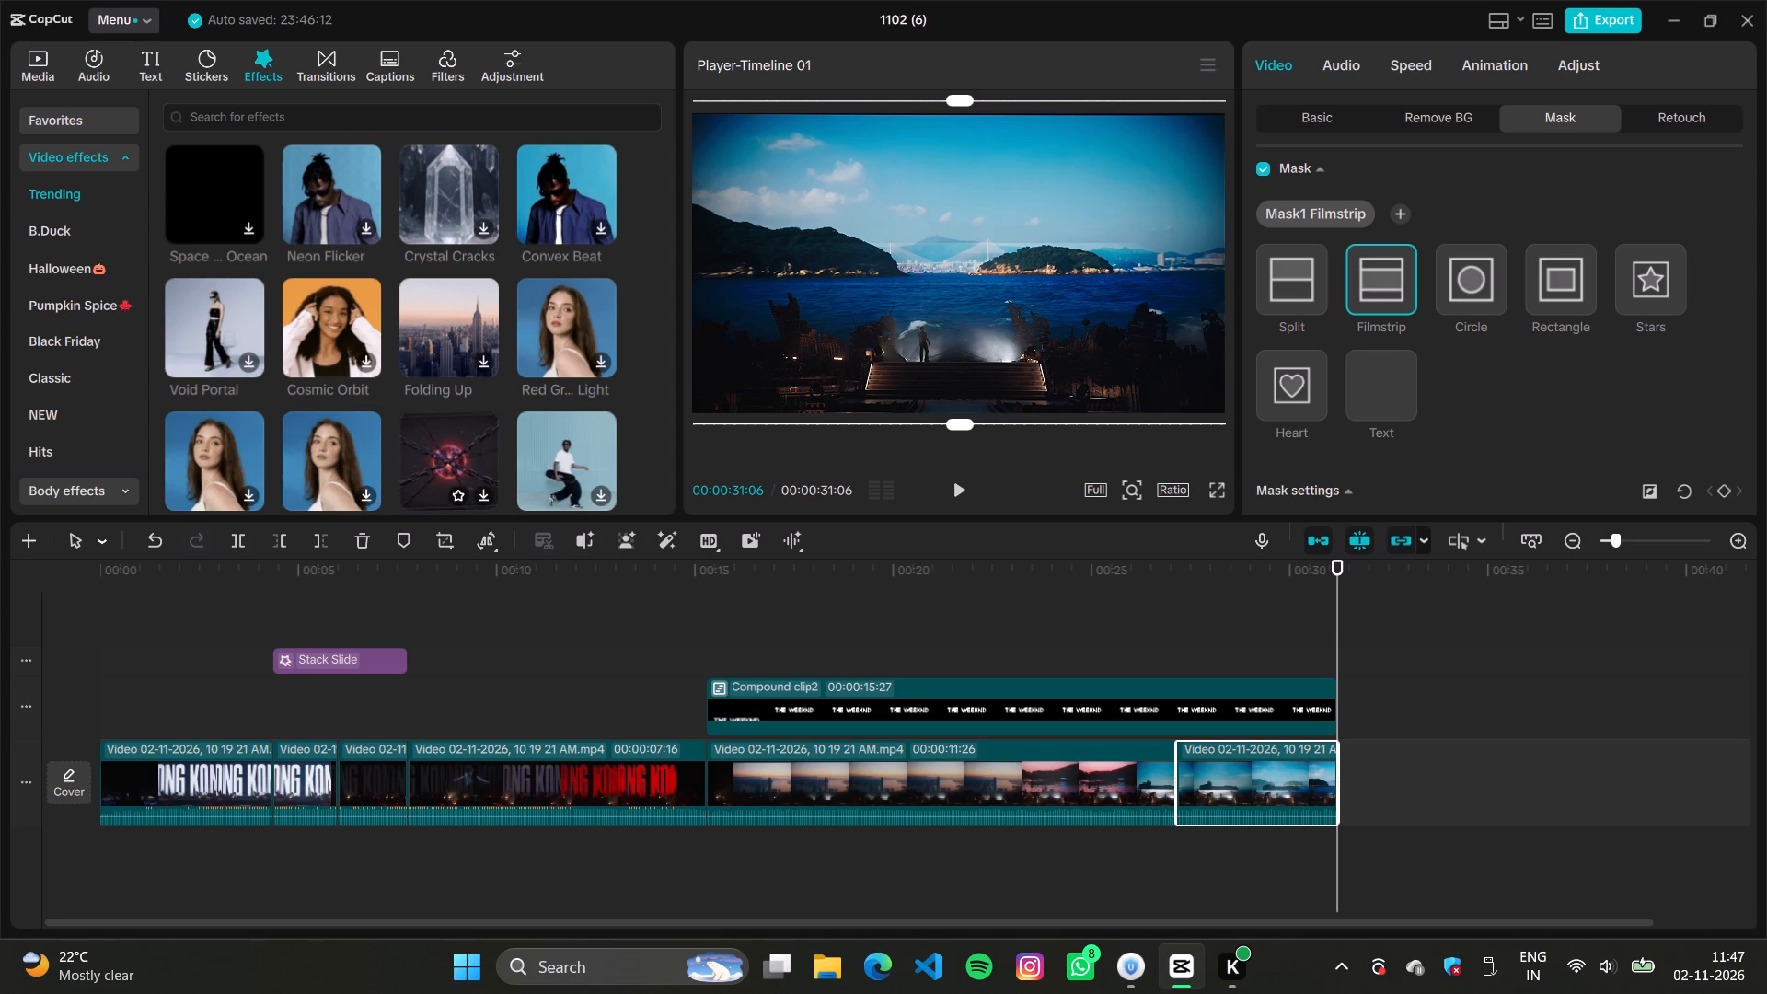
{"action": "scroll", "coordinate": [459, 455], "scroll_direction": "down", "scroll_amount": 2}
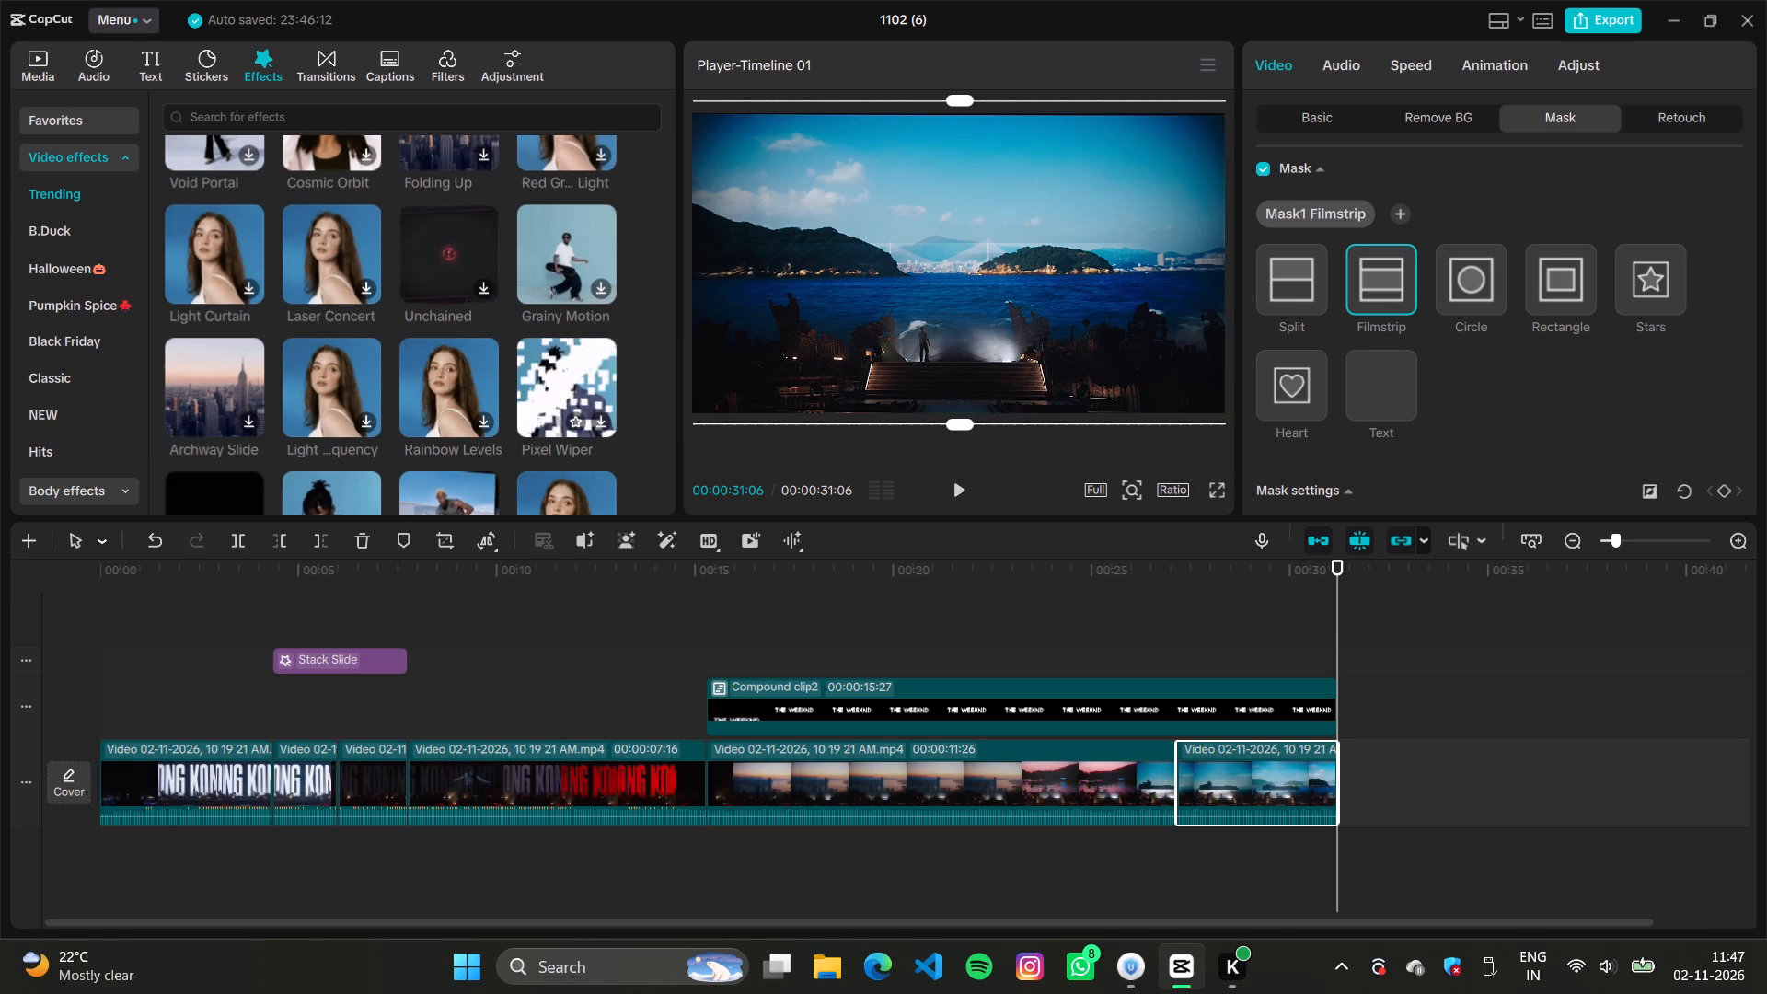
{"action": "scroll", "coordinate": [410, 399], "scroll_direction": "down", "scroll_amount": 2}
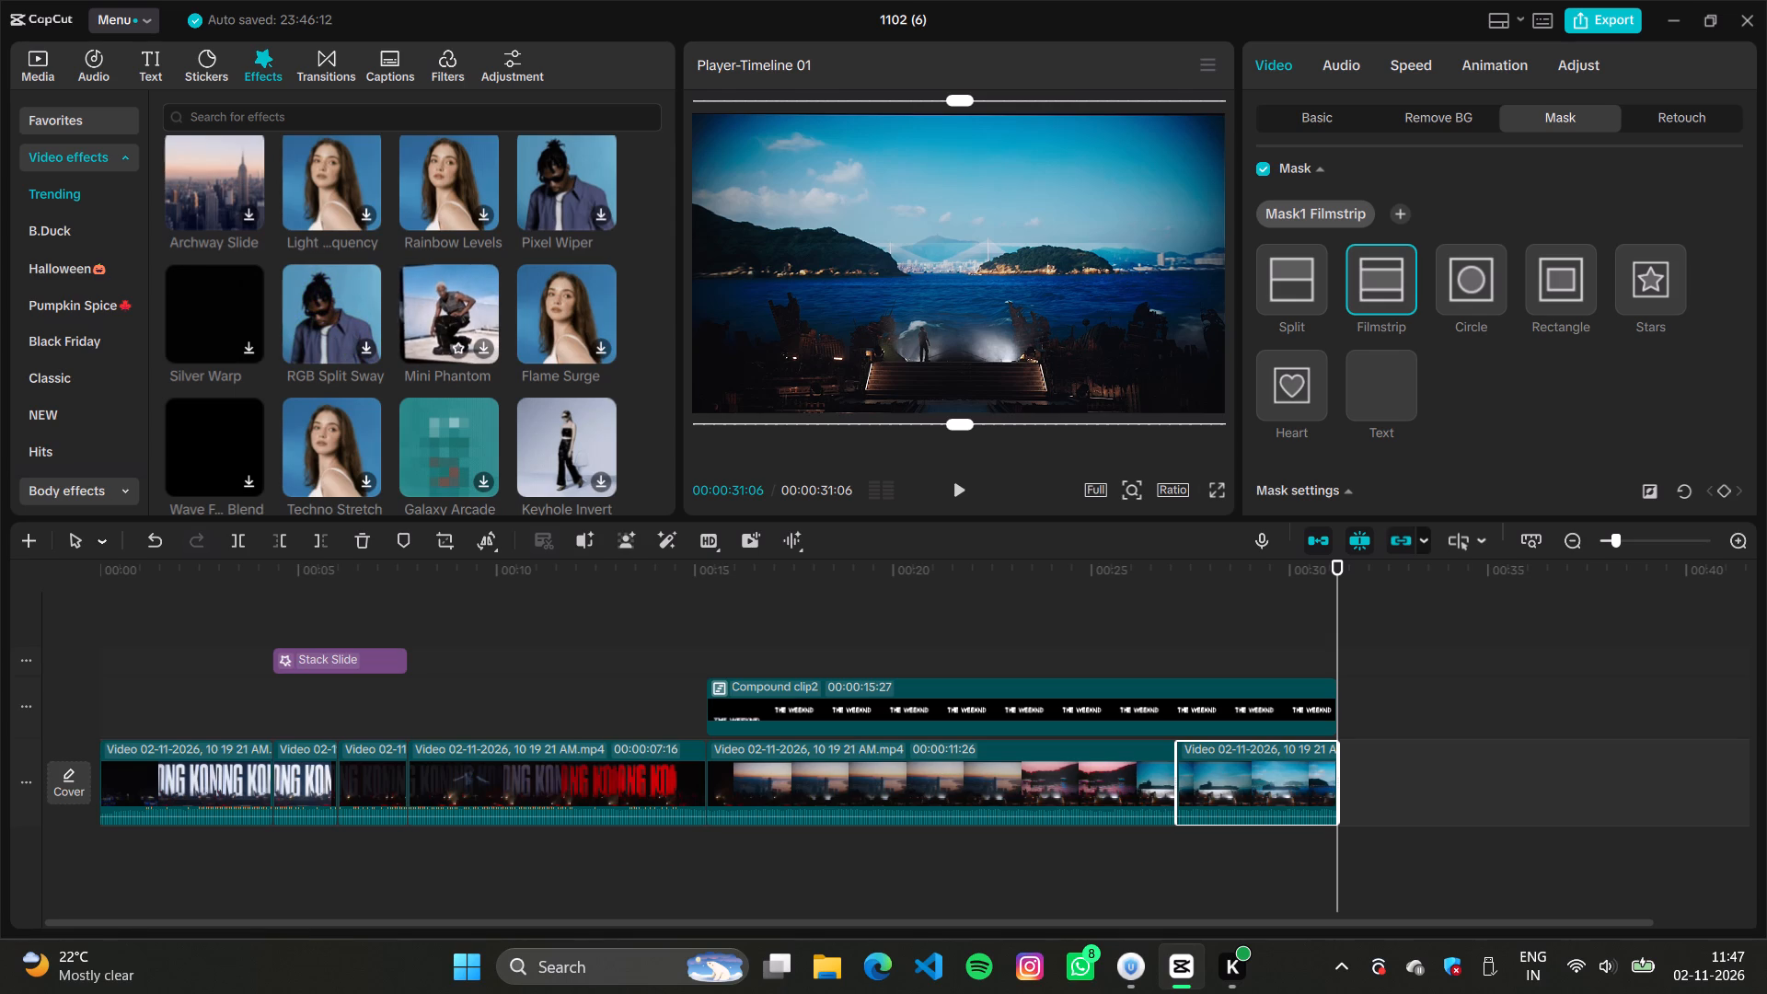
{"action": "left_click", "coordinate": [16, 379]}
{"action": "left_click", "coordinate": [24, 379]}
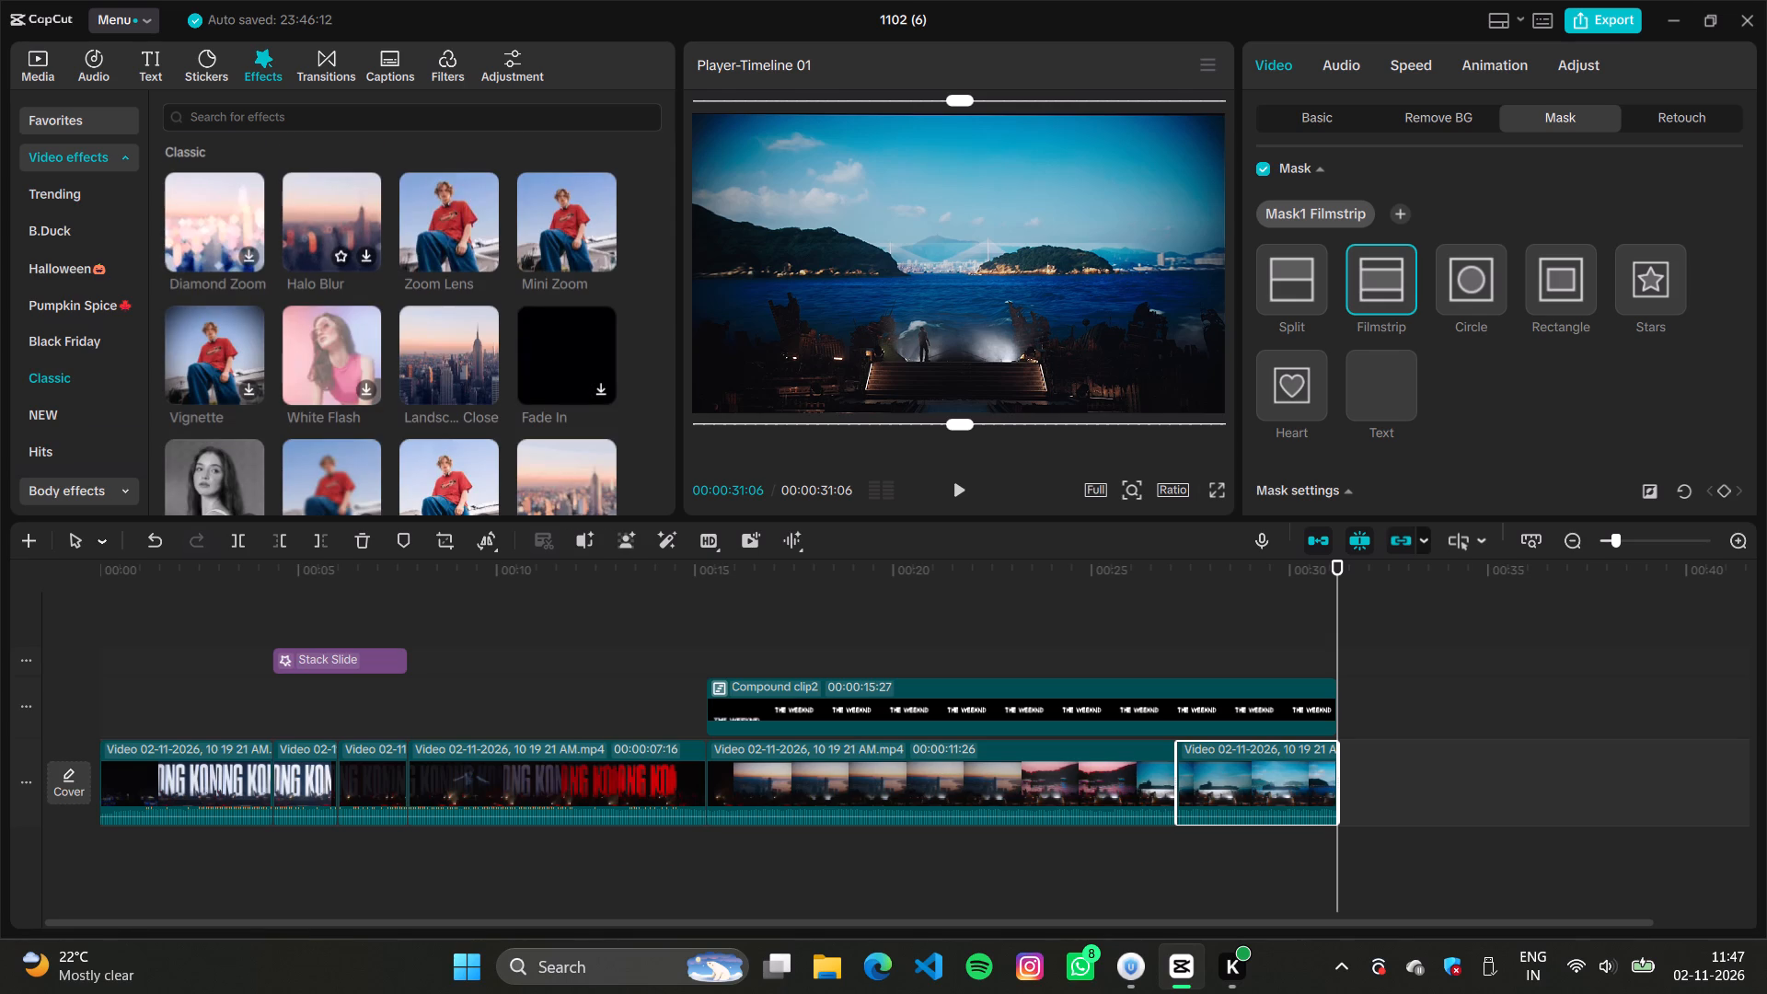
{"action": "left_click", "coordinate": [479, 246]}
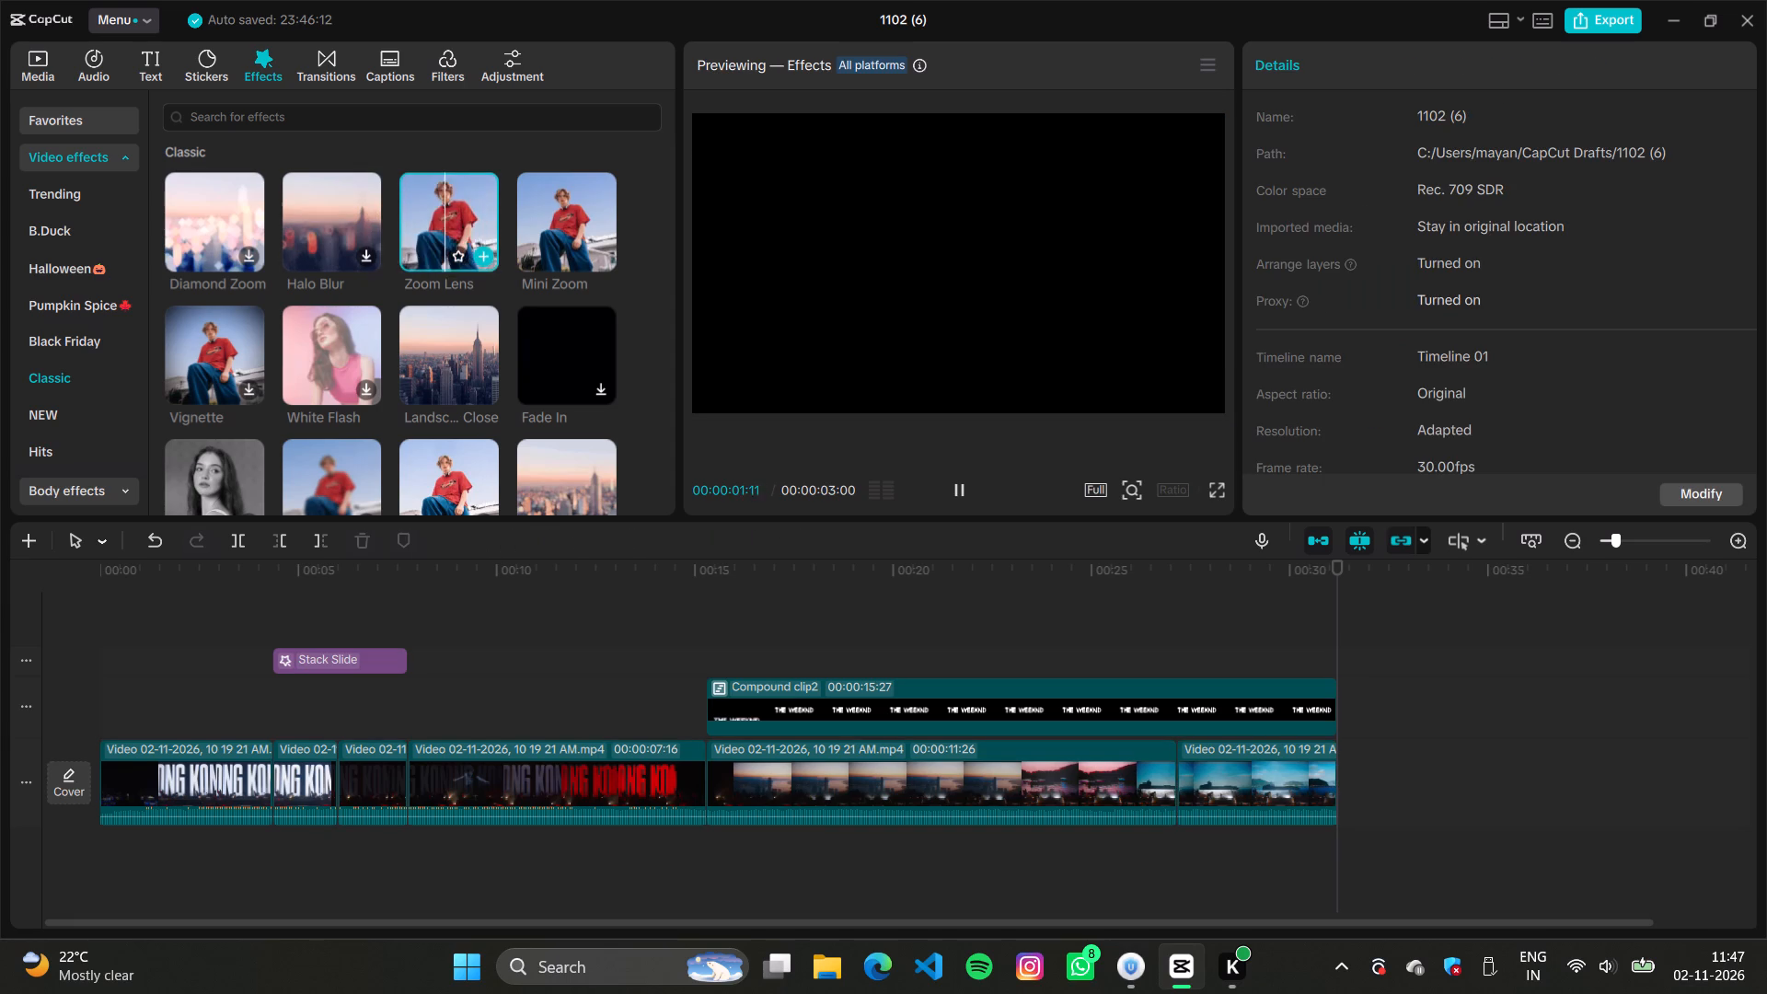
{"action": "left_click", "coordinate": [485, 249]}
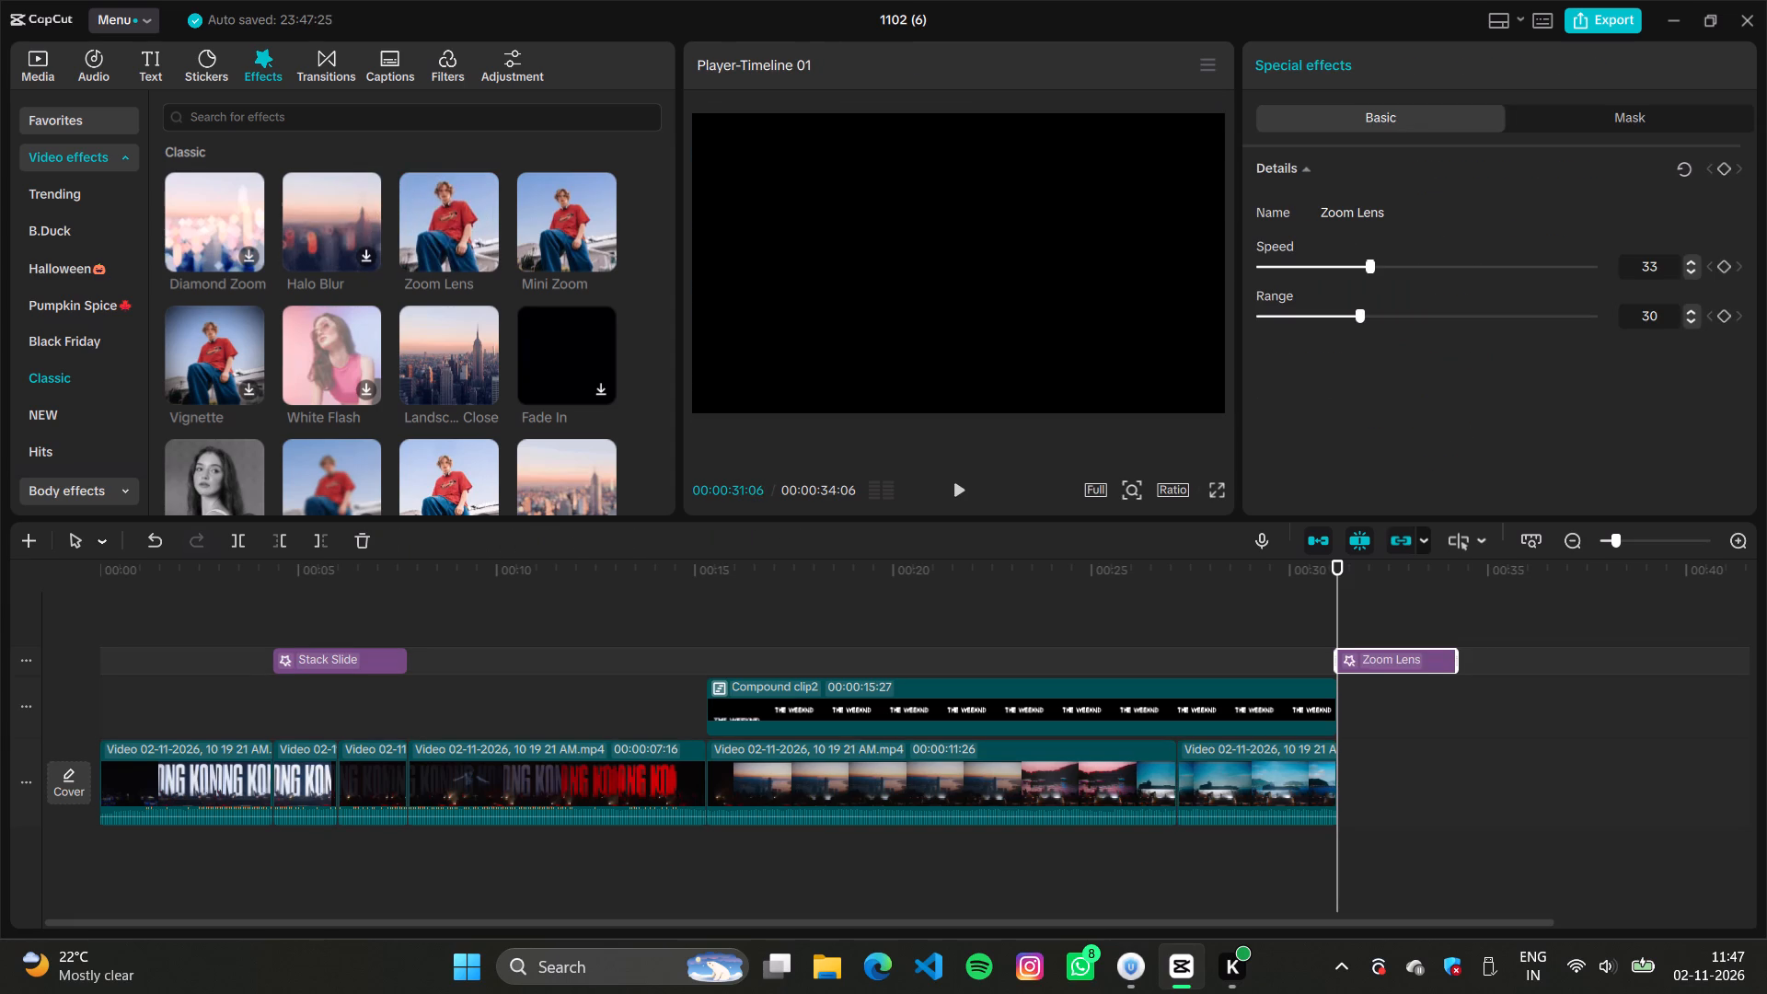
{"action": "left_click_drag", "start_coordinate": [1363, 657], "coordinate": [1245, 658]}
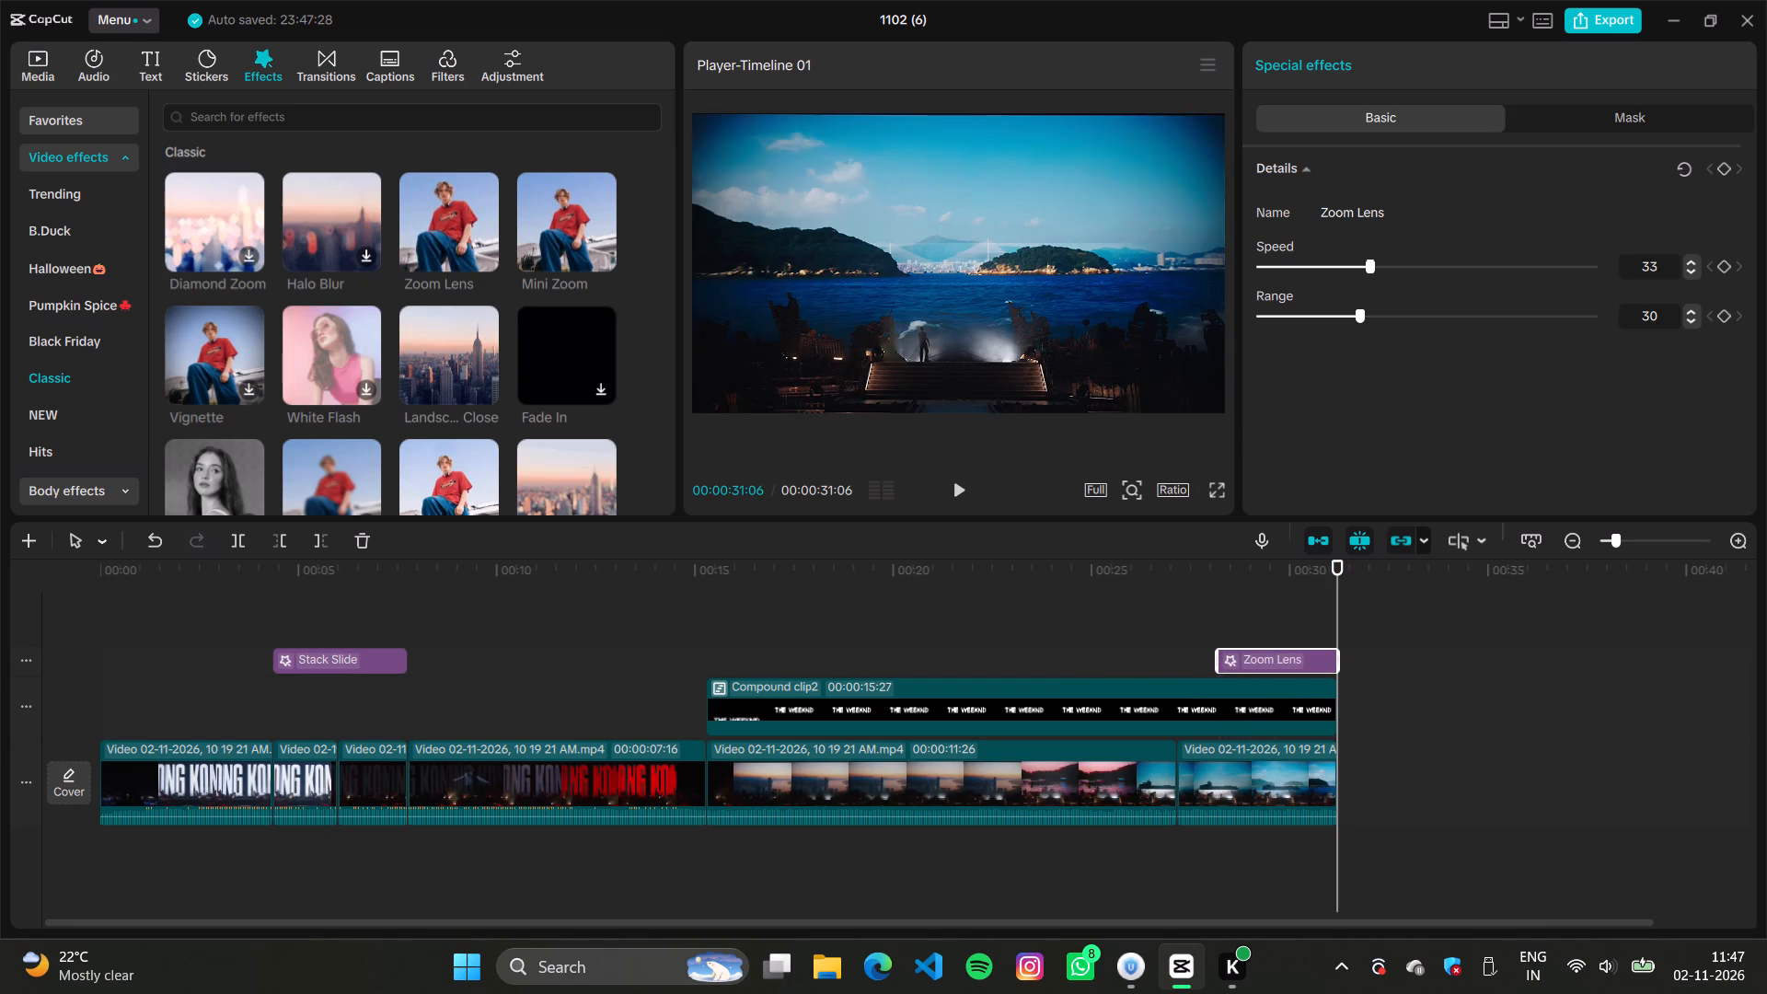
Preview the Zoom Lens ending and extend the effect's start back to the cut at 00:00:27:05.
{"action": "left_click", "coordinate": [1191, 618]}
{"action": "key", "text": "space"}
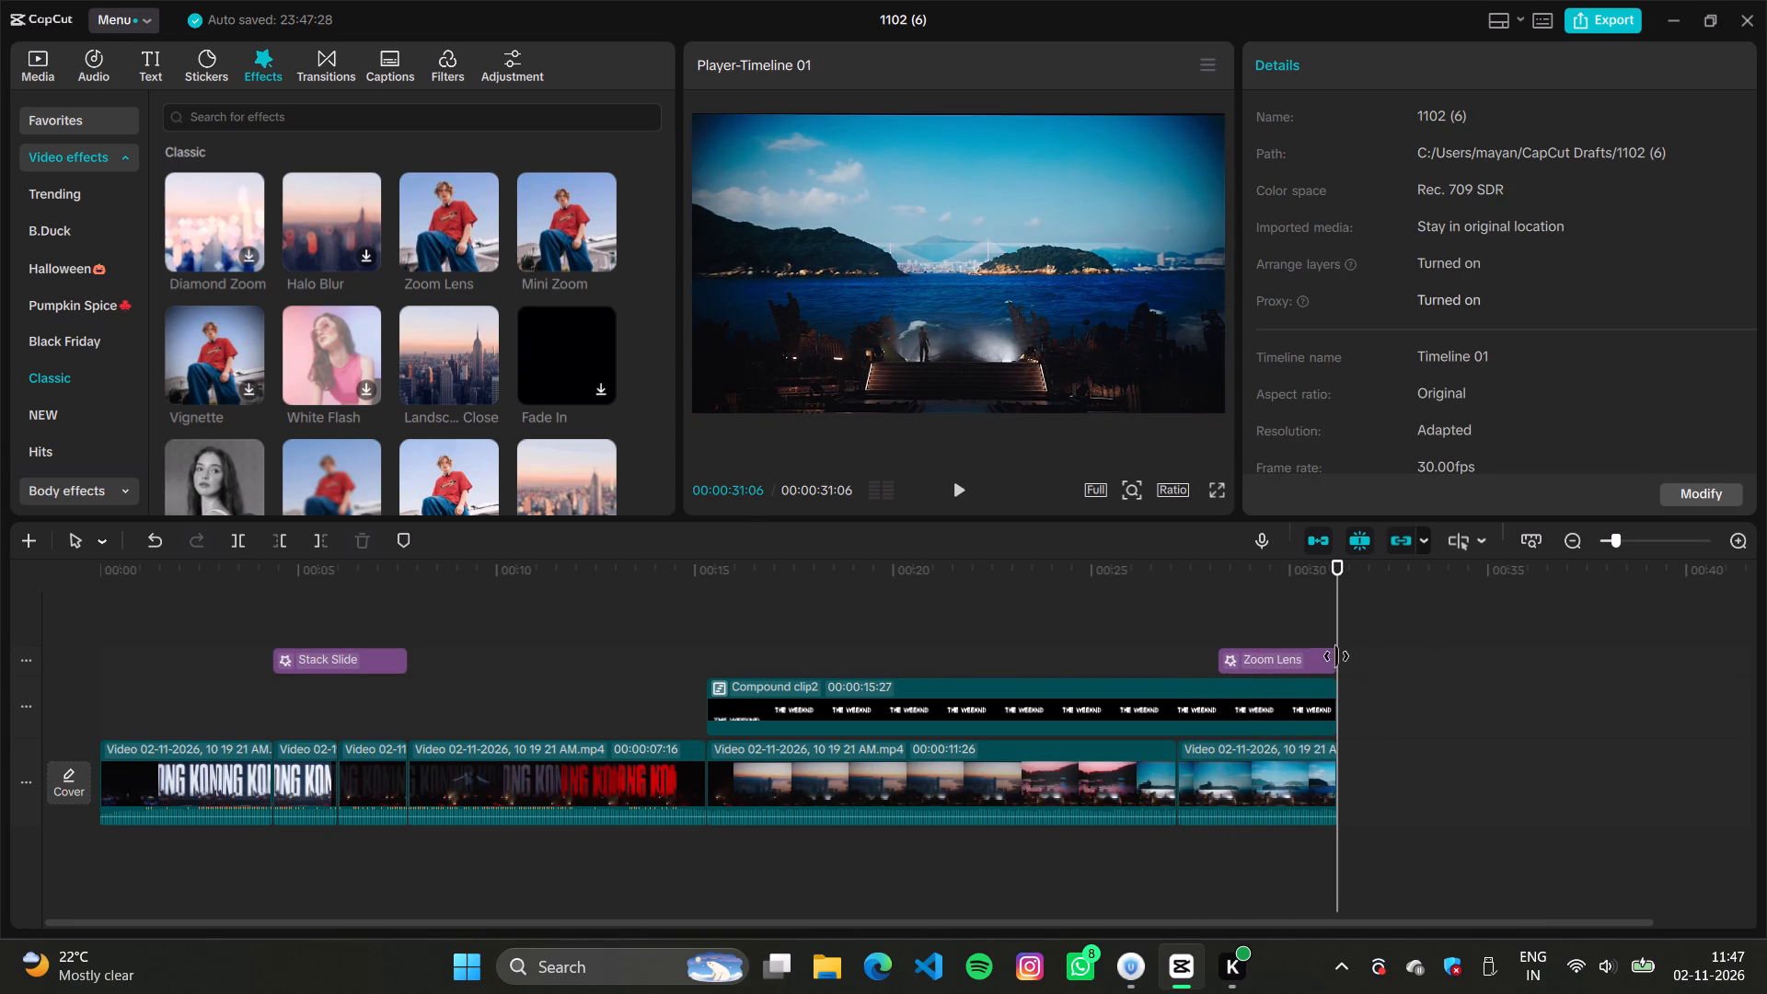
{"action": "left_click_drag", "start_coordinate": [1223, 654], "coordinate": [1170, 657]}
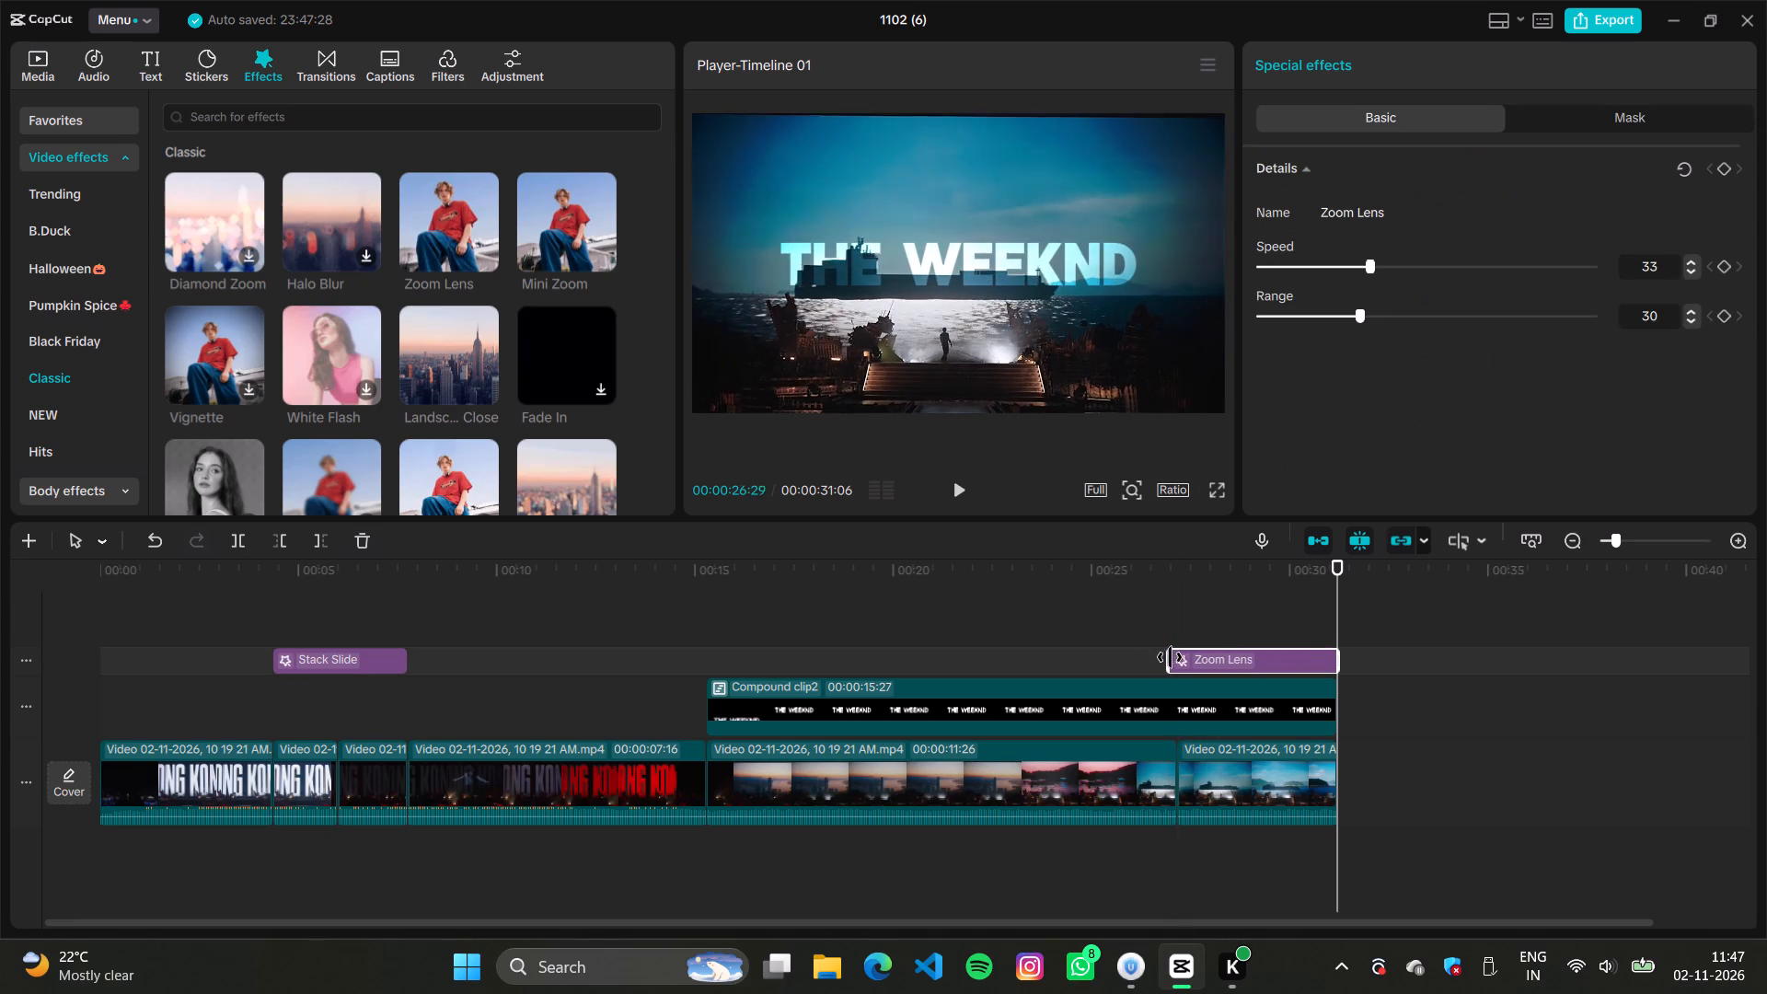
{"action": "left_click_drag", "start_coordinate": [1170, 657], "coordinate": [1176, 657]}
Play the final segment through to the end of the timeline to review the extended Zoom Lens effect on THE WEEKND title.
{"action": "left_click", "coordinate": [1152, 637]}
{"action": "key", "text": "space"}
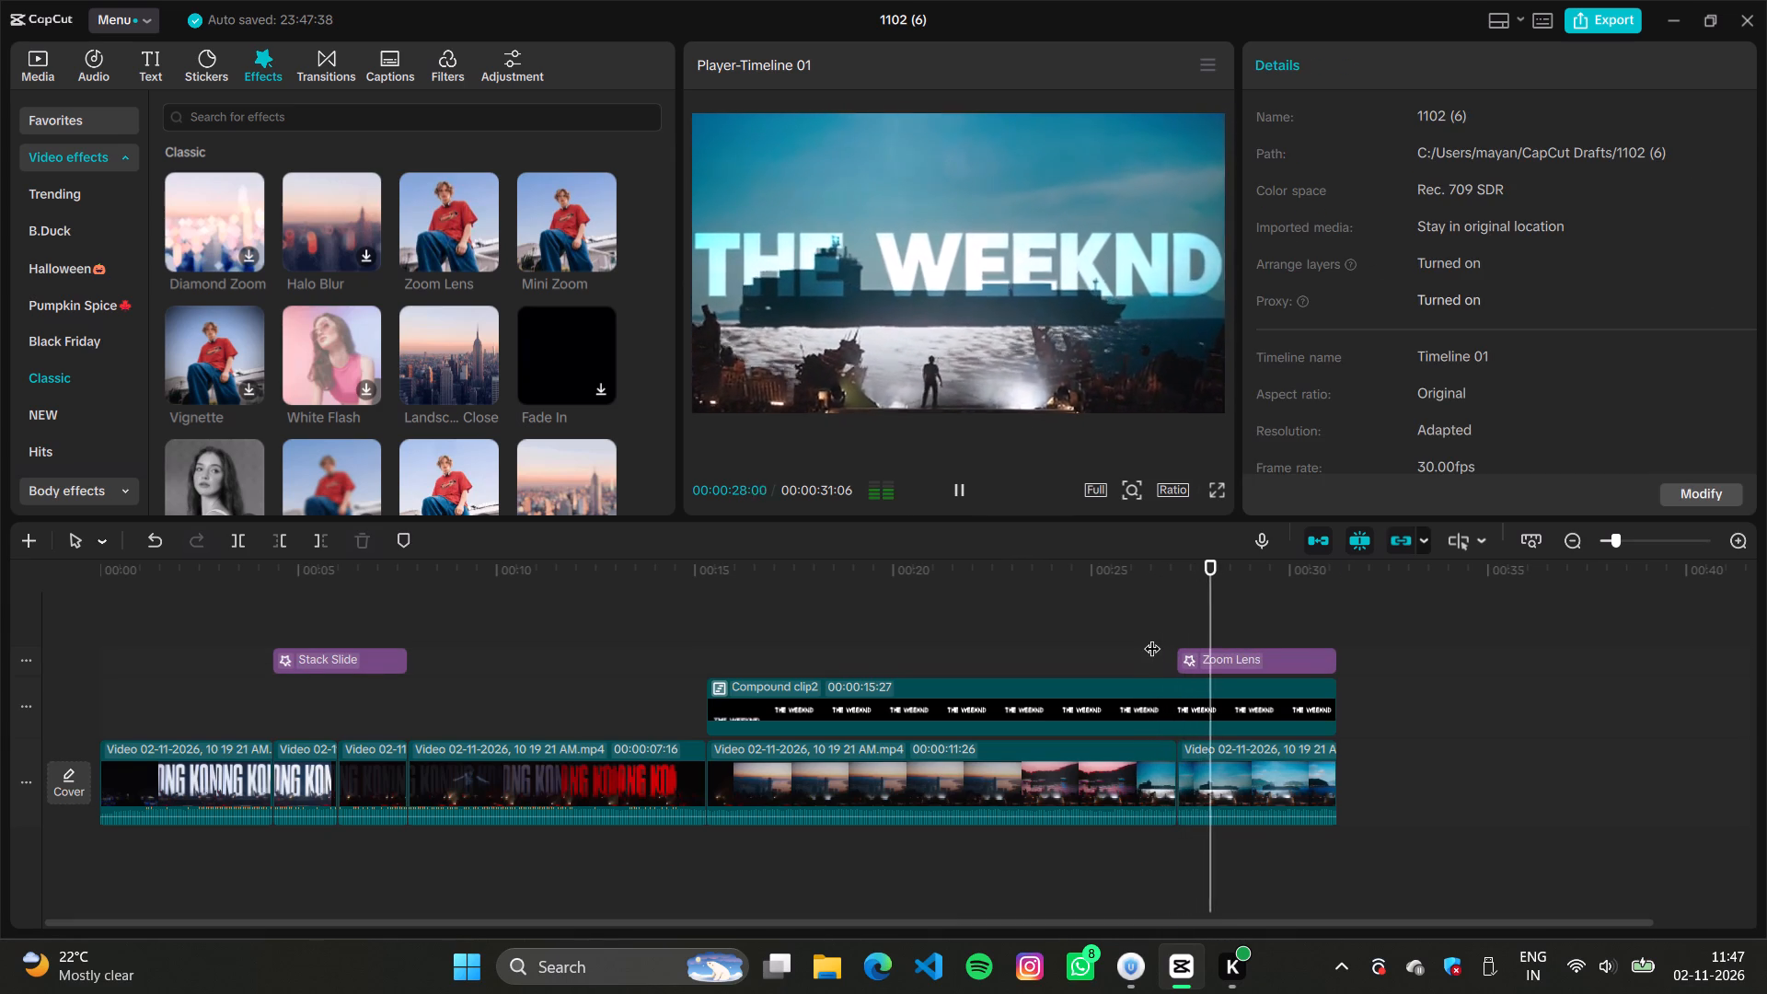
{"action": "key", "text": "space"}
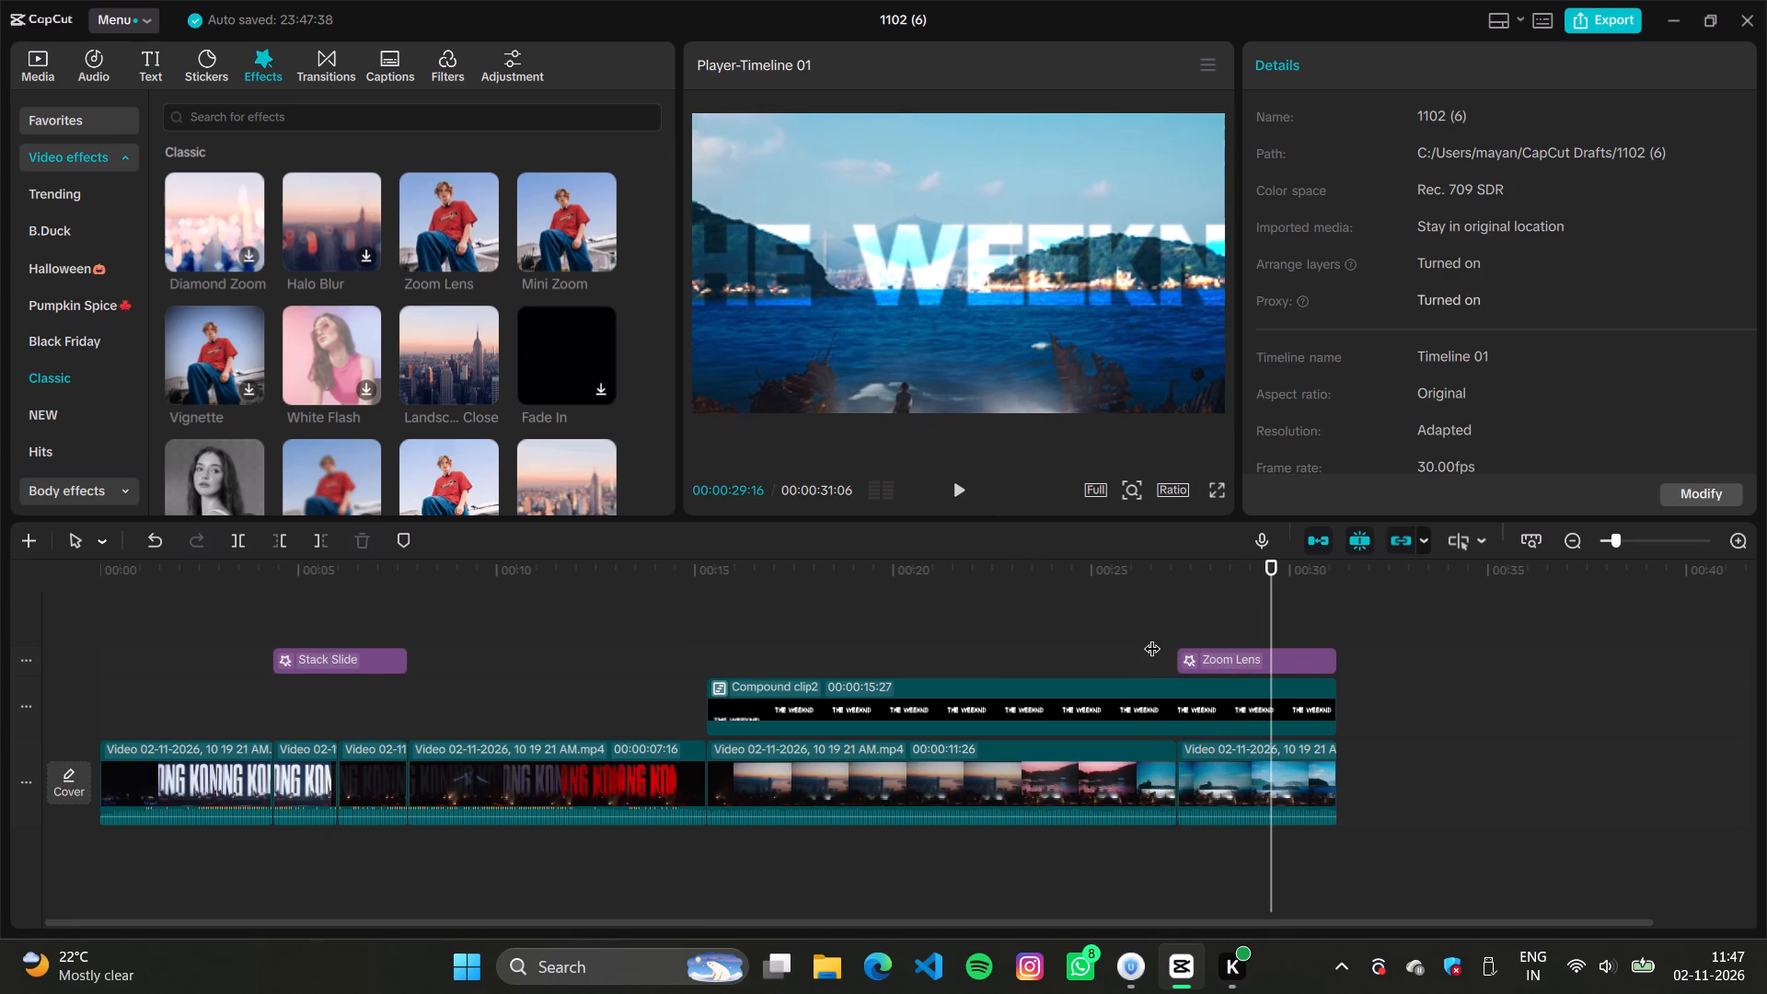
{"action": "key", "text": "space"}
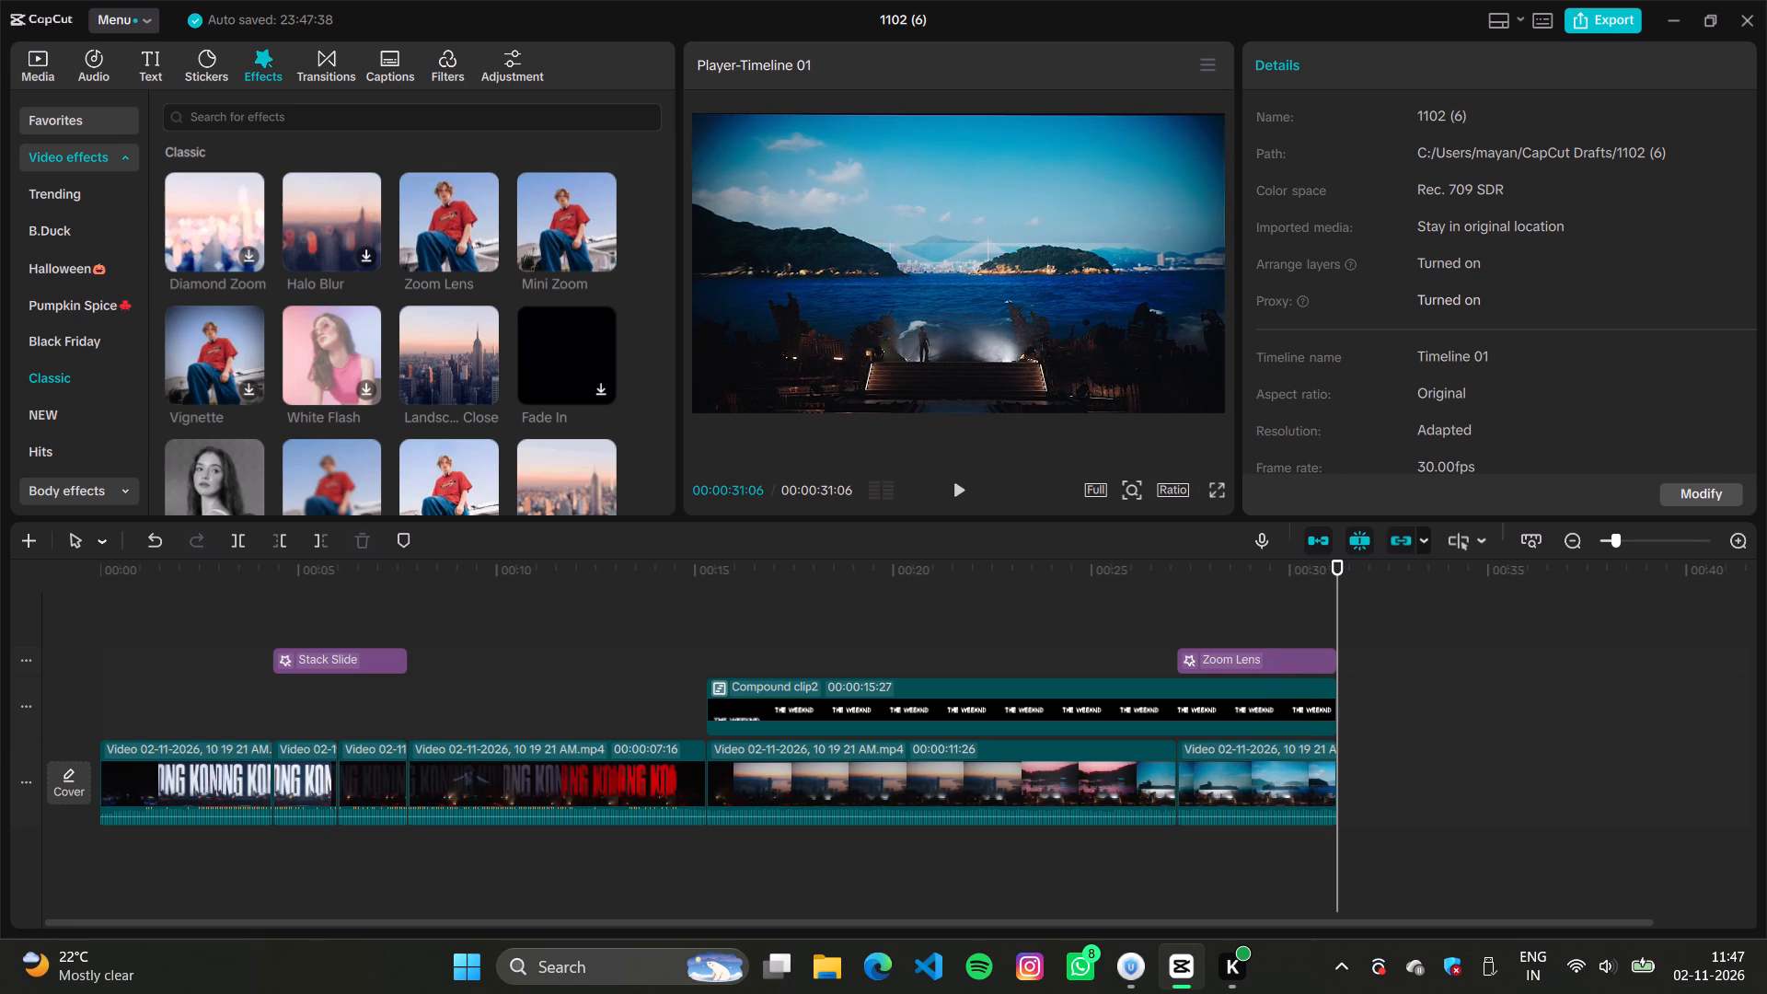
{"action": "left_click", "coordinate": [860, 776]}
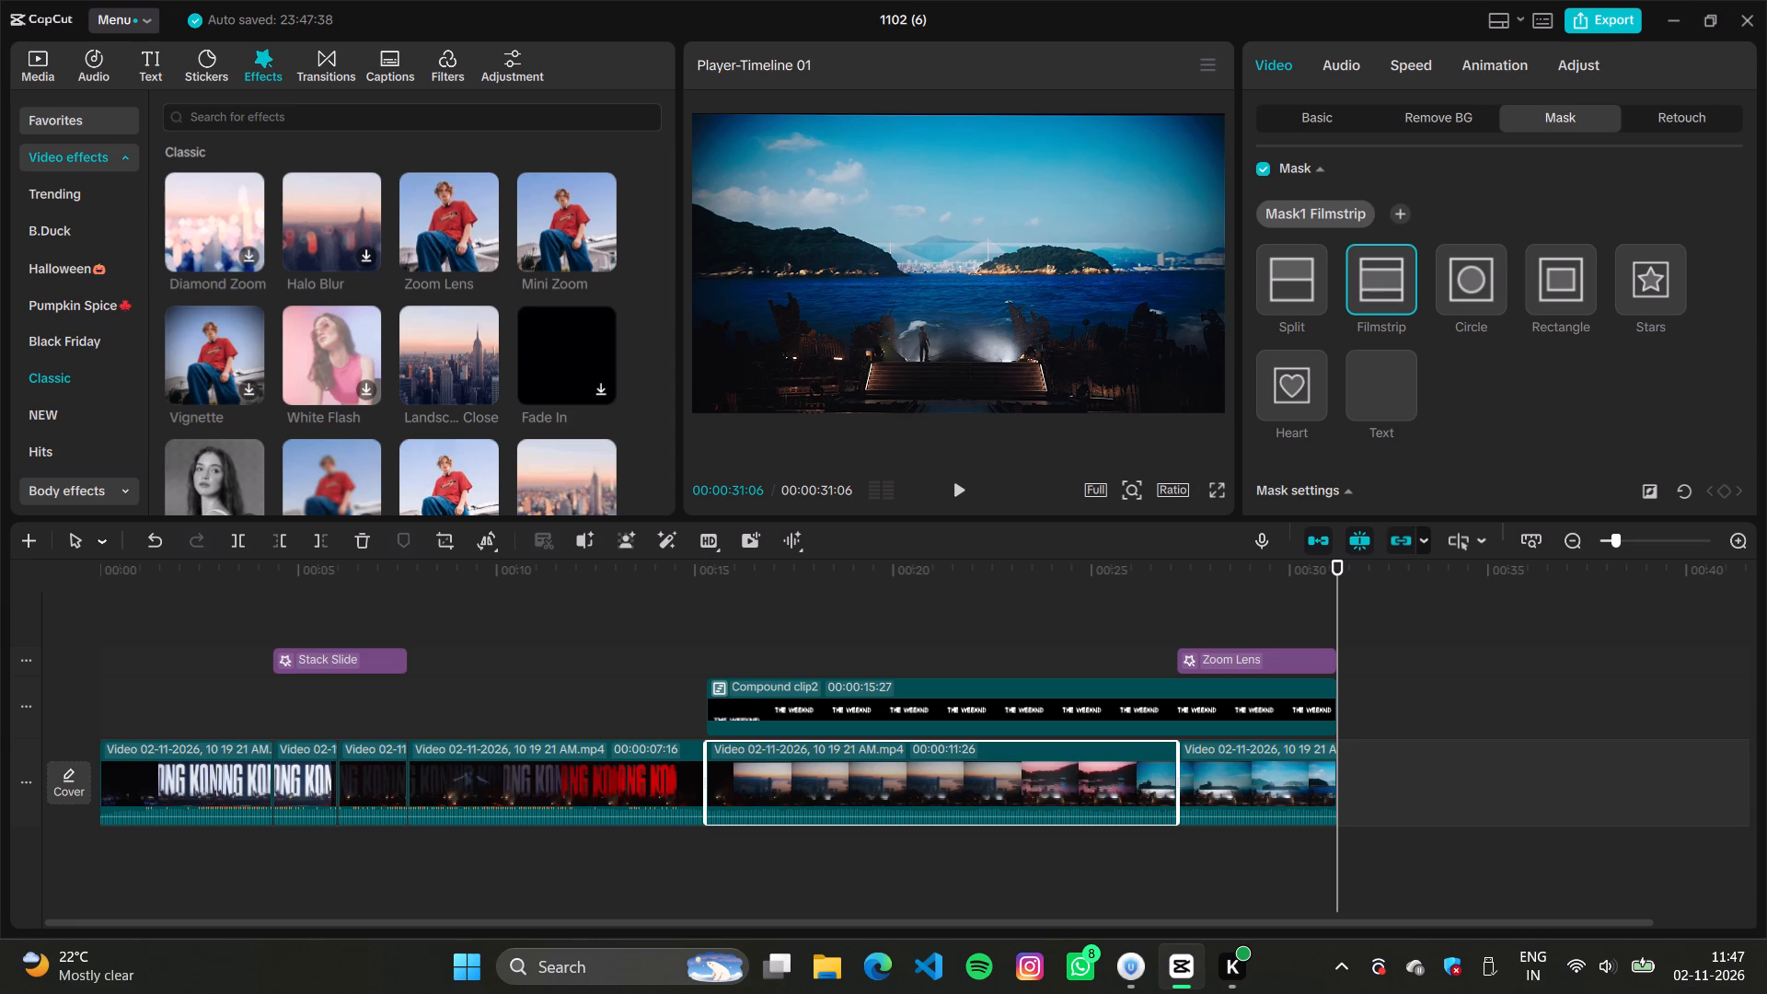
Export the finished project 1102 (6) as a video and dismiss the sharing options without posting it.
{"action": "left_click", "coordinate": [1610, 21]}
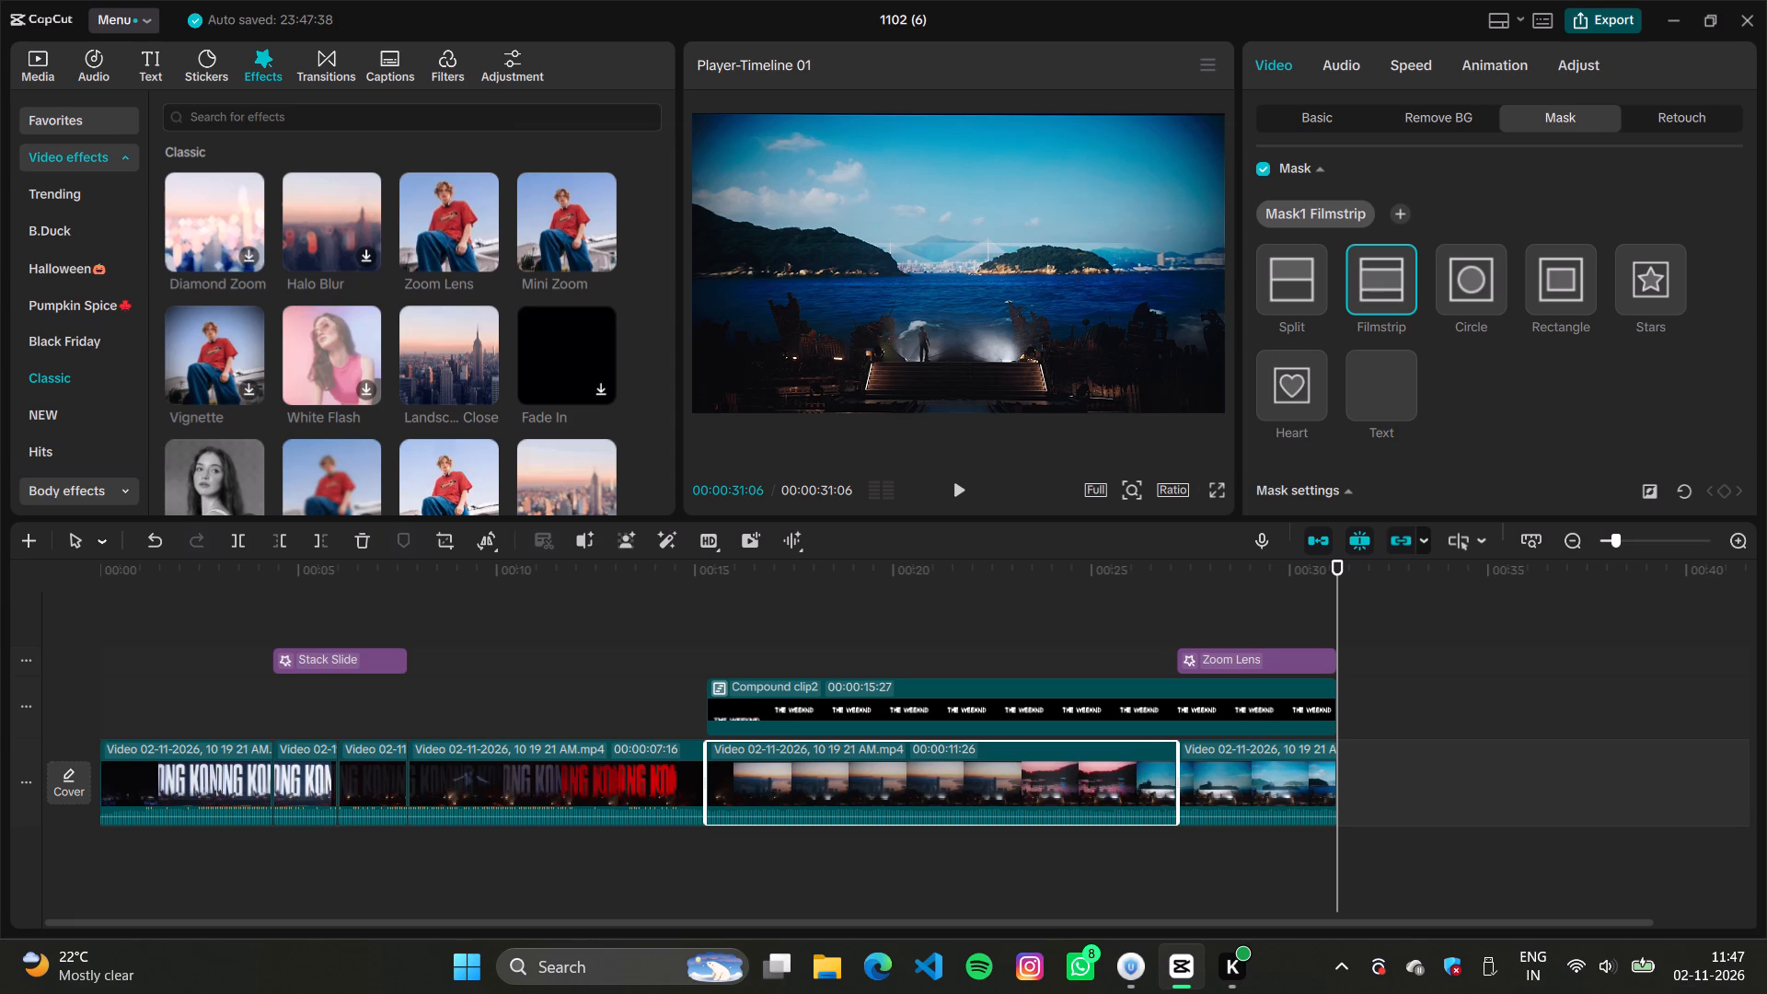
{"action": "left_click", "coordinate": [1154, 824]}
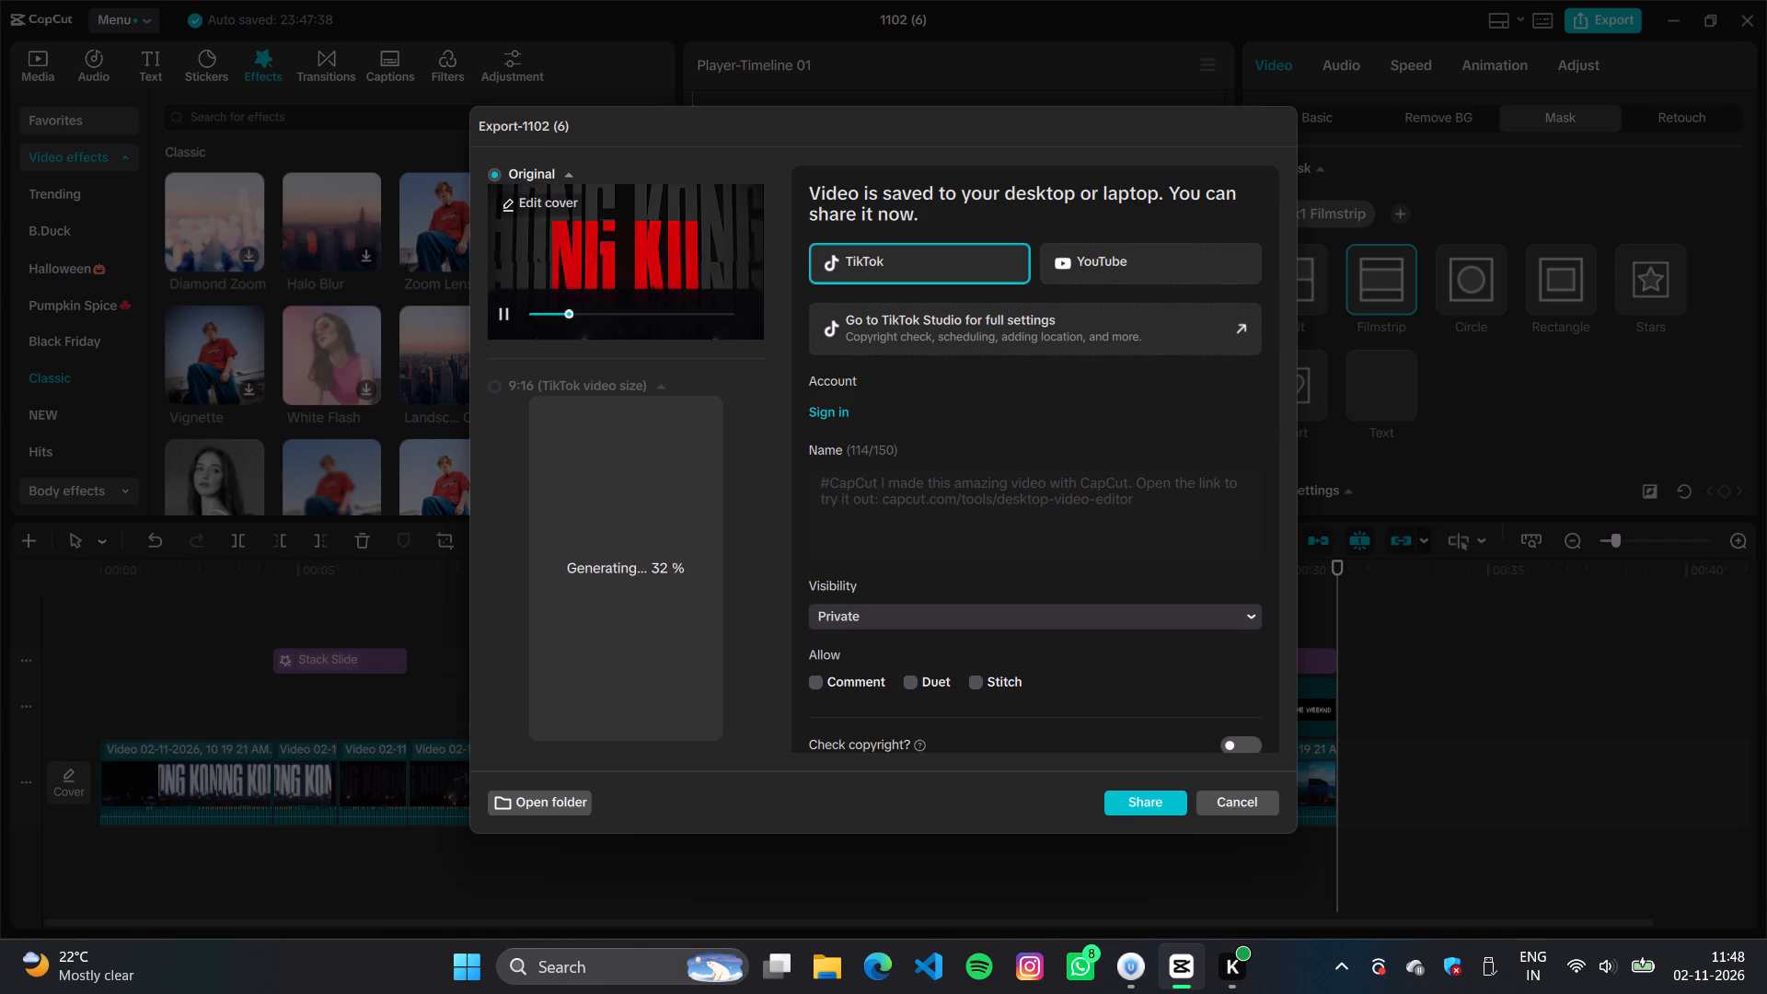
{"action": "left_click", "coordinate": [1229, 811]}
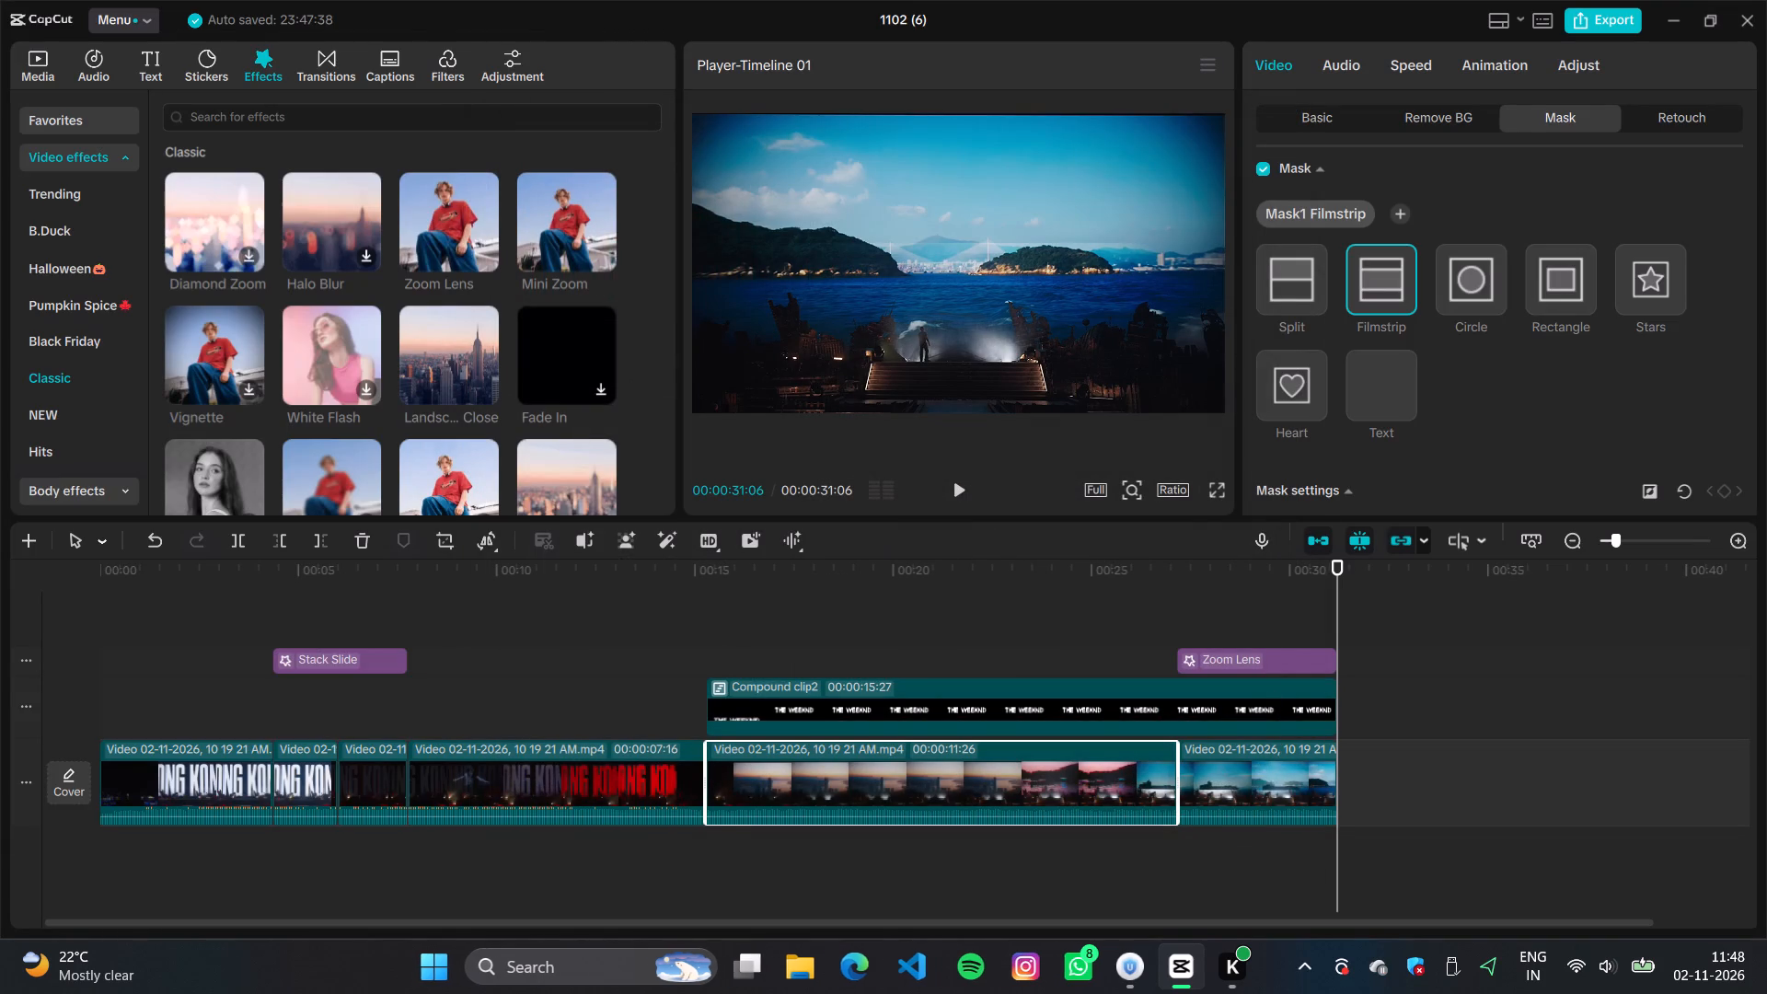